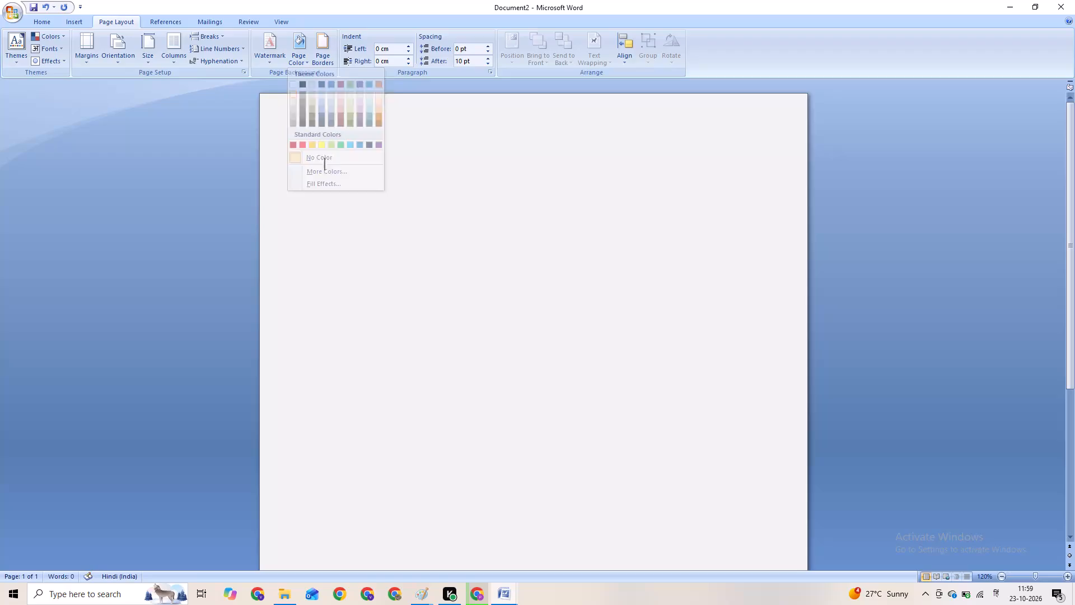
# Set the page background to the lightest tint of the theme's dark blue.
pyautogui.click(295, 66)
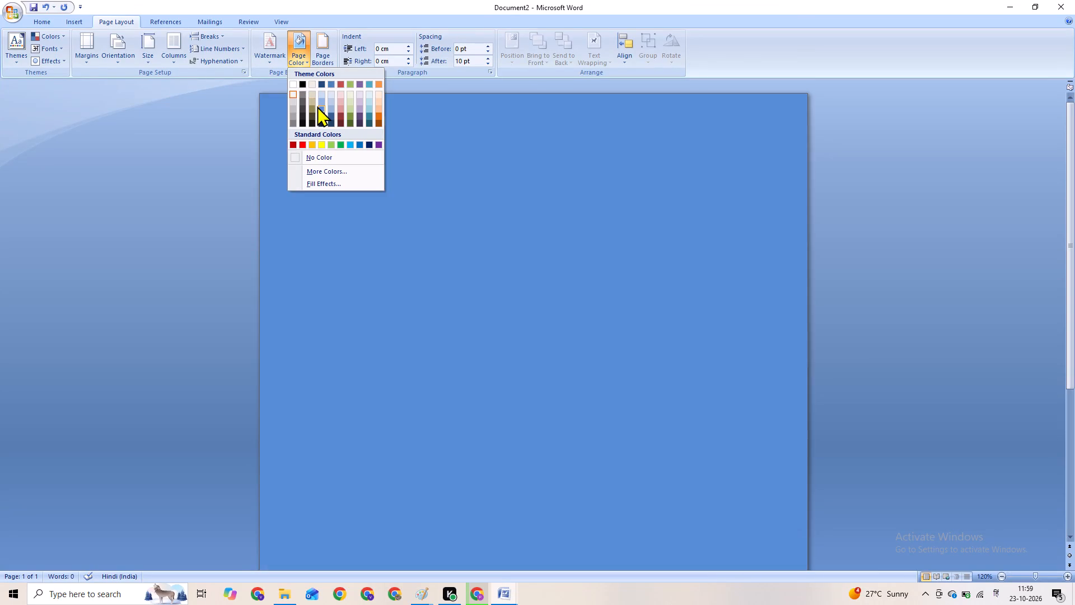
pyautogui.click(321, 94)
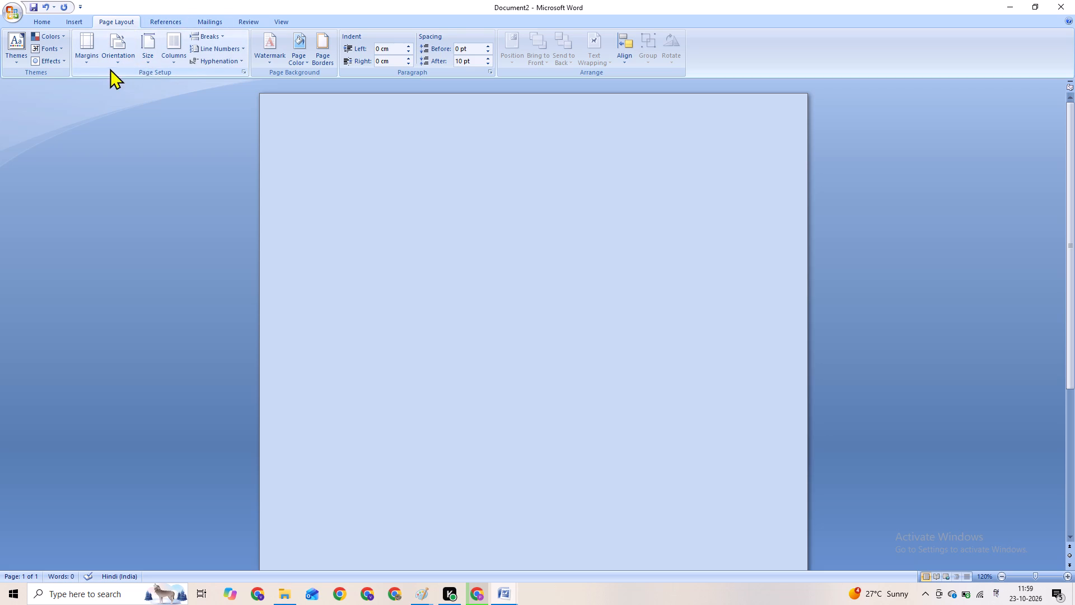
# Draw a flowchart Stored Data shape about 7.77 cm high and 5.5 cm wide in the upper middle of the page.
pyautogui.click(73, 21)
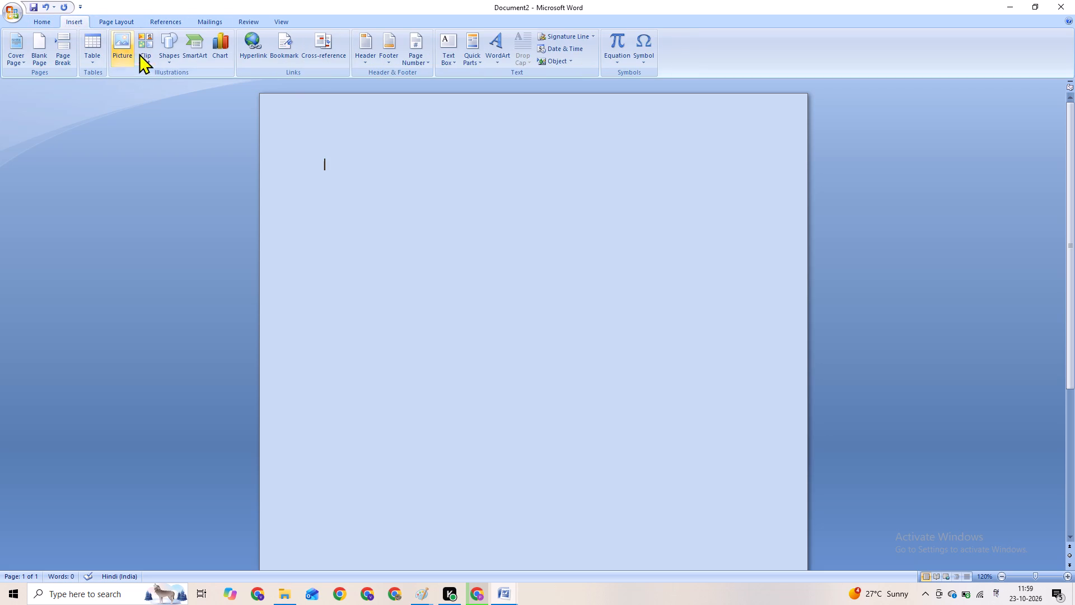
pyautogui.click(167, 58)
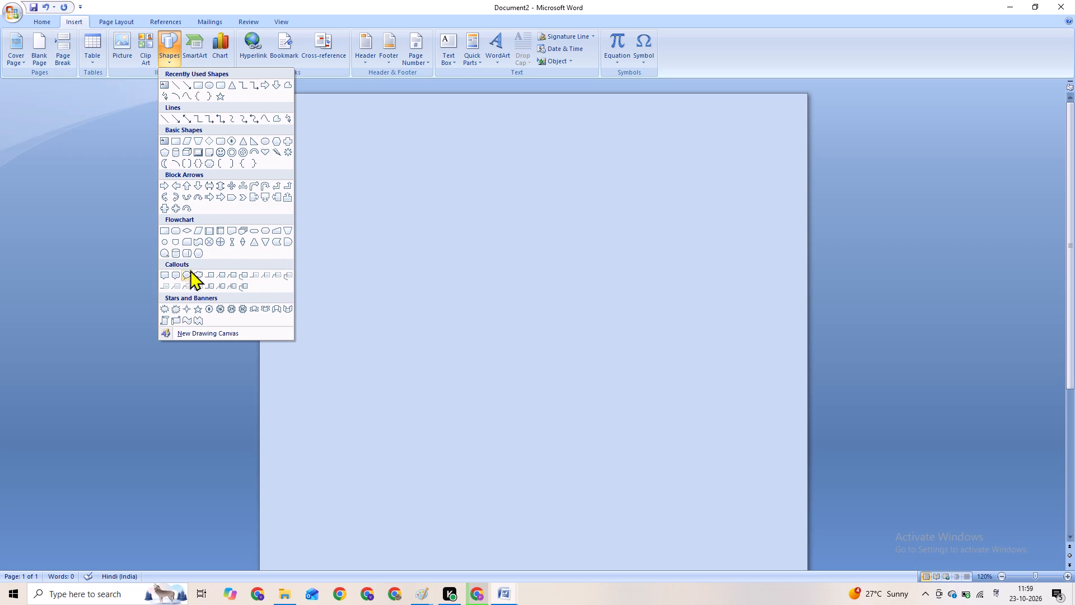
pyautogui.click(275, 241)
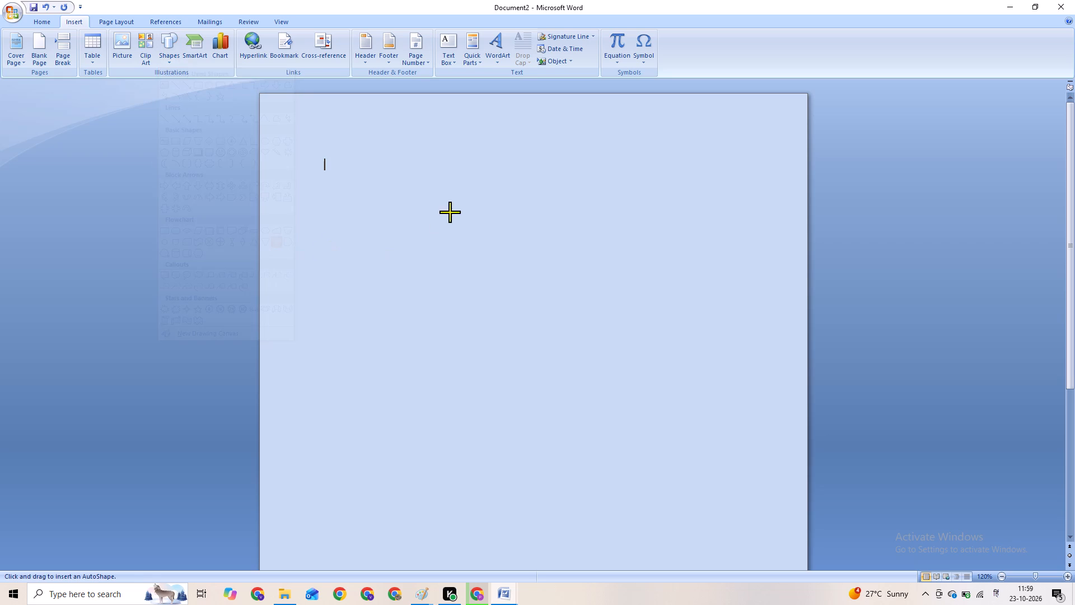
pyautogui.moveTo(450, 177); pyautogui.dragTo(589, 374)
# Rotate the shape counter-clockwise by a little more than a quarter turn.
pyautogui.moveTo(518, 167); pyautogui.dragTo(514, 170)
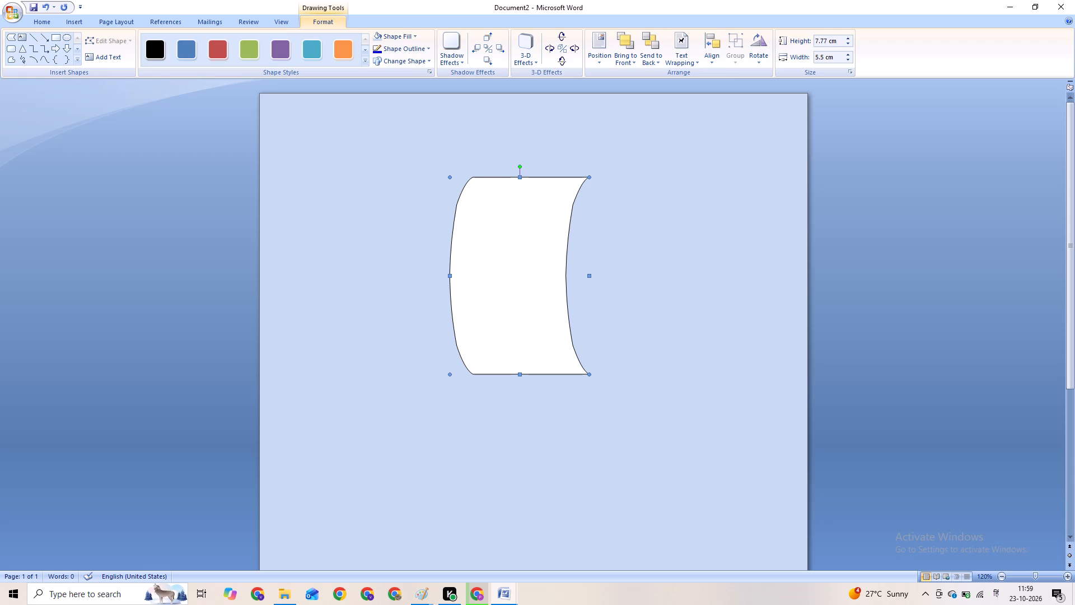
pyautogui.moveTo(514, 170); pyautogui.dragTo(446, 301)
pyautogui.moveTo(446, 301); pyautogui.dragTo(446, 302)
# Move the rotated shape into the page's upper-right corner so it runs off the top and right page edges.
pyautogui.moveTo(450, 313); pyautogui.dragTo(482, 296)
pyautogui.moveTo(503, 296); pyautogui.dragTo(621, 213)
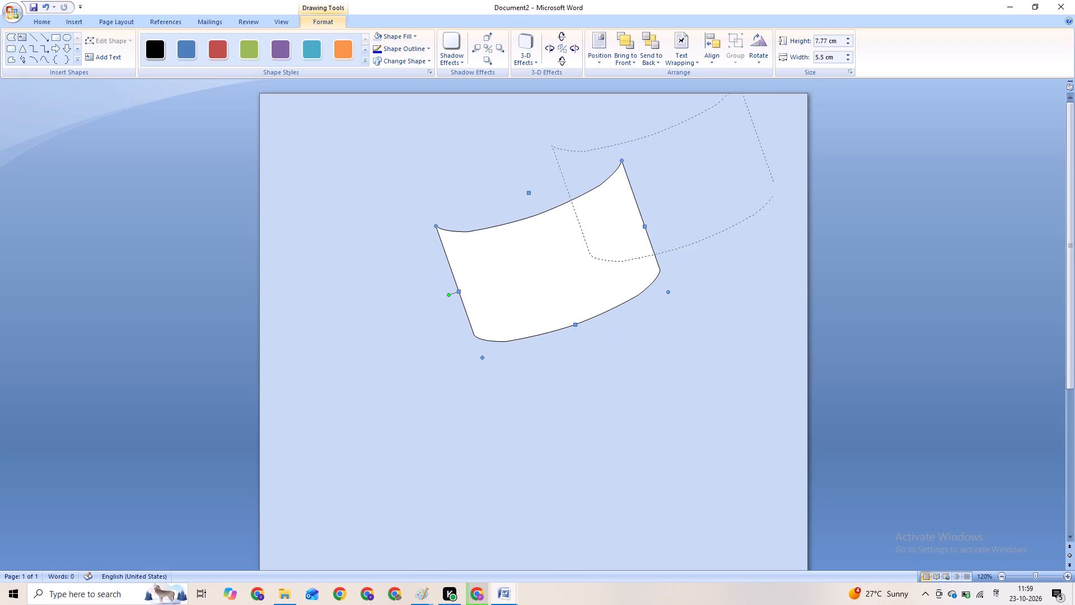
pyautogui.moveTo(621, 213); pyautogui.dragTo(707, 181)
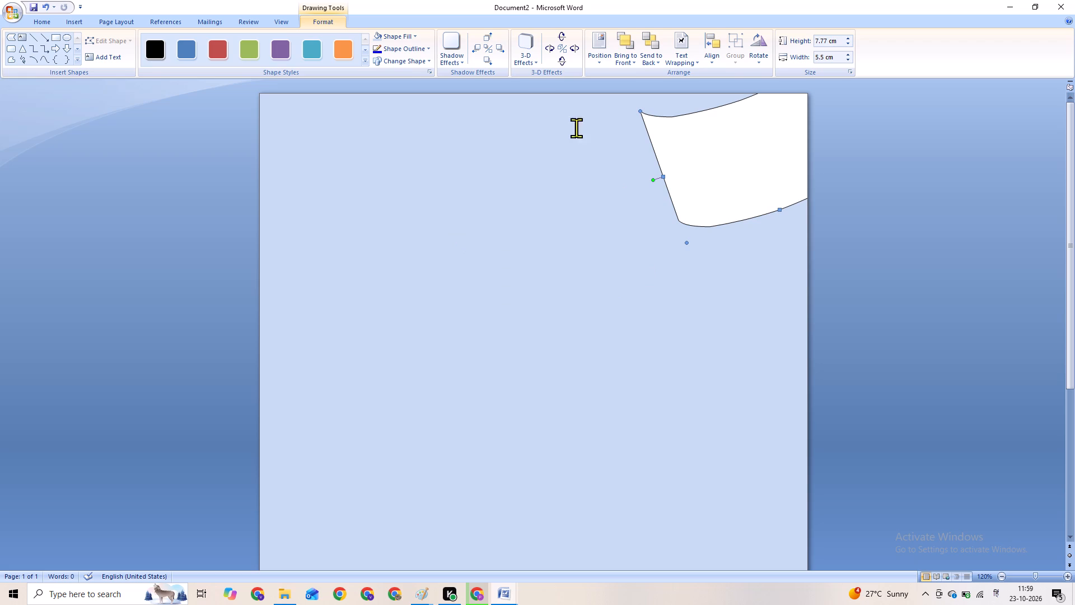
pyautogui.moveTo(700, 157); pyautogui.dragTo(691, 140)
pyautogui.moveTo(691, 140); pyautogui.dragTo(691, 143)
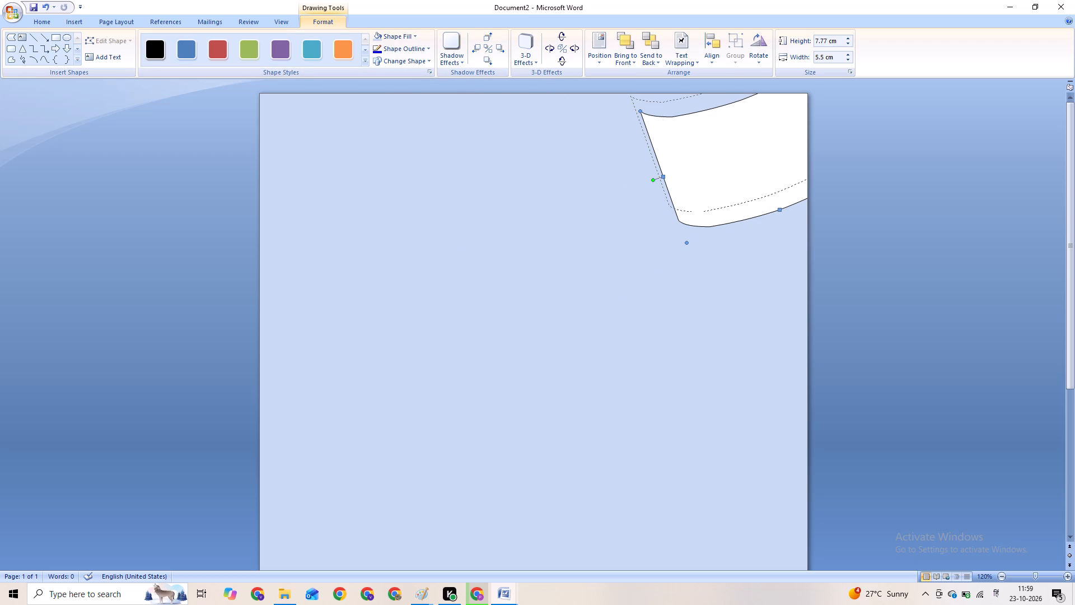
pyautogui.moveTo(691, 143); pyautogui.dragTo(691, 144)
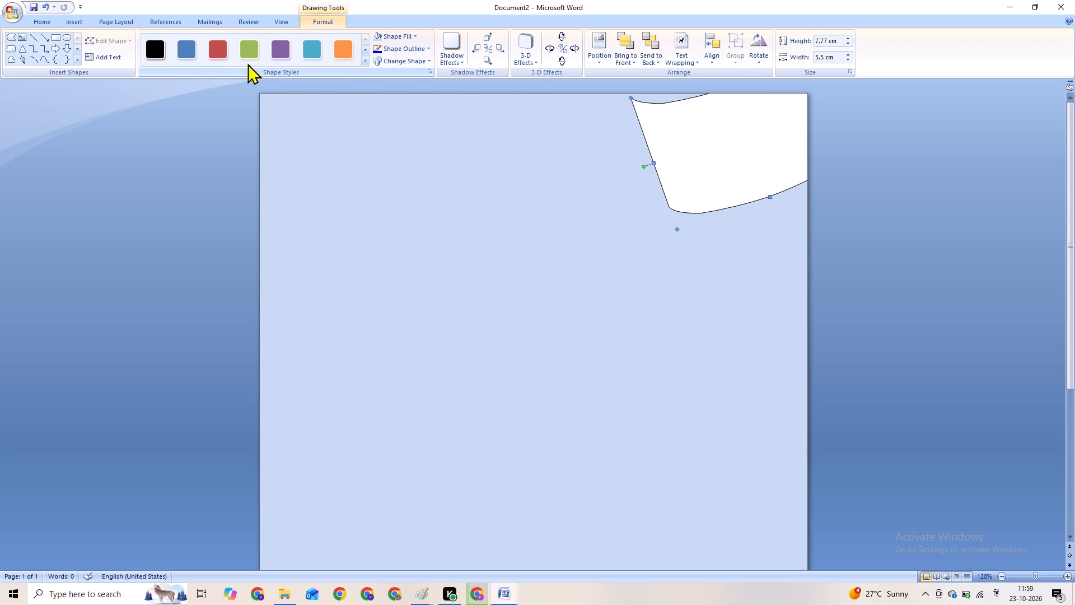
# Give the corner shape a light grey fill from the white theme shades and no outline.
pyautogui.click(414, 36)
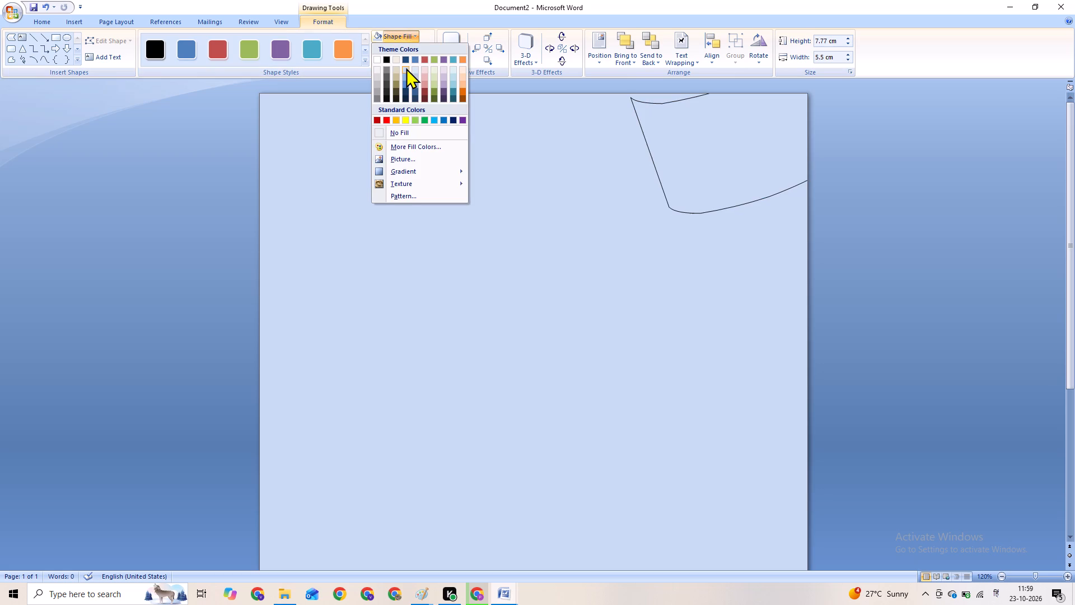
pyautogui.click(378, 78)
pyautogui.click(585, 289)
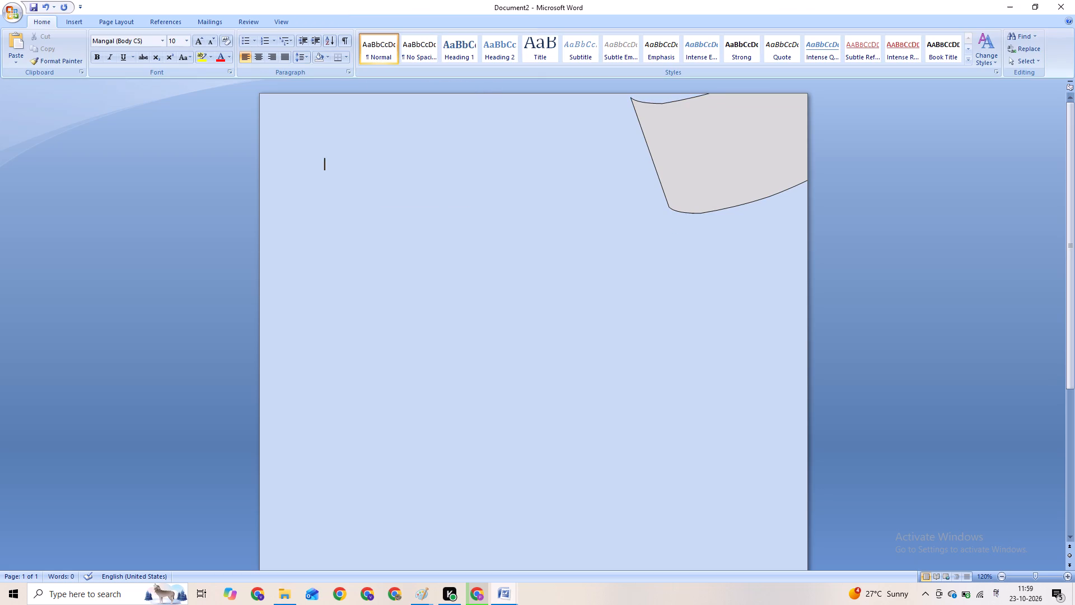
pyautogui.click(681, 157)
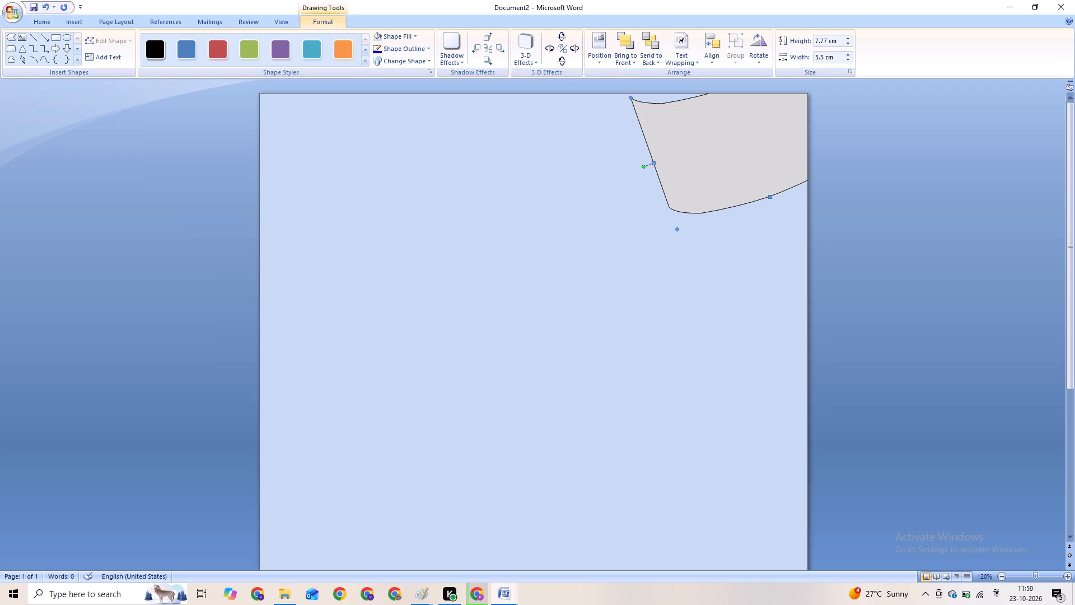
pyautogui.click(426, 49)
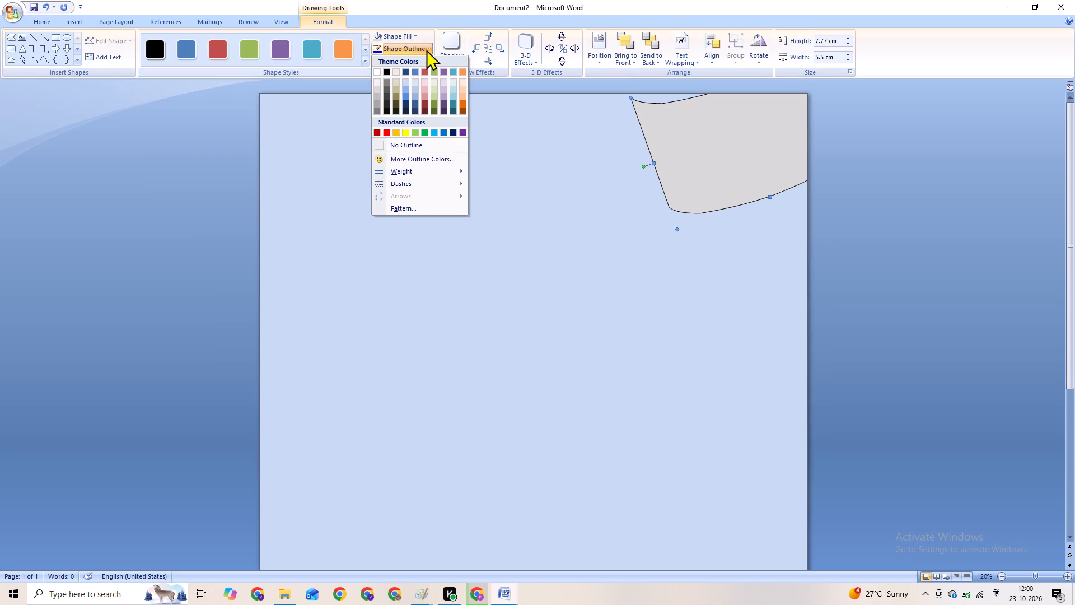
pyautogui.click(415, 142)
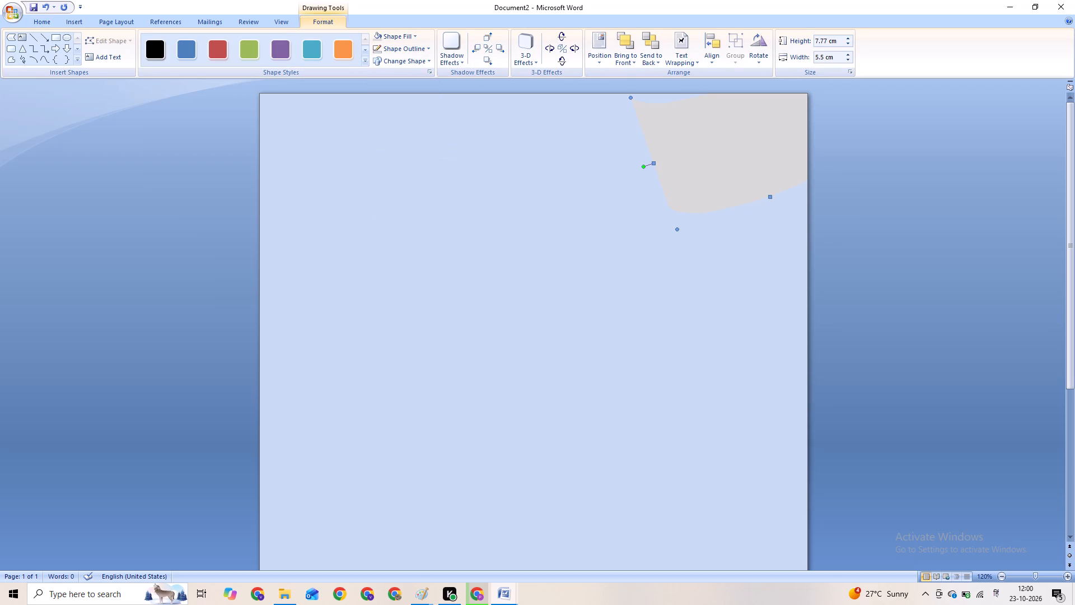
pyautogui.click(437, 271)
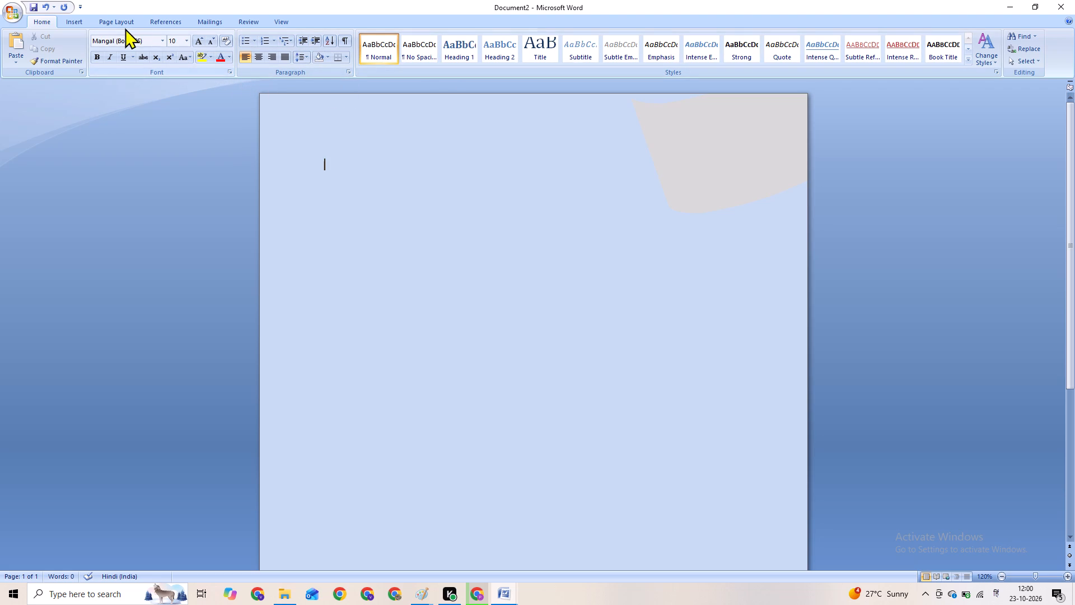
# Draw a second Stored Data shape about 4.15 cm high and 7.69 cm wide near the page's upper-left corner.
pyautogui.click(69, 23)
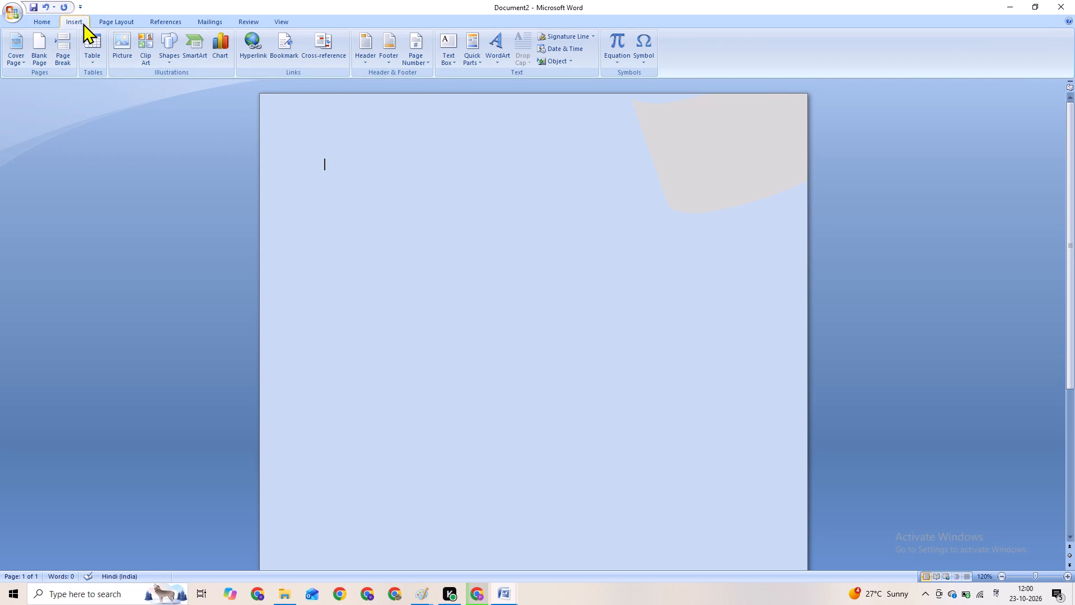
pyautogui.click(161, 41)
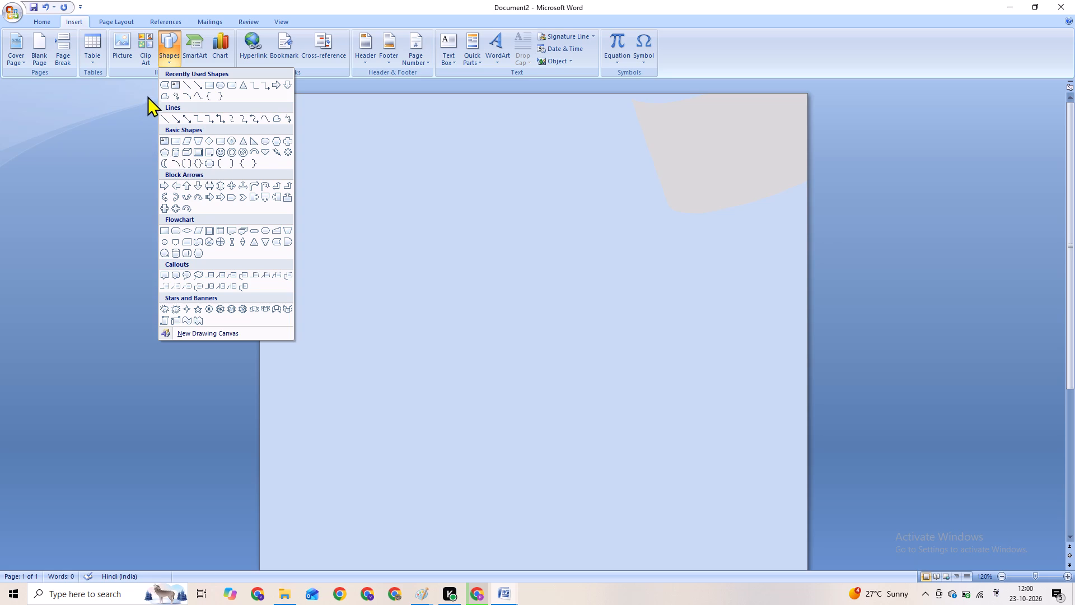
pyautogui.click(162, 82)
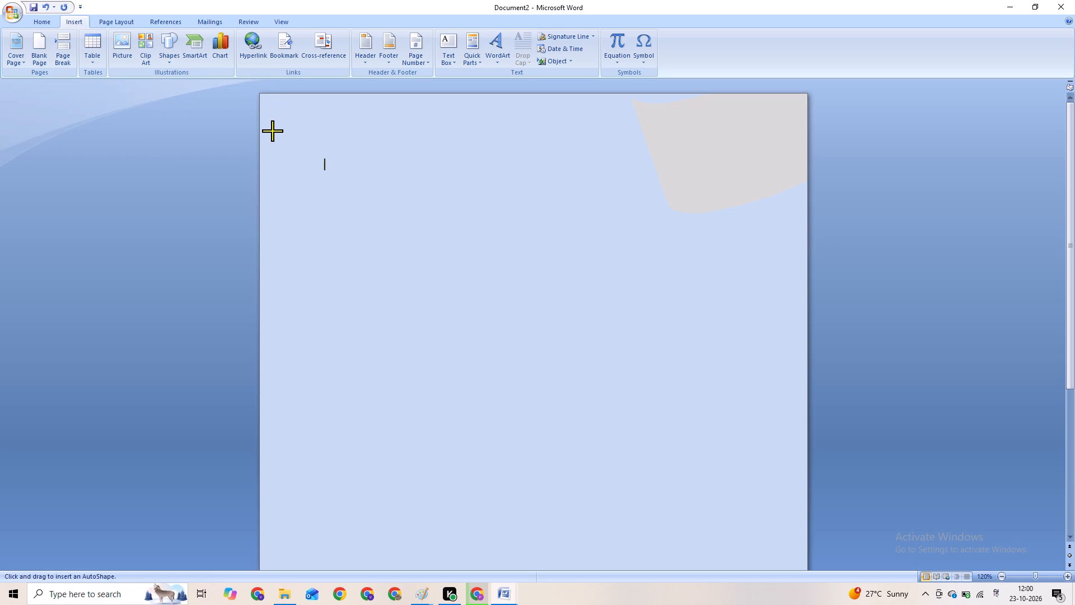
pyautogui.moveTo(270, 129); pyautogui.dragTo(466, 233)
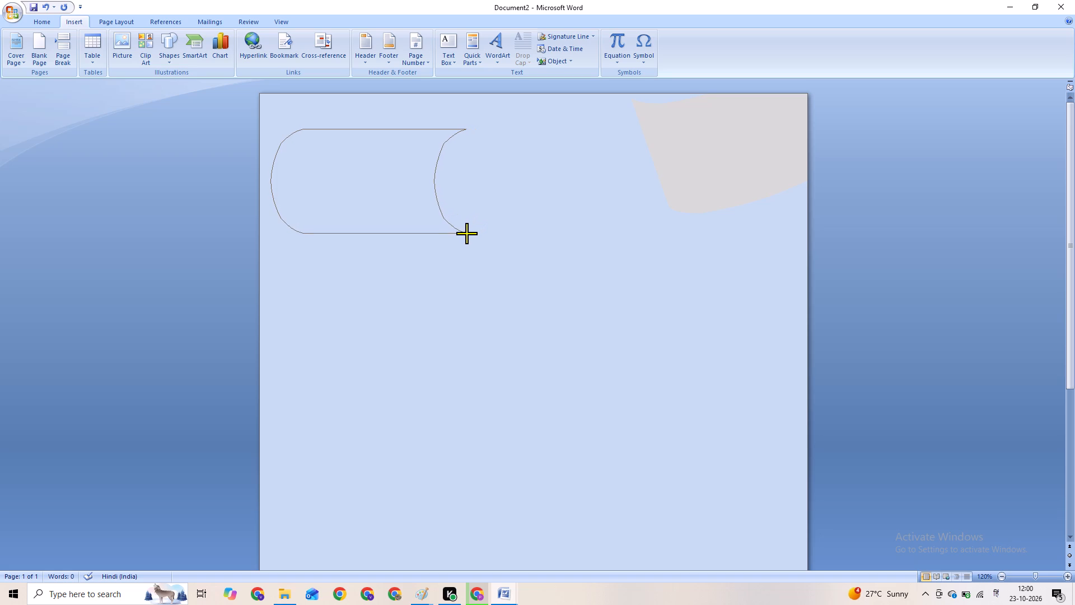
pyautogui.moveTo(466, 233); pyautogui.dragTo(465, 234)
# Rotate the second Stored Data shape by about half a turn so its concave end faces the page's left edge.
pyautogui.click(277, 161)
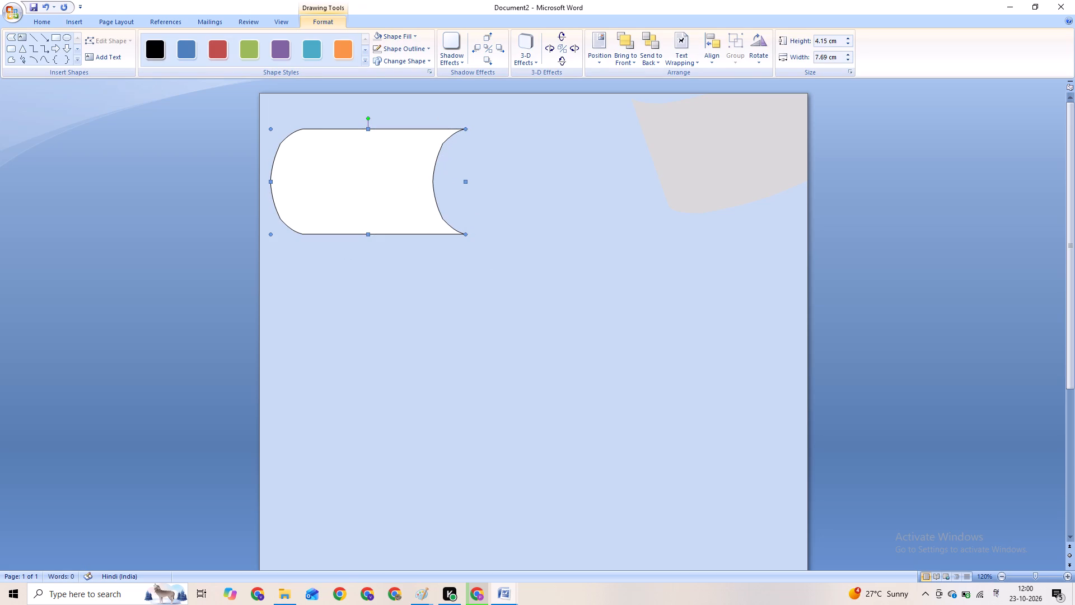
pyautogui.moveTo(368, 113); pyautogui.dragTo(368, 119)
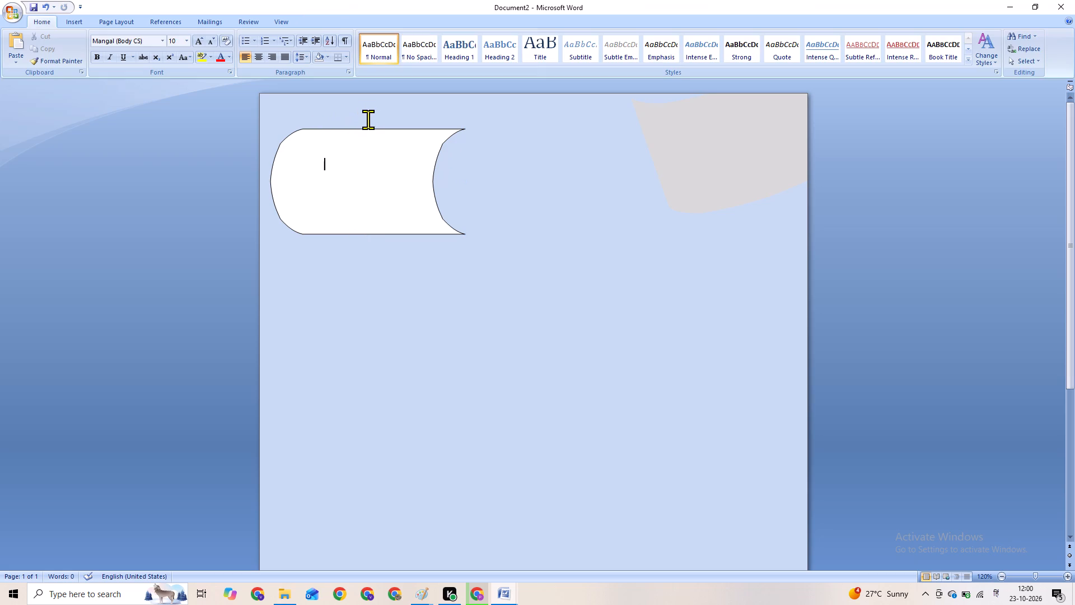
pyautogui.moveTo(370, 123); pyautogui.dragTo(366, 109)
pyautogui.click(381, 149)
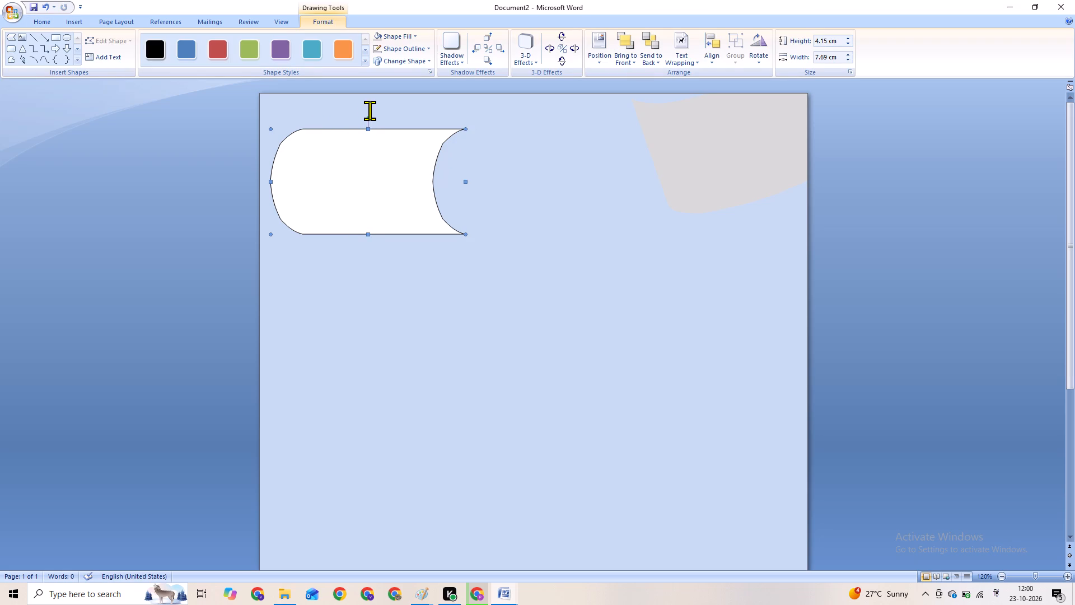
pyautogui.moveTo(368, 112); pyautogui.dragTo(370, 122)
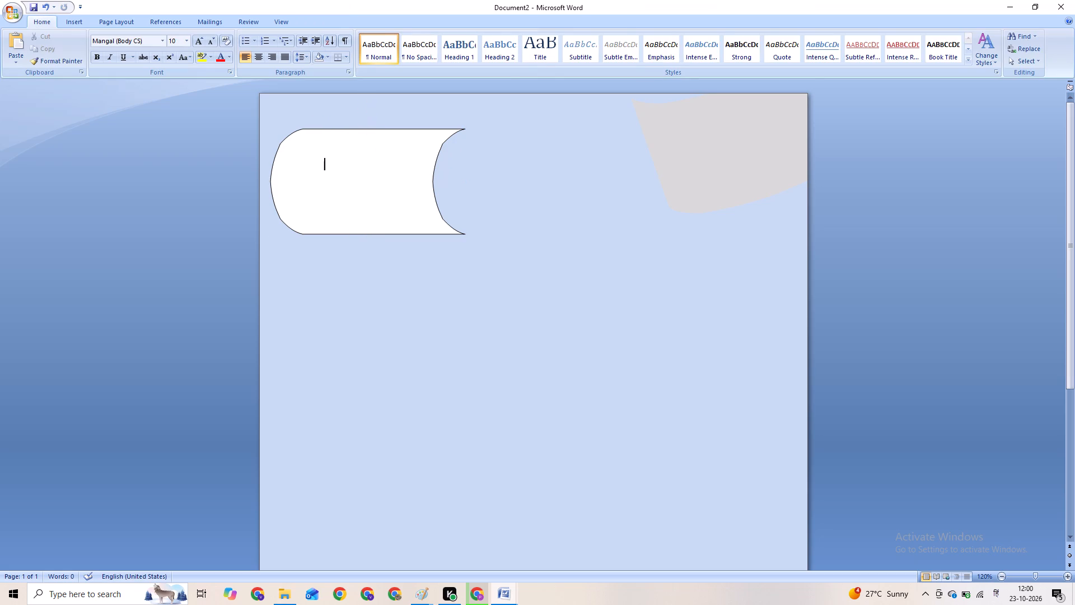
pyautogui.click(365, 133)
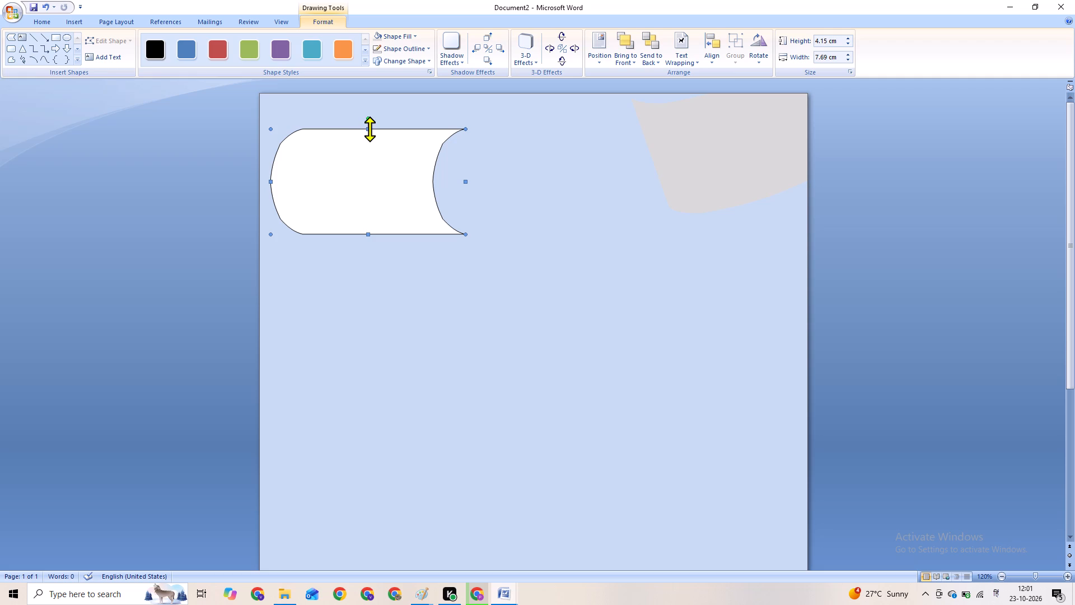
pyautogui.moveTo(368, 115); pyautogui.dragTo(336, 120)
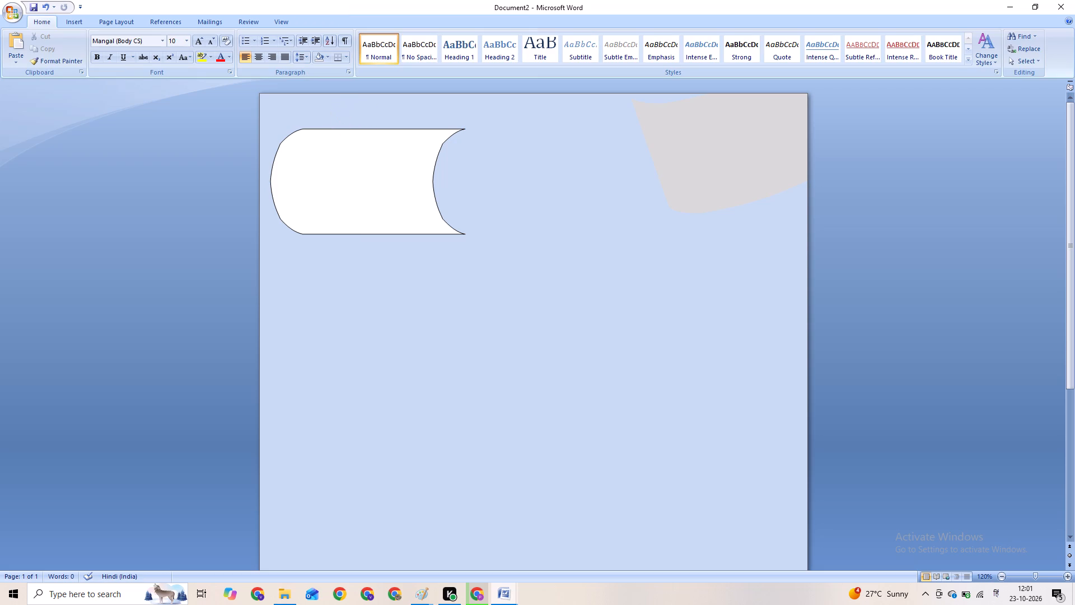
pyautogui.moveTo(369, 102); pyautogui.dragTo(369, 116)
pyautogui.click(370, 145)
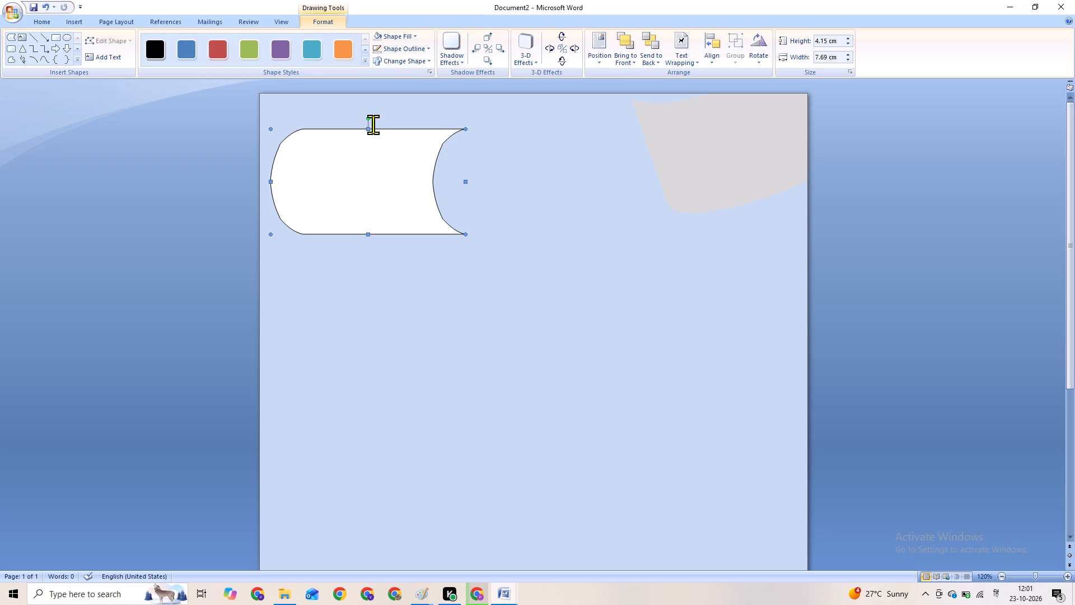
pyautogui.click(367, 125)
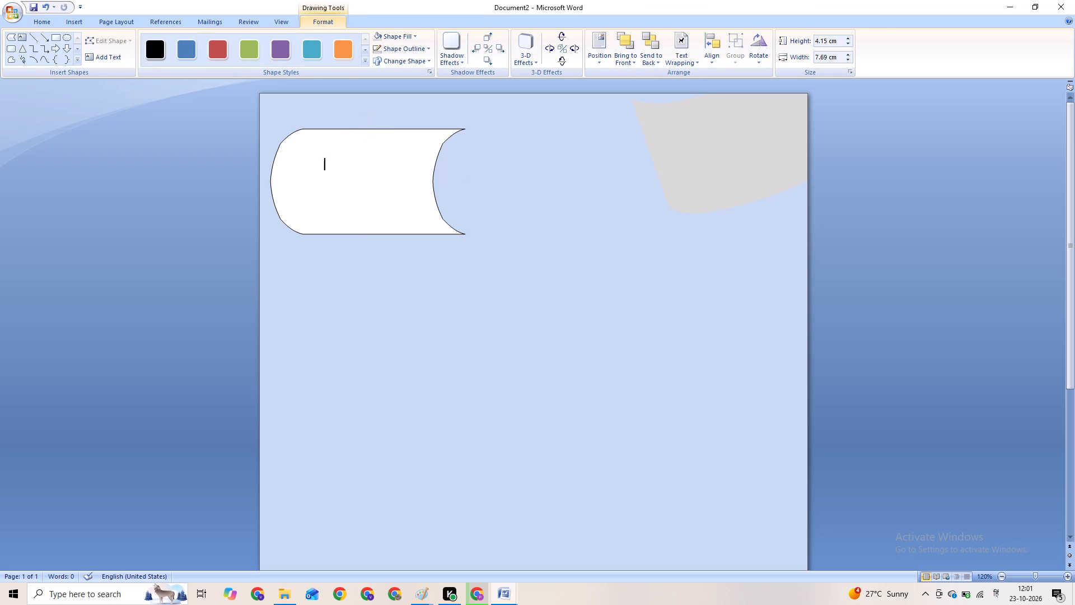
pyautogui.click(363, 119)
pyautogui.click(362, 136)
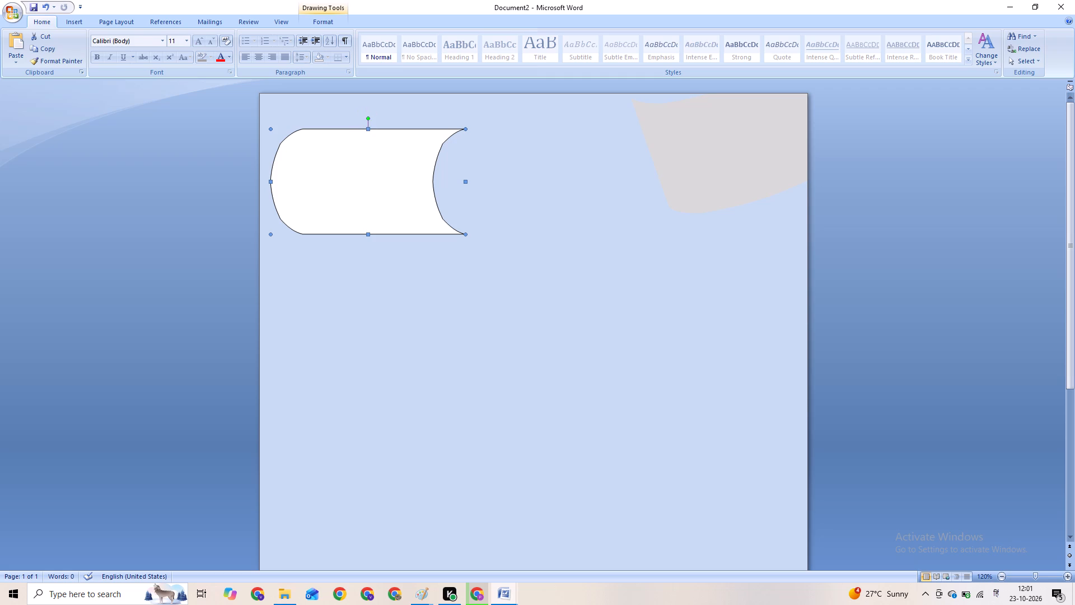
pyautogui.moveTo(367, 120); pyautogui.dragTo(298, 156)
pyautogui.moveTo(298, 156); pyautogui.dragTo(342, 218)
pyautogui.moveTo(342, 218); pyautogui.dragTo(366, 211)
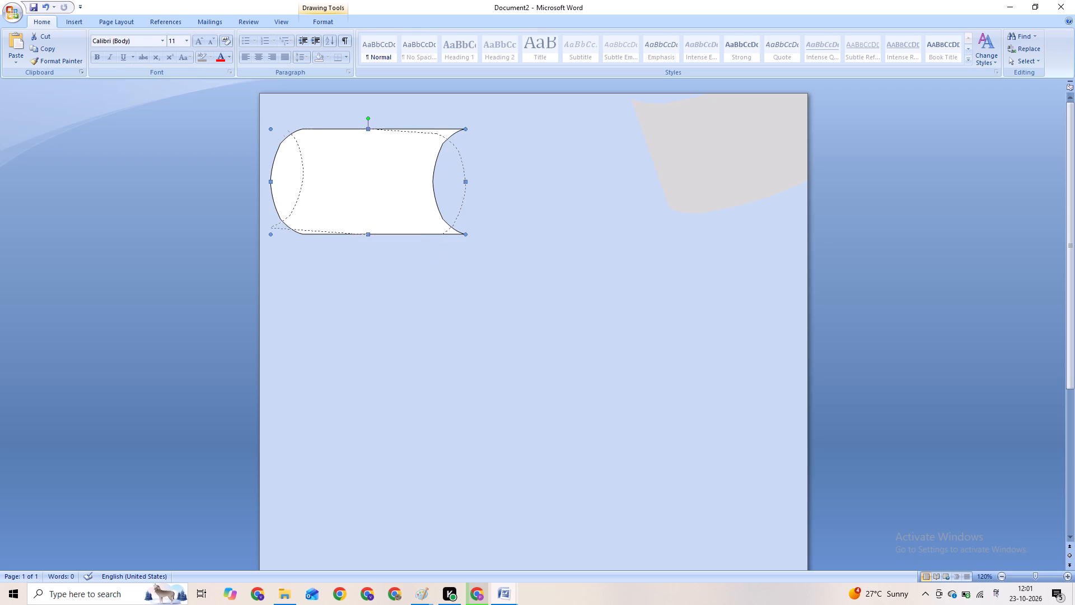
pyautogui.moveTo(366, 211); pyautogui.dragTo(327, 206)
pyautogui.moveTo(327, 206); pyautogui.dragTo(356, 180)
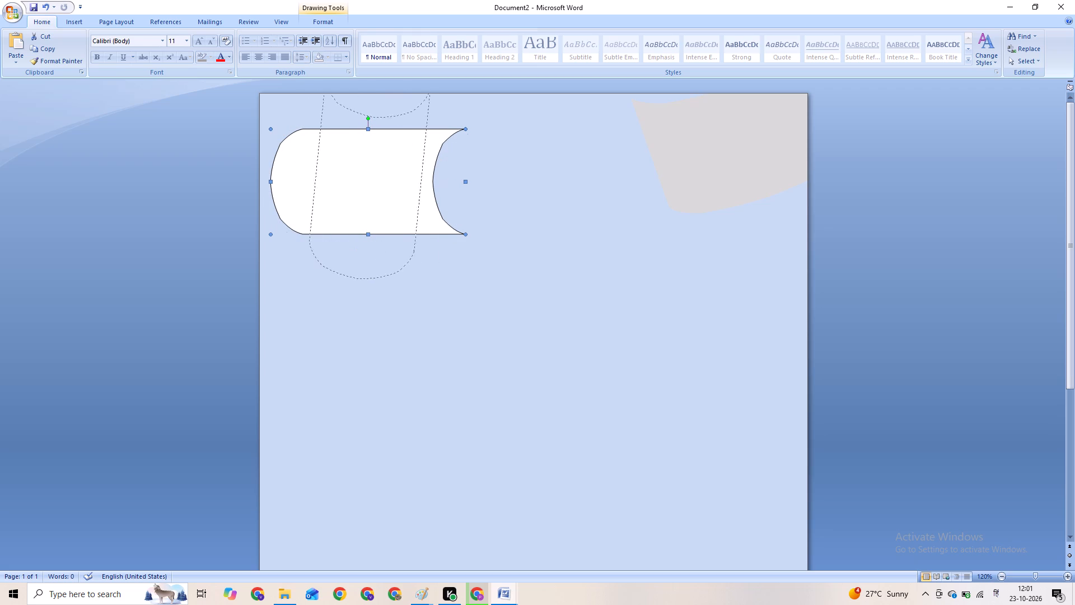
pyautogui.moveTo(356, 180); pyautogui.dragTo(364, 255)
# Move the rotated white shape into the page's upper-left corner so it runs off the top and left page edges.
pyautogui.moveTo(370, 120); pyautogui.dragTo(346, 111)
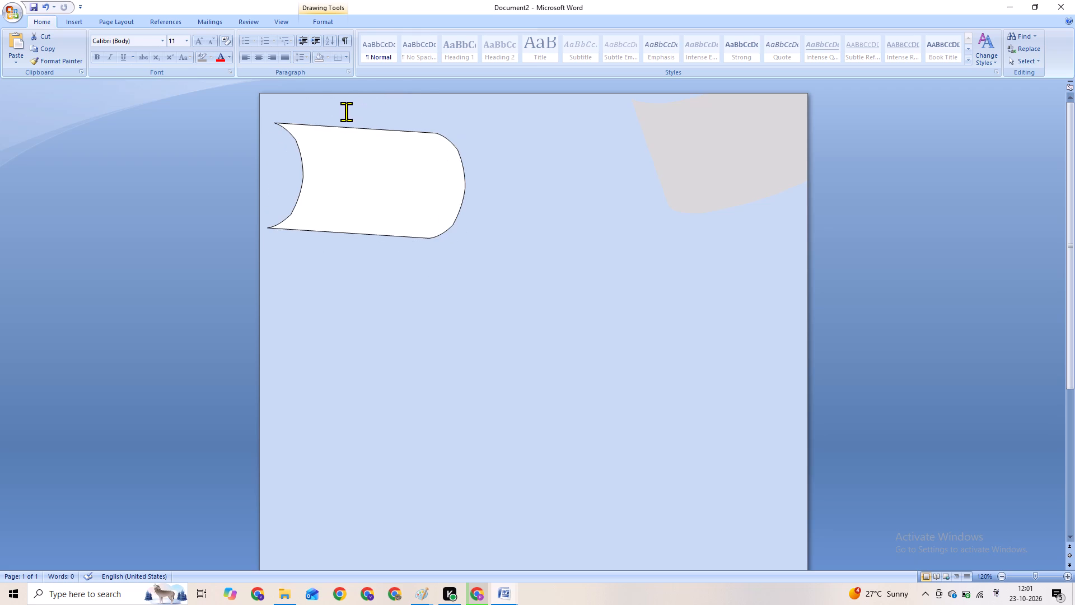
pyautogui.moveTo(346, 111); pyautogui.dragTo(301, 106)
pyautogui.click(330, 118)
pyautogui.click(326, 132)
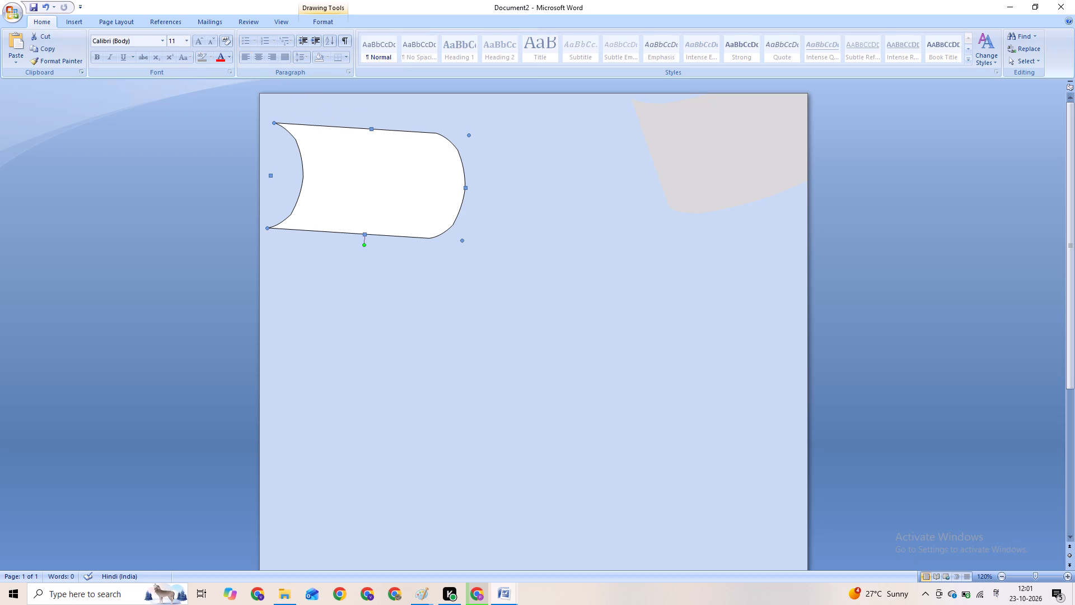
pyautogui.moveTo(371, 122); pyautogui.dragTo(345, 110)
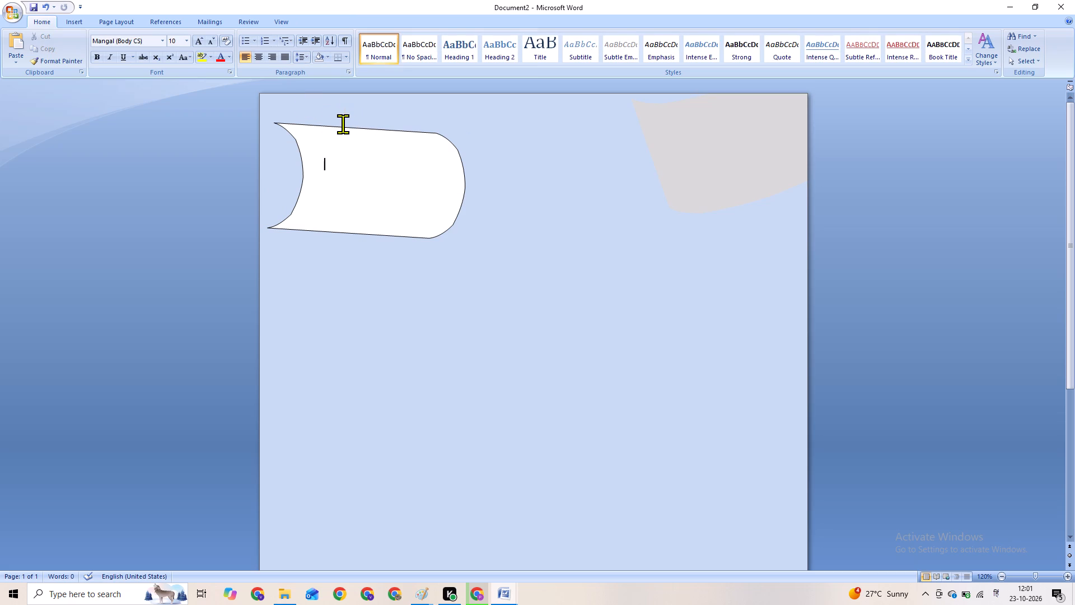
pyautogui.click(341, 141)
pyautogui.moveTo(372, 135); pyautogui.dragTo(371, 131)
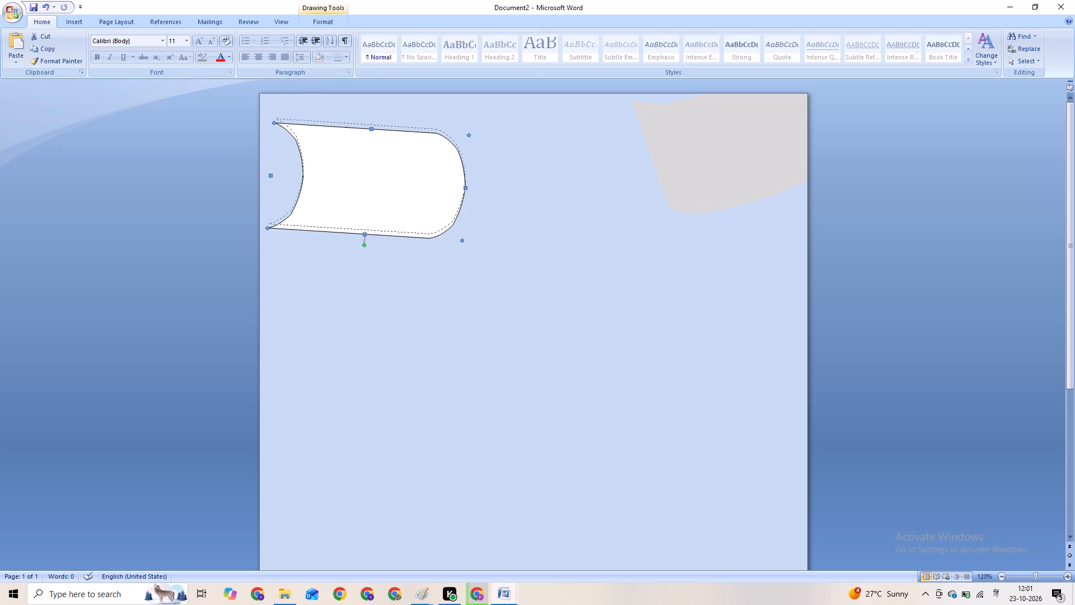
pyautogui.moveTo(371, 131); pyautogui.dragTo(329, 97)
pyautogui.moveTo(329, 97); pyautogui.dragTo(314, 102)
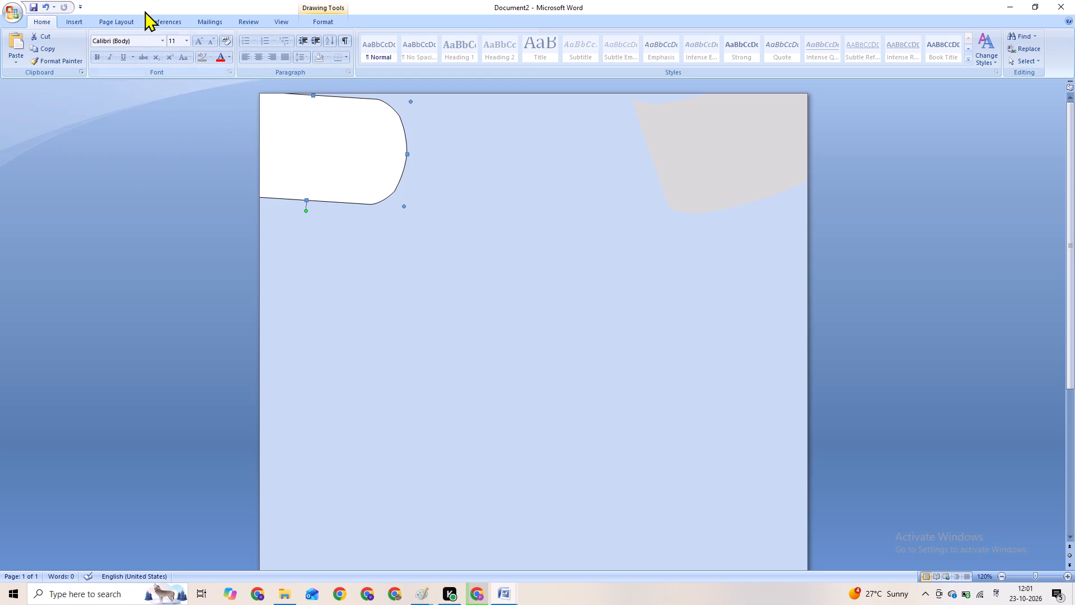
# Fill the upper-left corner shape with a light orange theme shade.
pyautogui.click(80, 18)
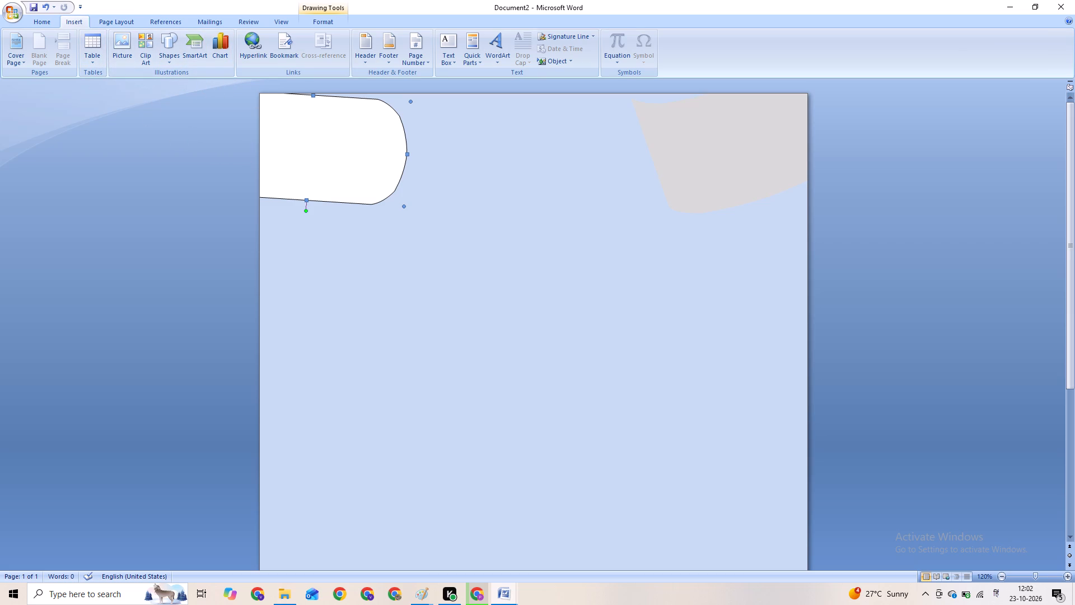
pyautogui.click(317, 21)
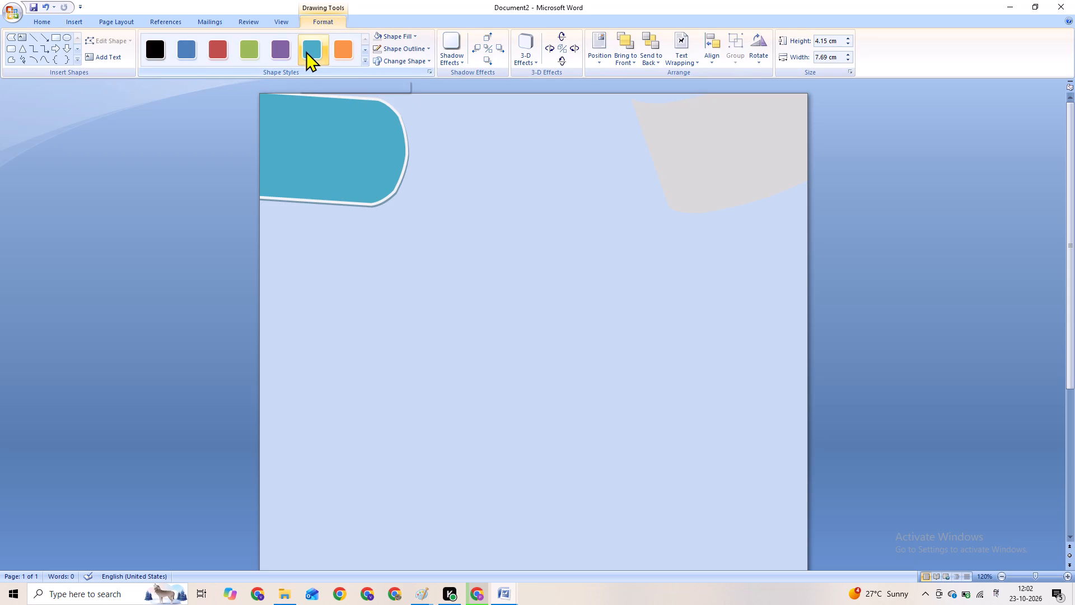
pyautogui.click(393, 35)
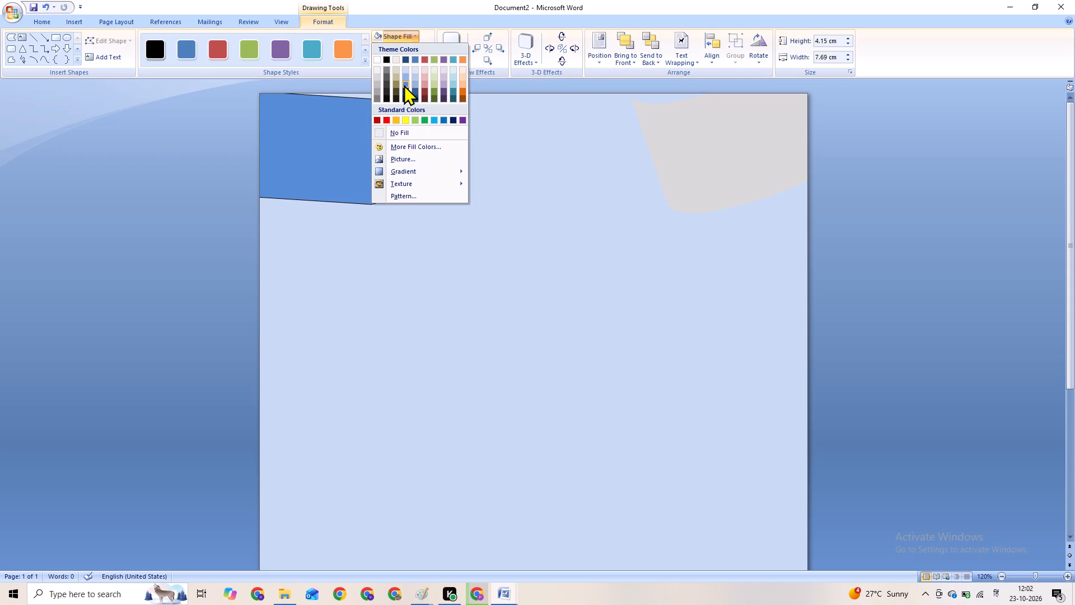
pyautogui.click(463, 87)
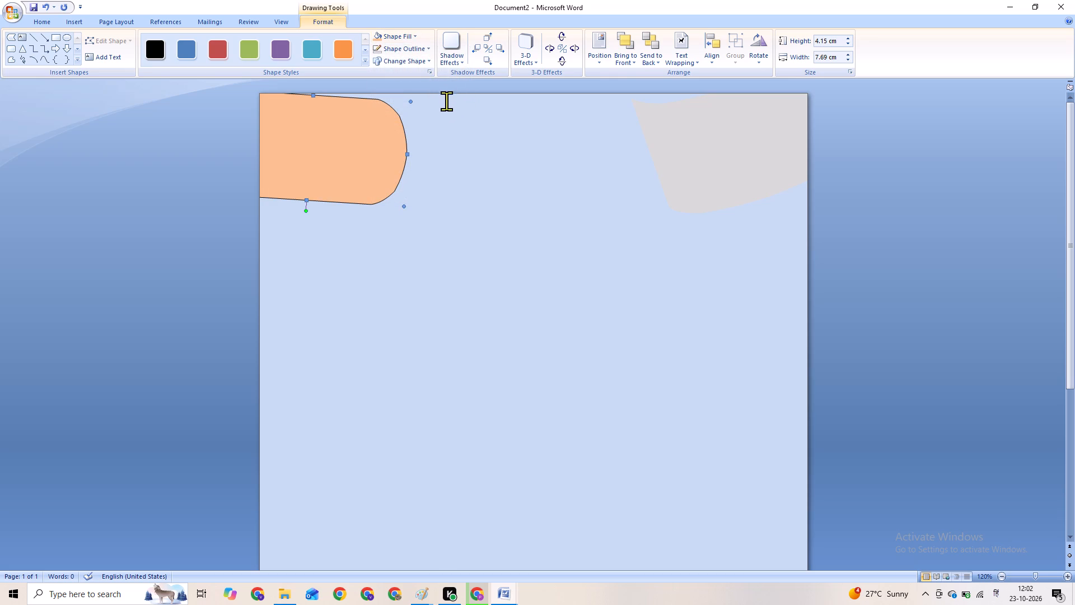
# Give the upper-left corner shape the standard Orange fill and no outline.
pyautogui.click(395, 33)
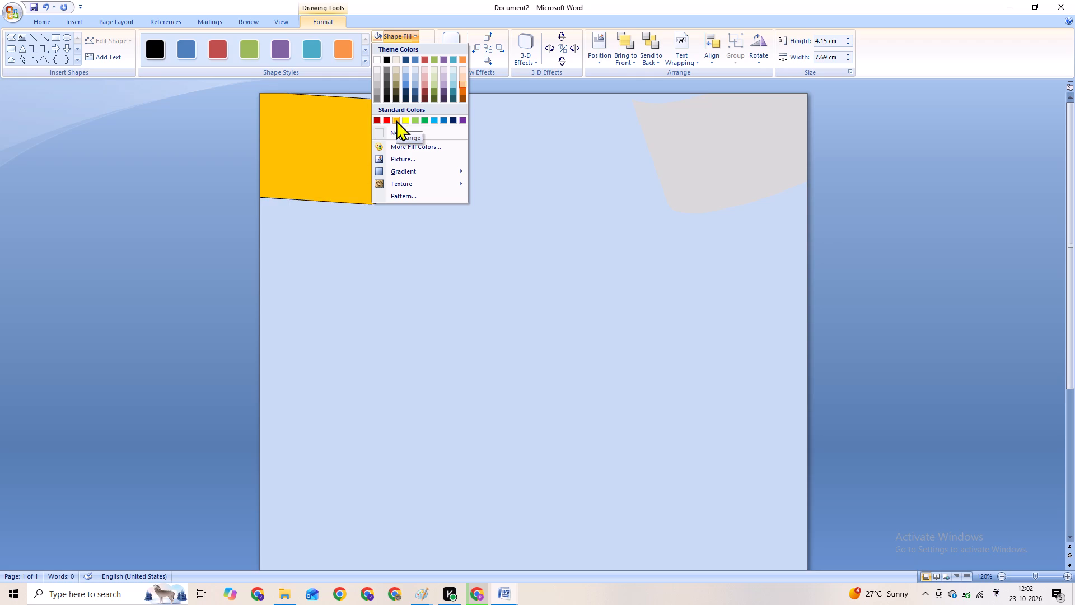
pyautogui.click(396, 120)
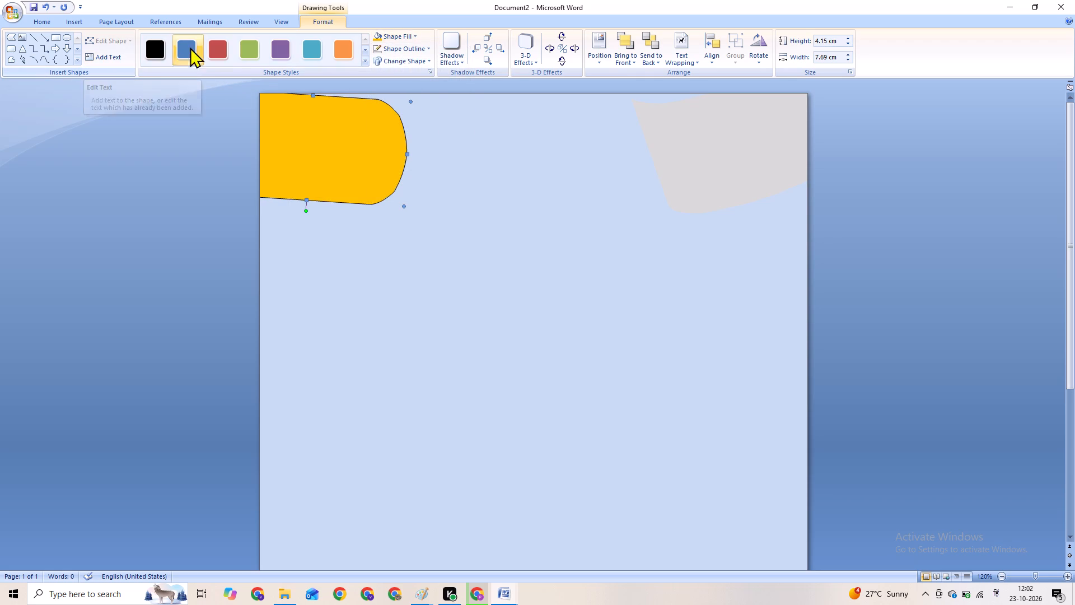
pyautogui.click(396, 49)
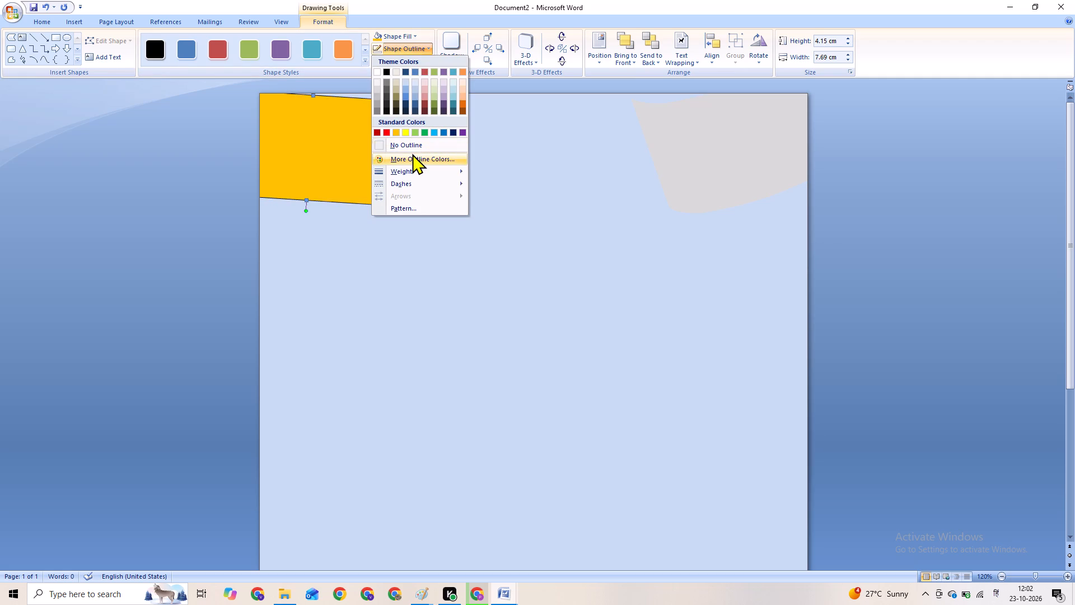
pyautogui.click(408, 143)
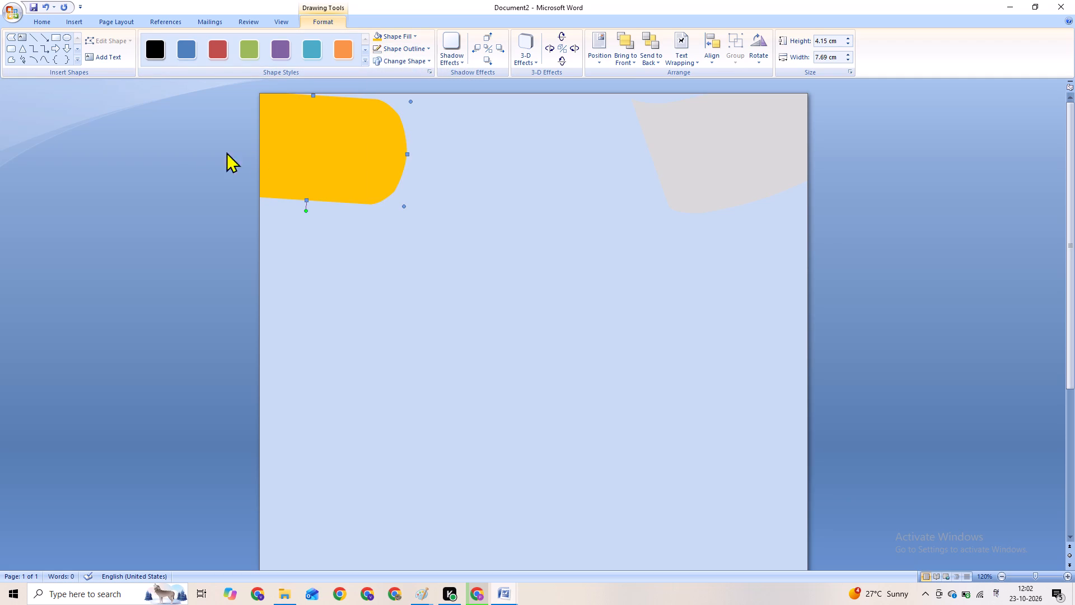
pyautogui.click(171, 138)
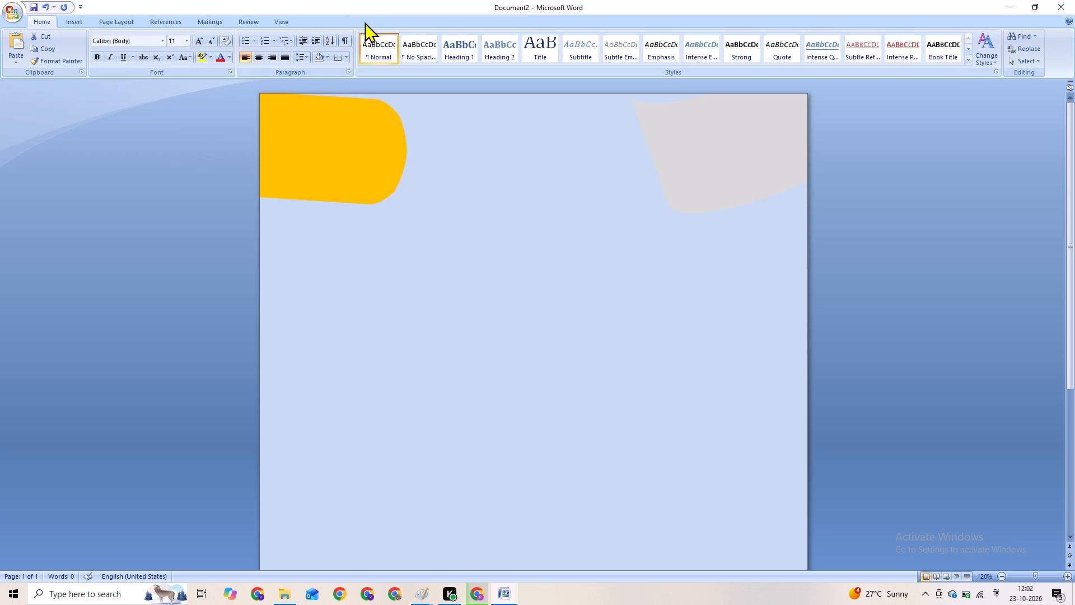
pyautogui.click(361, 1)
# Start a new WordArt text in the first plain outlined style of the gallery and set its font to Arial.
pyautogui.click(71, 20)
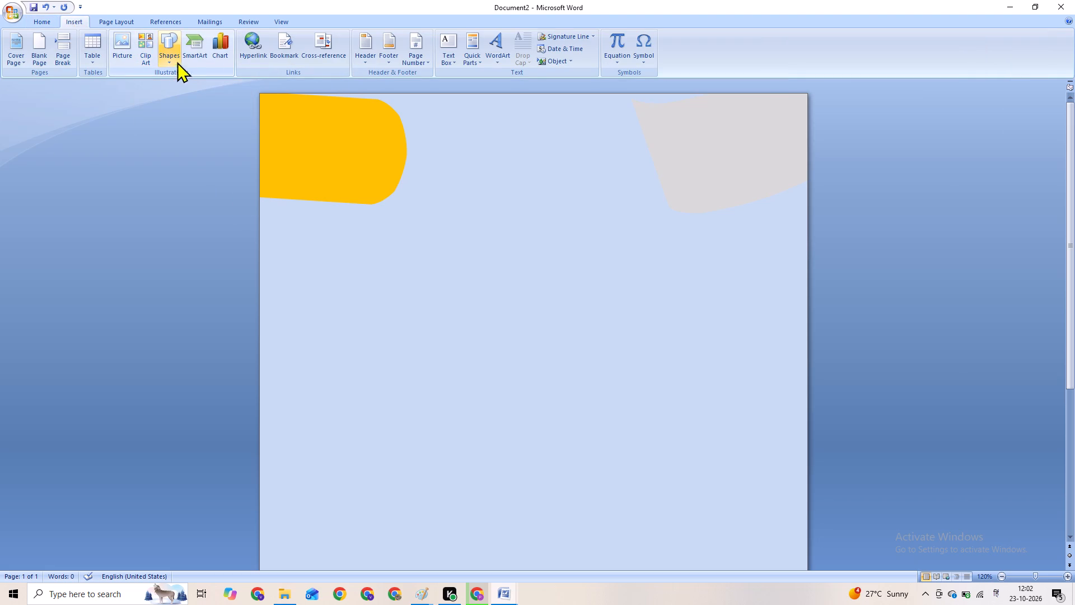
pyautogui.click(498, 43)
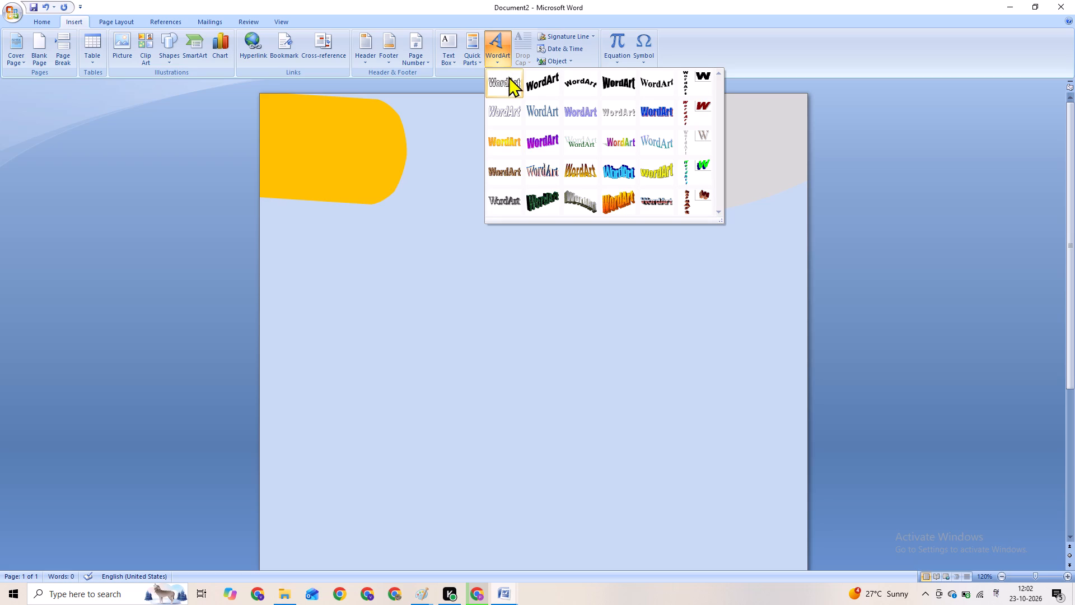
pyautogui.click(510, 81)
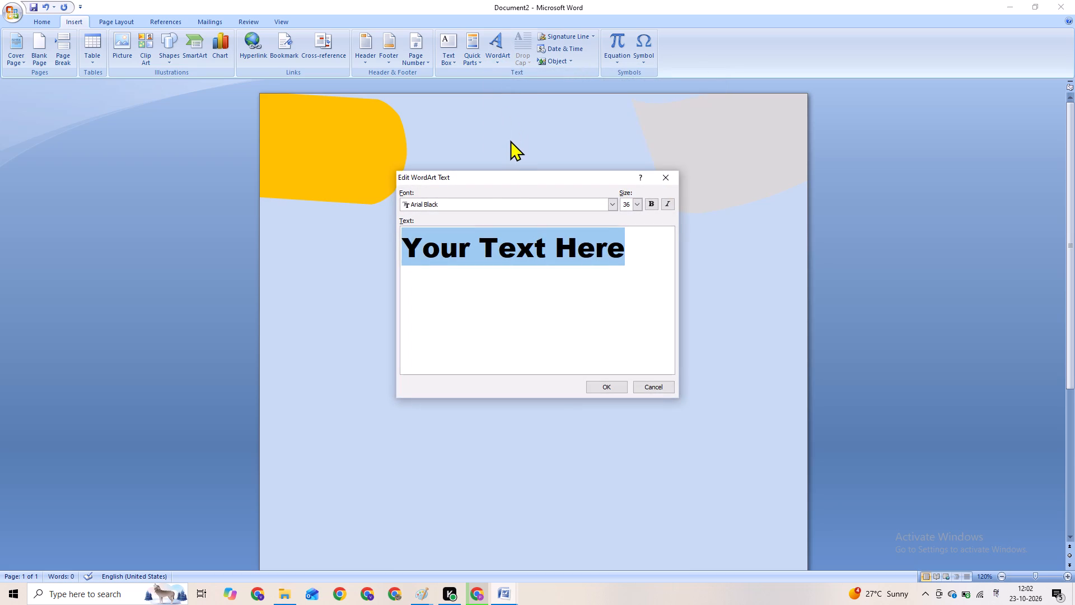
pyautogui.click(497, 196)
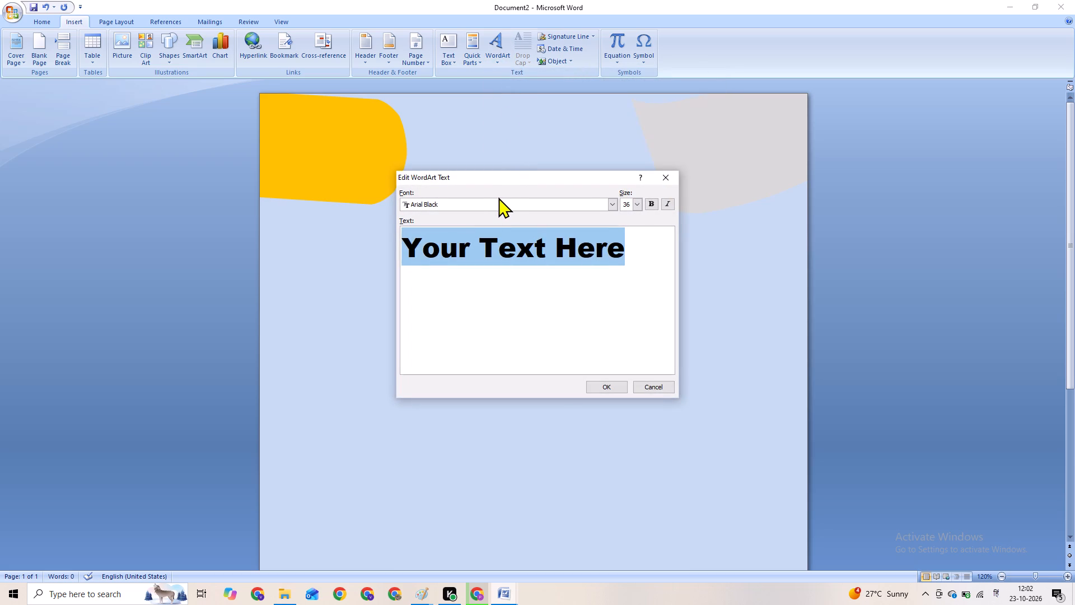
pyautogui.click(500, 204)
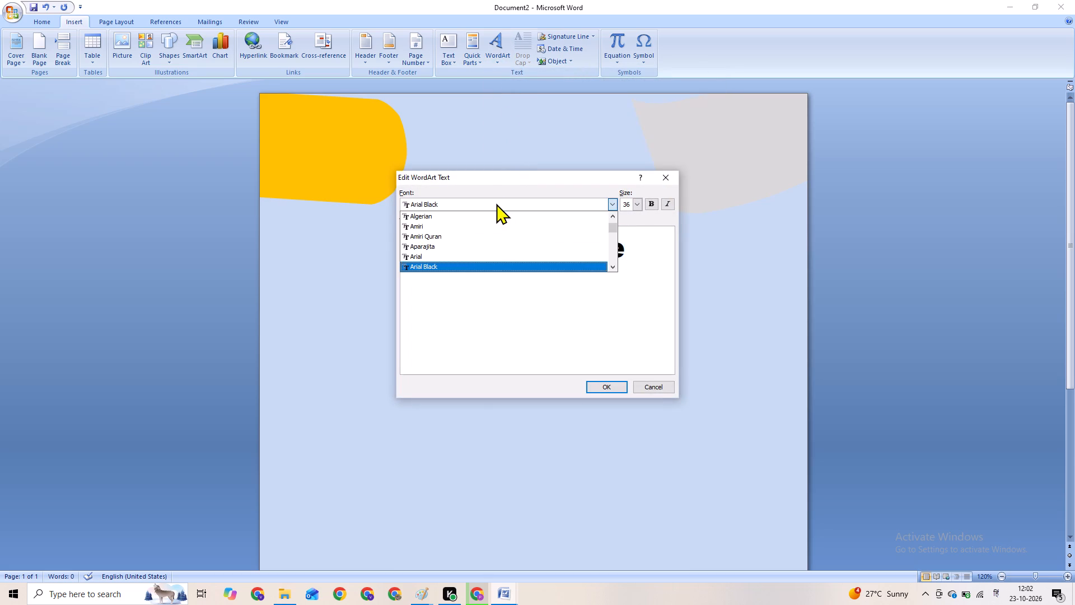
pyautogui.click(496, 201)
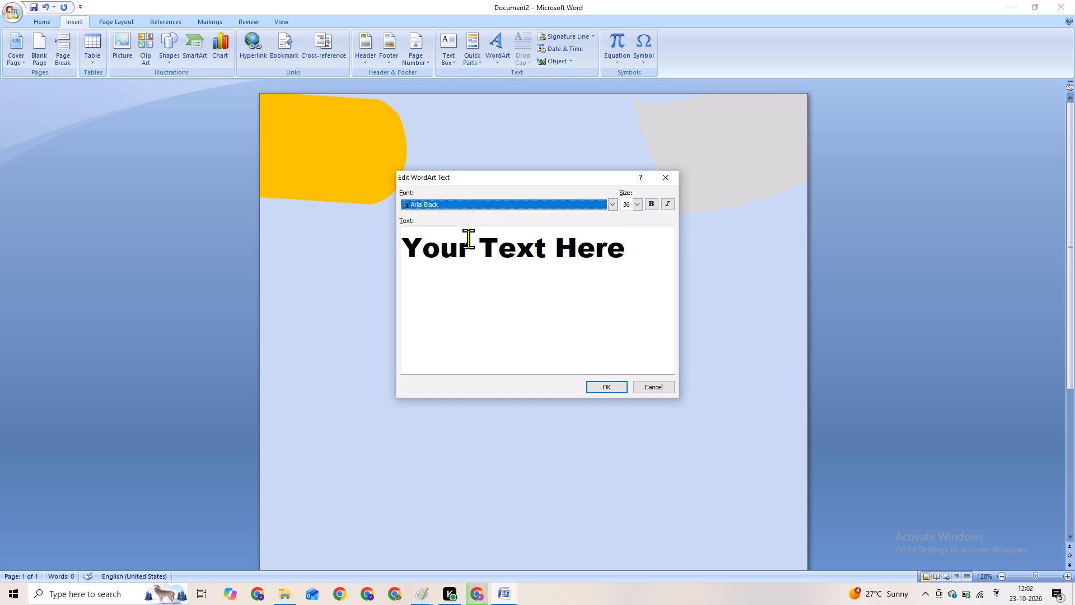
pyautogui.click(451, 229)
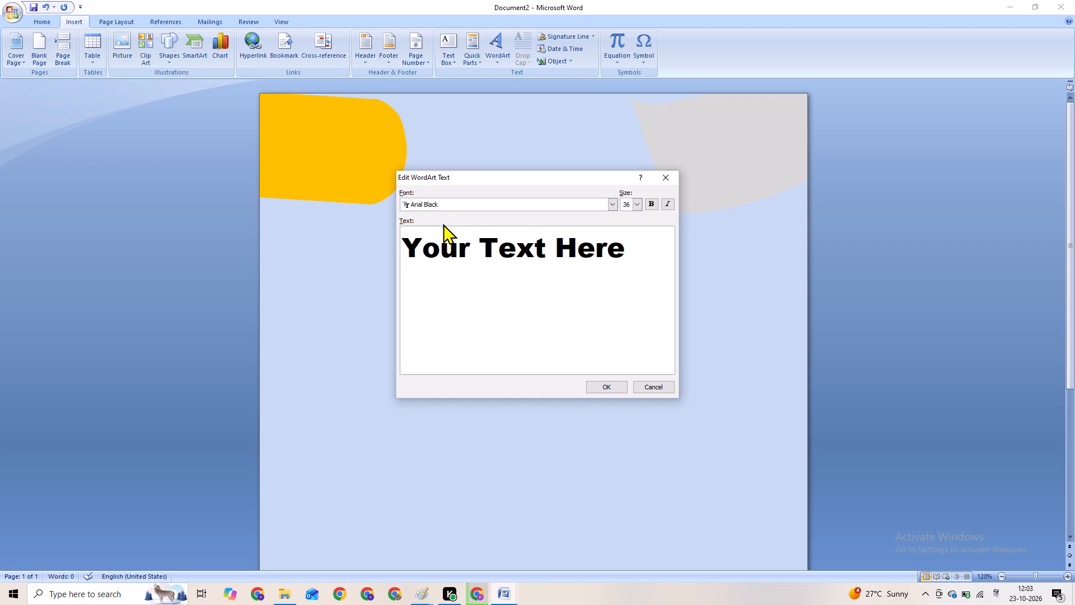
pyautogui.click(406, 203)
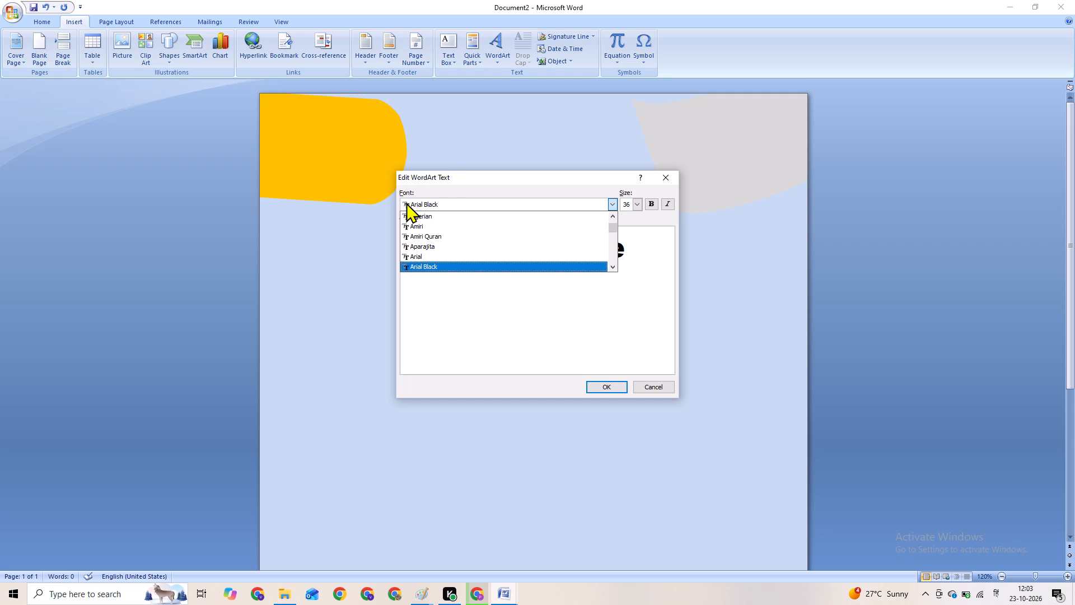
pyautogui.click(414, 255)
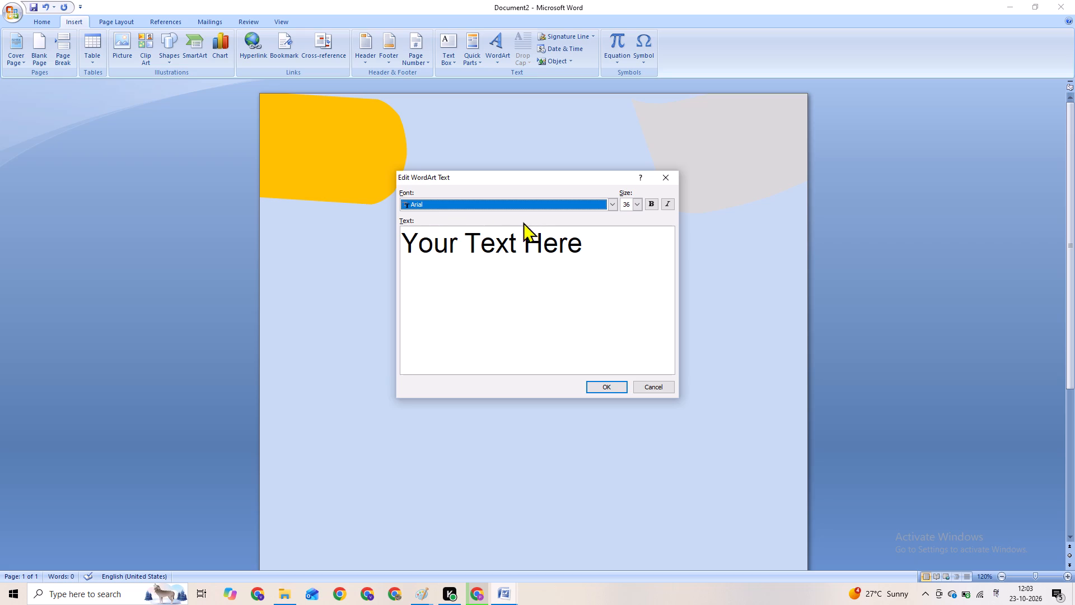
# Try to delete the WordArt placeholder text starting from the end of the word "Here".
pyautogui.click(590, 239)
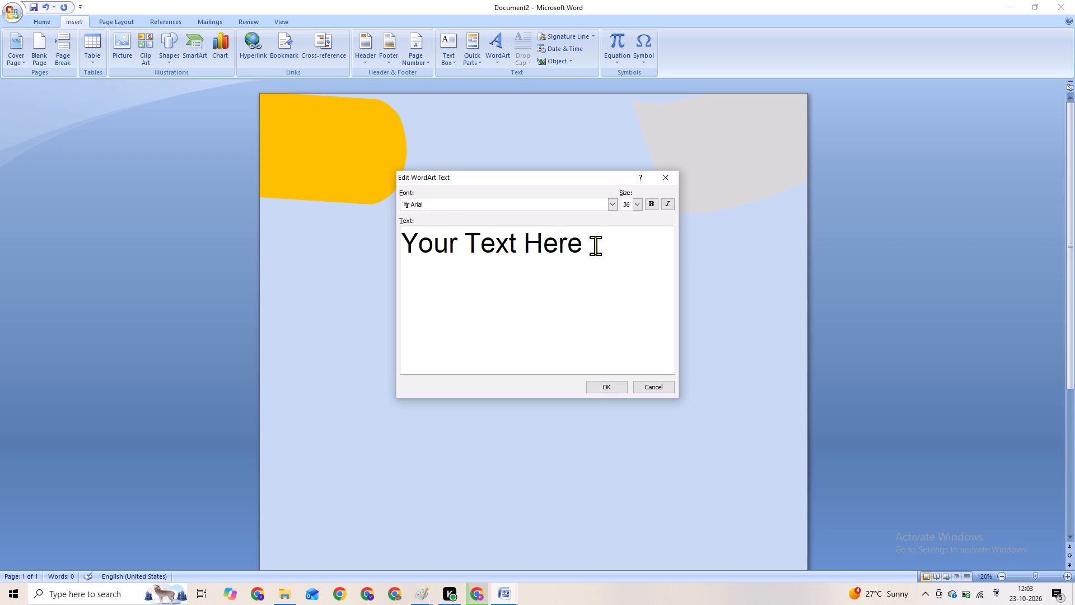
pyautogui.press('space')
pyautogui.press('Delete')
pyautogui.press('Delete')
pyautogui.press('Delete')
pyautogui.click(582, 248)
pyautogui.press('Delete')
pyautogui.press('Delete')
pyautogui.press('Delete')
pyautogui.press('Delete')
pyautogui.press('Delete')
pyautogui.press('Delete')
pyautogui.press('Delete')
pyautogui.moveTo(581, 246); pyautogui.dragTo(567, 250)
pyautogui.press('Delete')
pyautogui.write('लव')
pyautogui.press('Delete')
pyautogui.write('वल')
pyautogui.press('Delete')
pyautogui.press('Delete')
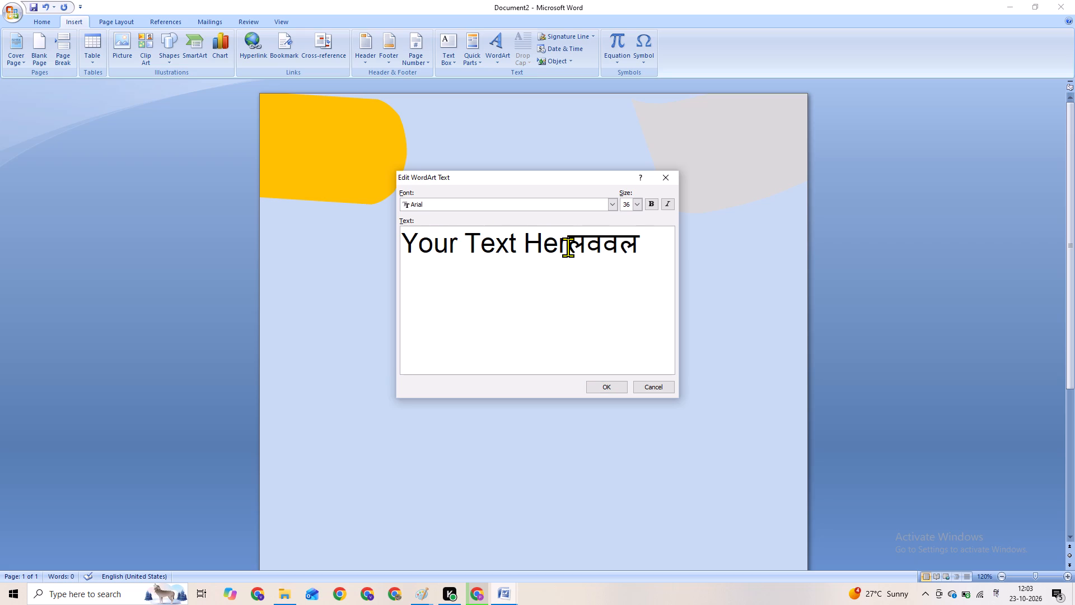
# Switch the input language to English and clear all the text from the WordArt text box.
pyautogui.press('super+space')
pyautogui.press('BackSpace')
pyautogui.press('BackSpace')
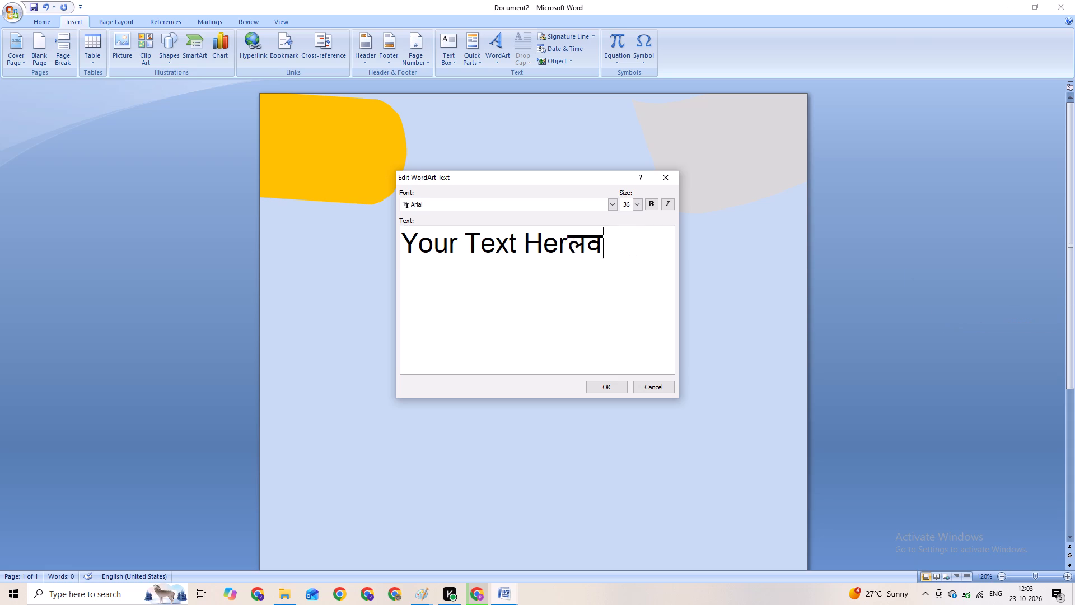
pyautogui.press('BackSpace')
pyautogui.press('BackSpace')
pyautogui.press('BackSpace')
pyautogui.press('BackSpace')
pyautogui.press('BackSpace')
pyautogui.press('BackSpace')
pyautogui.press('BackSpace')
pyautogui.press('BackSpace')
pyautogui.press('BackSpace')
pyautogui.press('BackSpace')
pyautogui.press('\\')
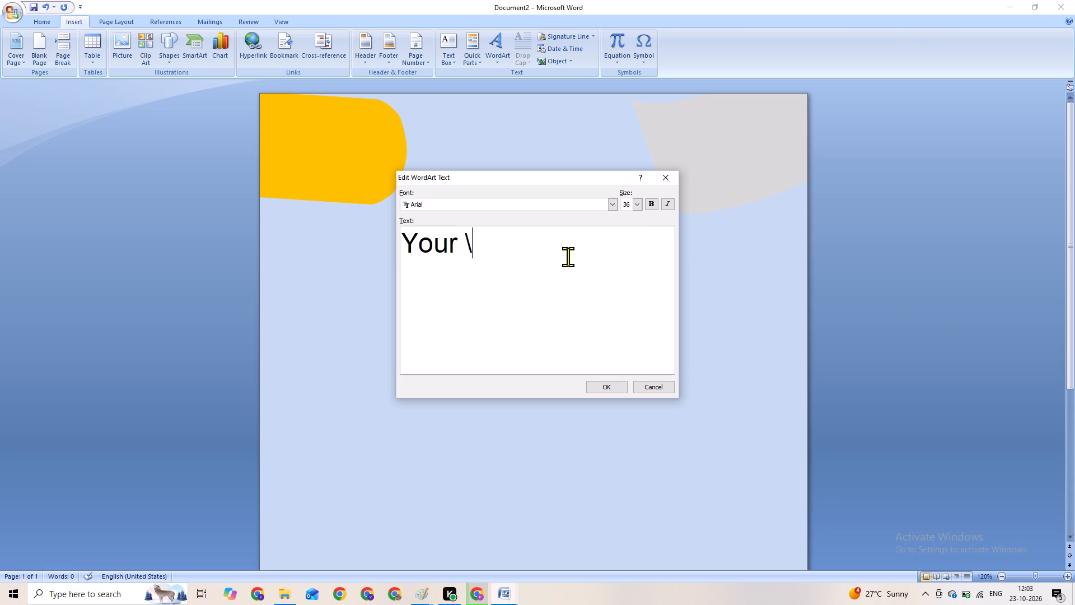
pyautogui.write('\\\\')
pyautogui.press('BackSpace')
pyautogui.press('BackSpace')
pyautogui.press('BackSpace')
pyautogui.press('BackSpace')
pyautogui.press('BackSpace')
pyautogui.press('BackSpace')
pyautogui.press('BackSpace')
pyautogui.press('BackSpace')
pyautogui.press('BackSpace')
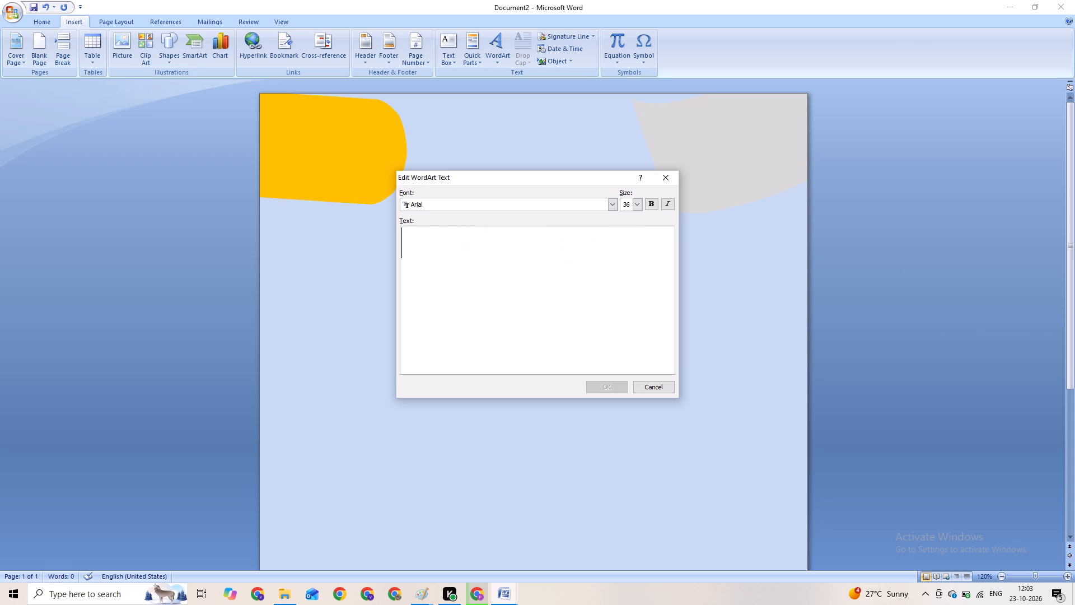
pyautogui.press('BackSpace')
pyautogui.press('BackSpace')
pyautogui.press('BackSpace')
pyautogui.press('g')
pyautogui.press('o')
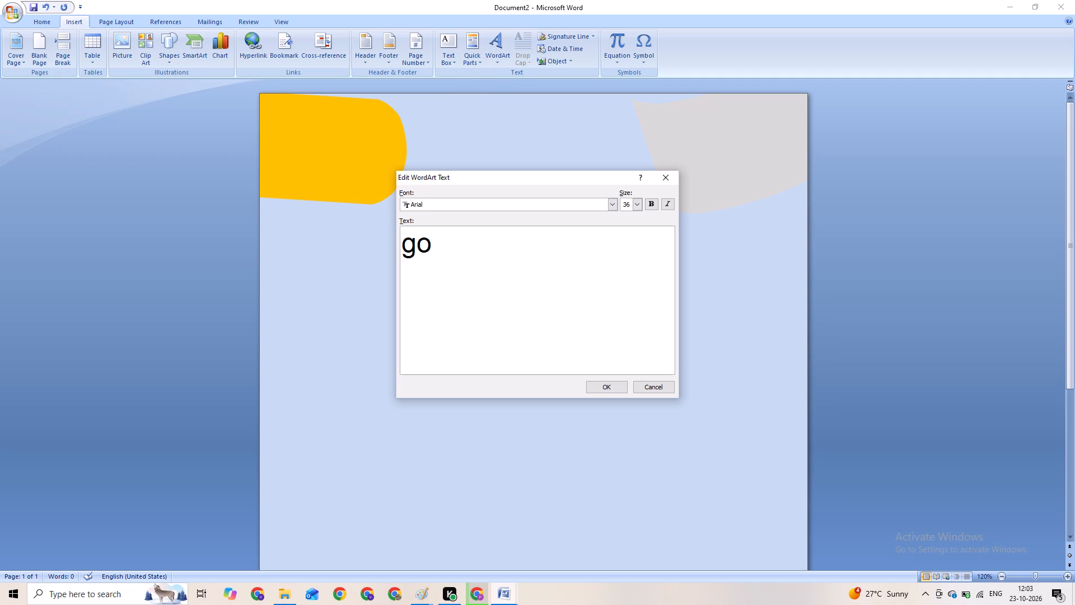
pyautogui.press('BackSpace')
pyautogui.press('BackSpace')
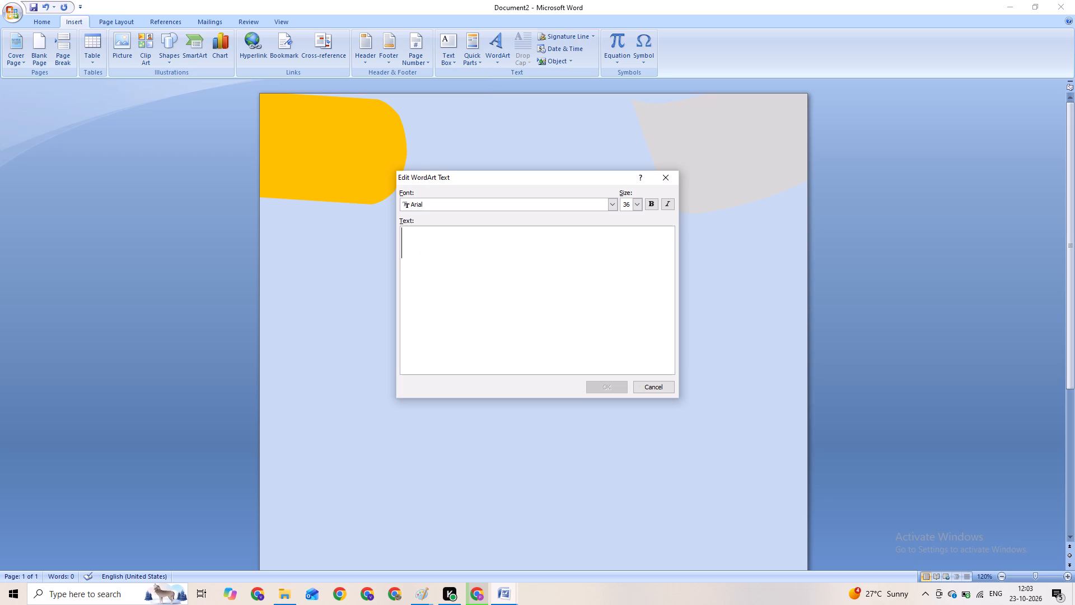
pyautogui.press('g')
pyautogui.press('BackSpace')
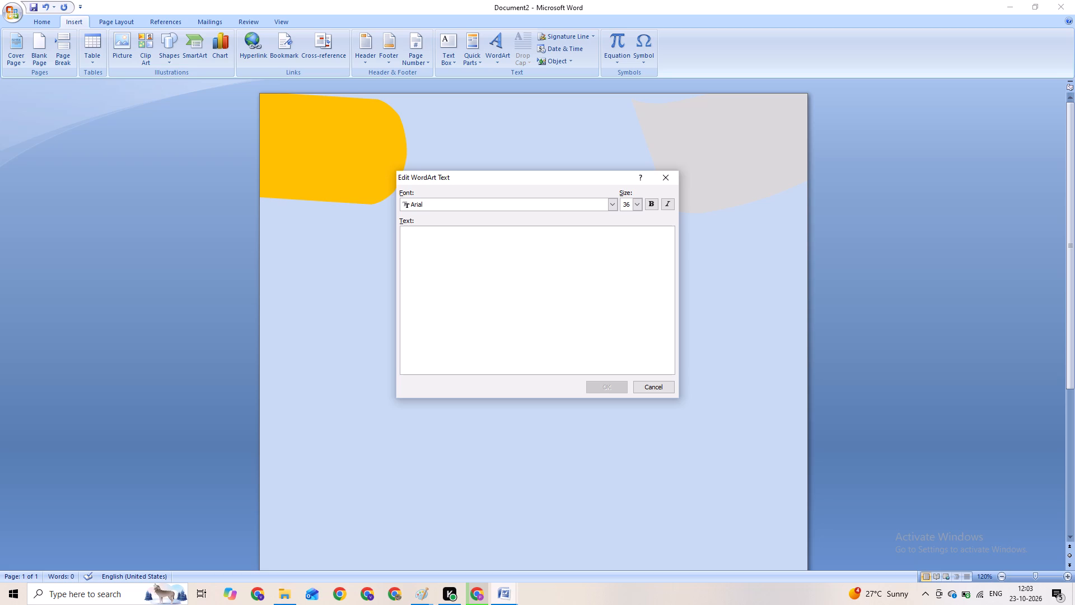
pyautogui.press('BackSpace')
# Enter "Govt." as the WordArt text and insert it on the page.
pyautogui.hotkey('shift', 'g')
pyautogui.press('o')
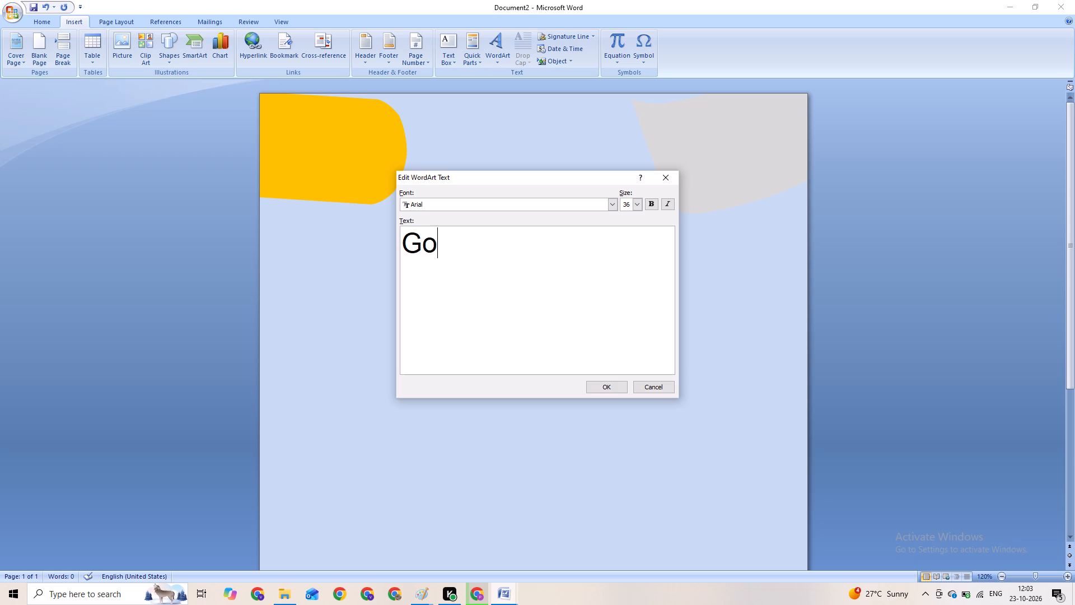
pyautogui.press('v')
pyautogui.press('t')
pyautogui.press('space')
pyautogui.press('space')
pyautogui.press('BackSpace')
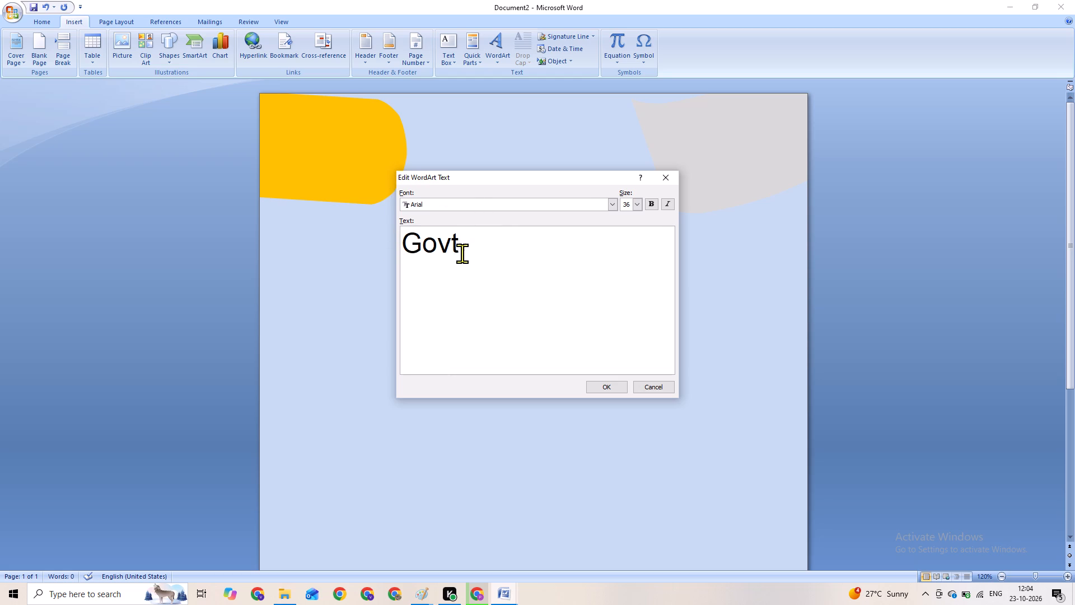
pyautogui.press('BackSpace')
pyautogui.press('.')
pyautogui.click(709, 166)
pyautogui.click(610, 385)
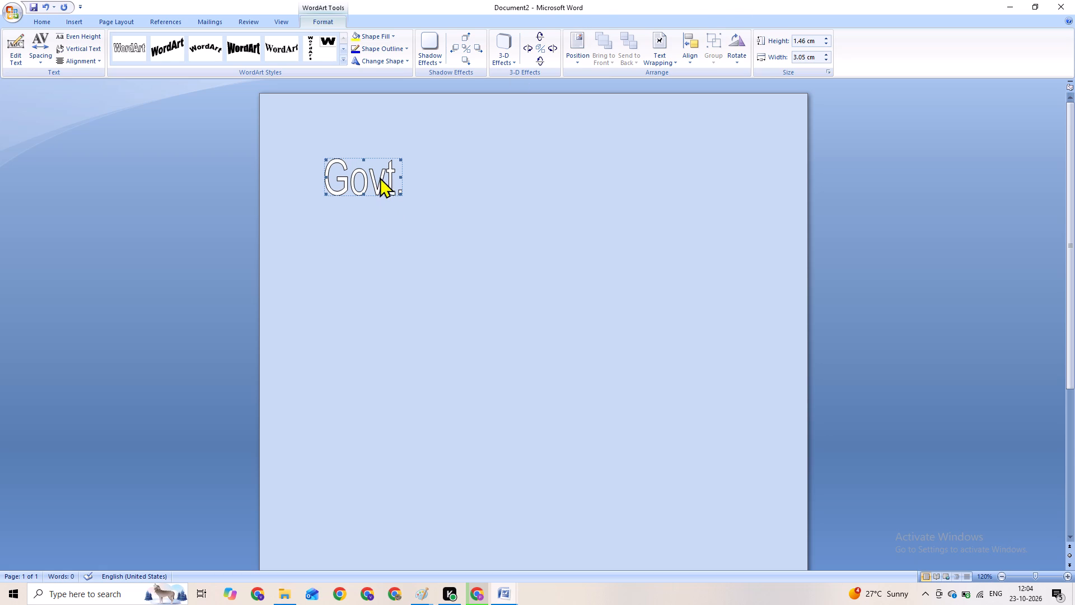
# Change the text wrapping of the "Govt." WordArt so it floats freely on the page.
pyautogui.click(668, 62)
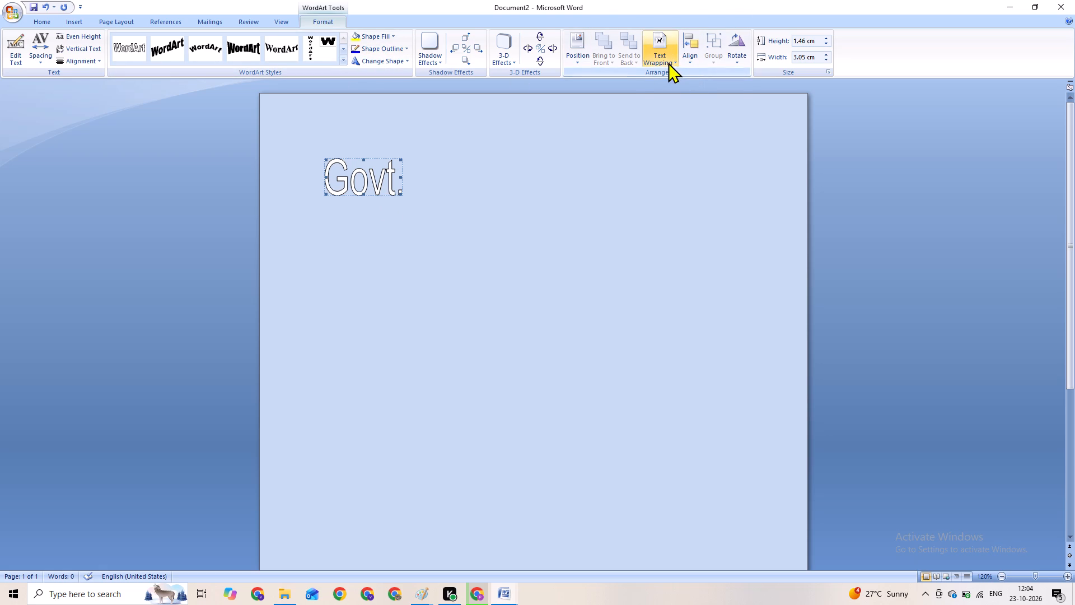
pyautogui.click(669, 121)
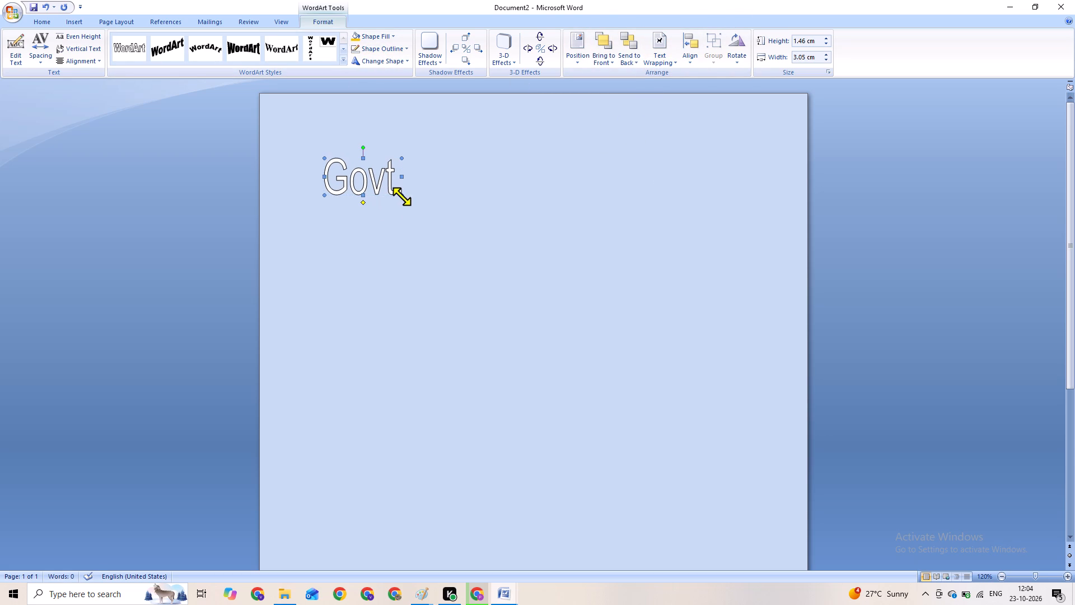
# Resize the "Govt." WordArt to about 0.97 cm high and 4.51 cm wide.
pyautogui.moveTo(402, 197); pyautogui.dragTo(438, 183)
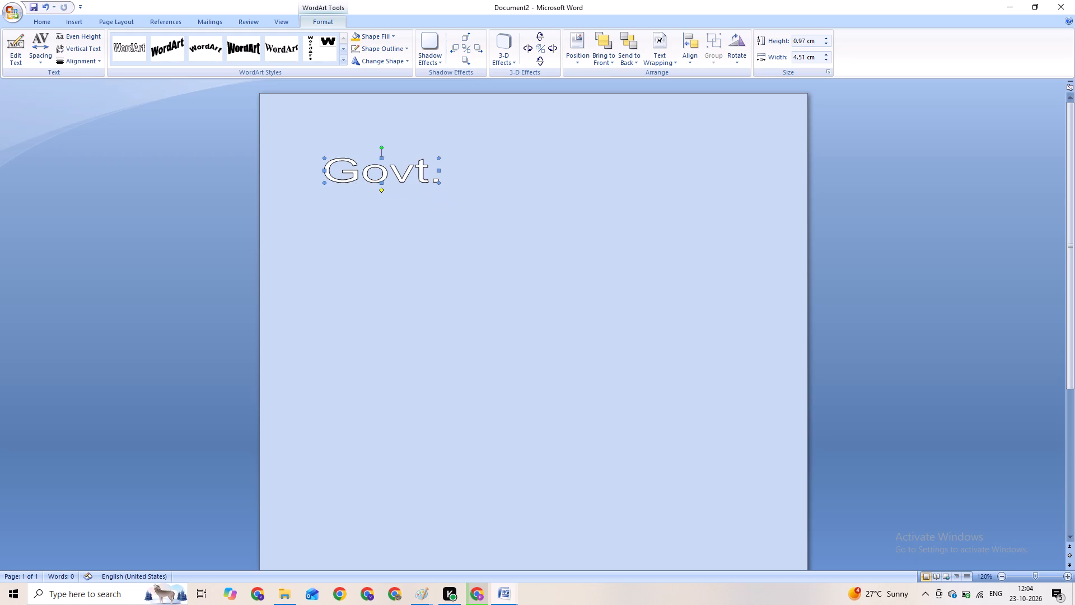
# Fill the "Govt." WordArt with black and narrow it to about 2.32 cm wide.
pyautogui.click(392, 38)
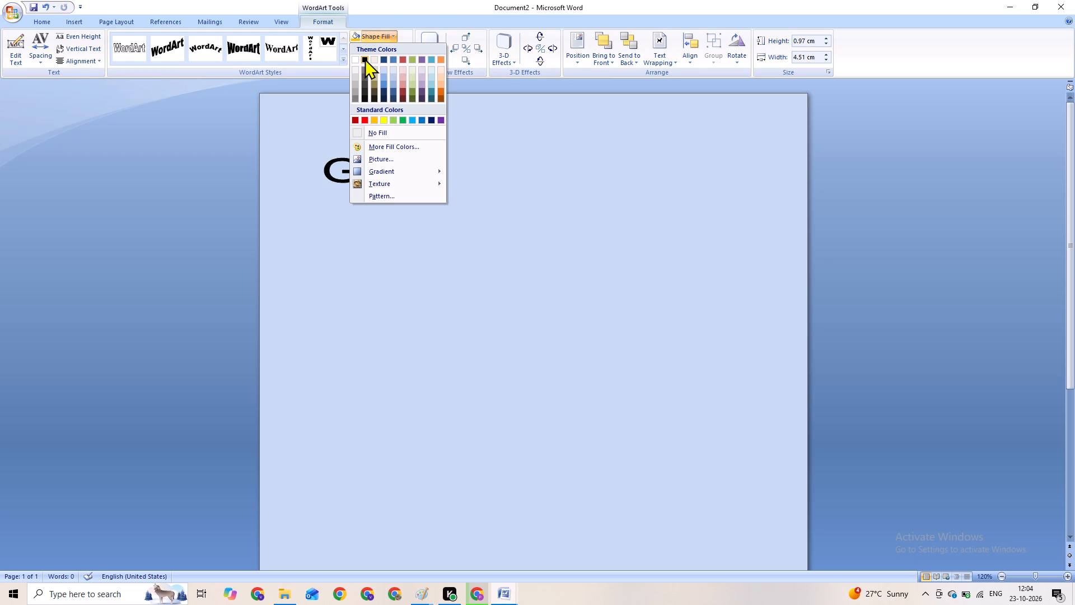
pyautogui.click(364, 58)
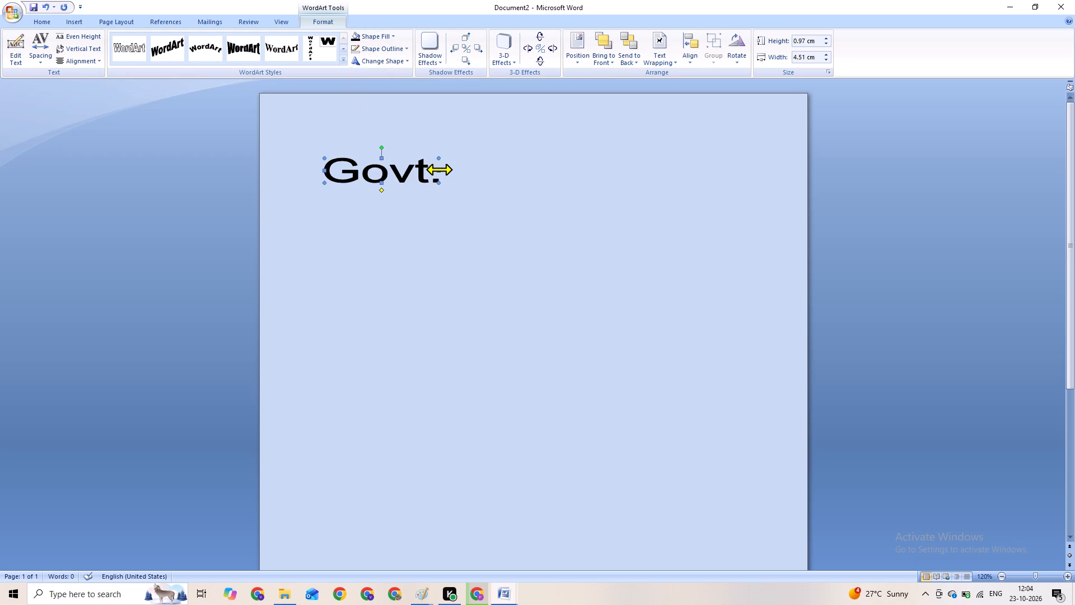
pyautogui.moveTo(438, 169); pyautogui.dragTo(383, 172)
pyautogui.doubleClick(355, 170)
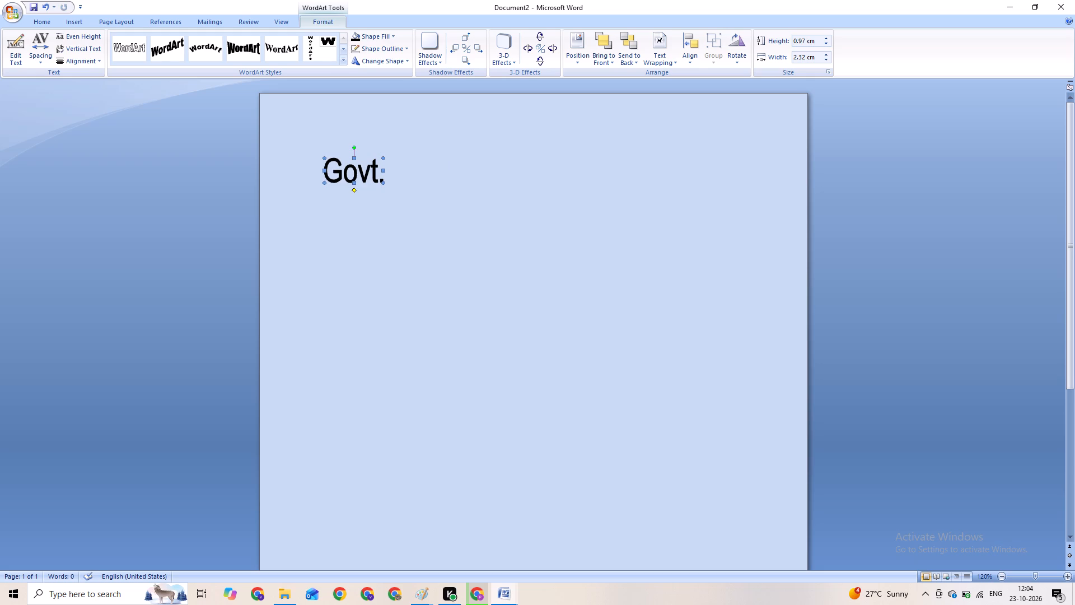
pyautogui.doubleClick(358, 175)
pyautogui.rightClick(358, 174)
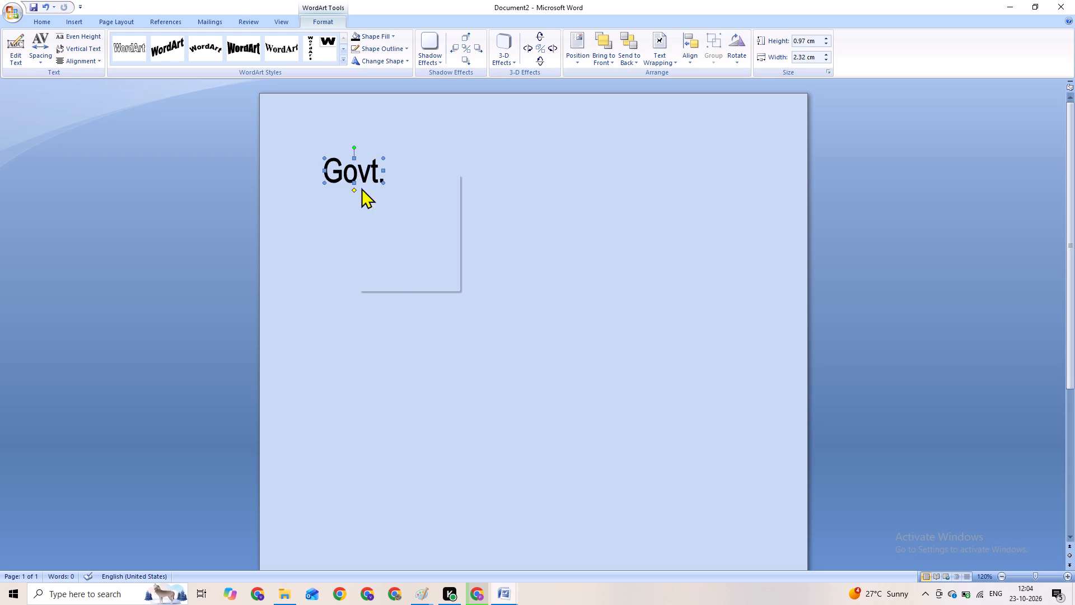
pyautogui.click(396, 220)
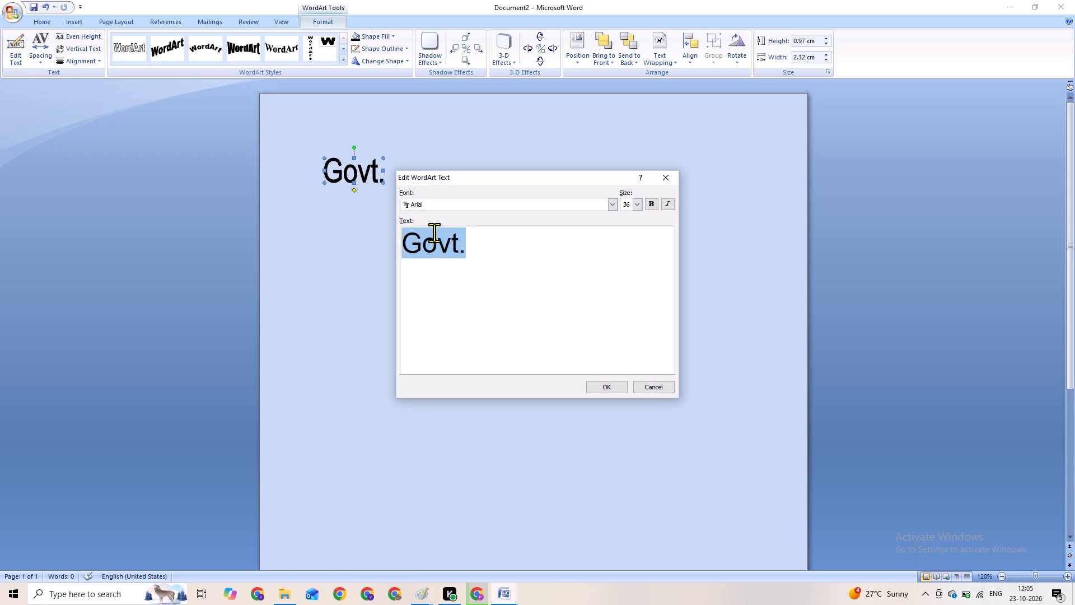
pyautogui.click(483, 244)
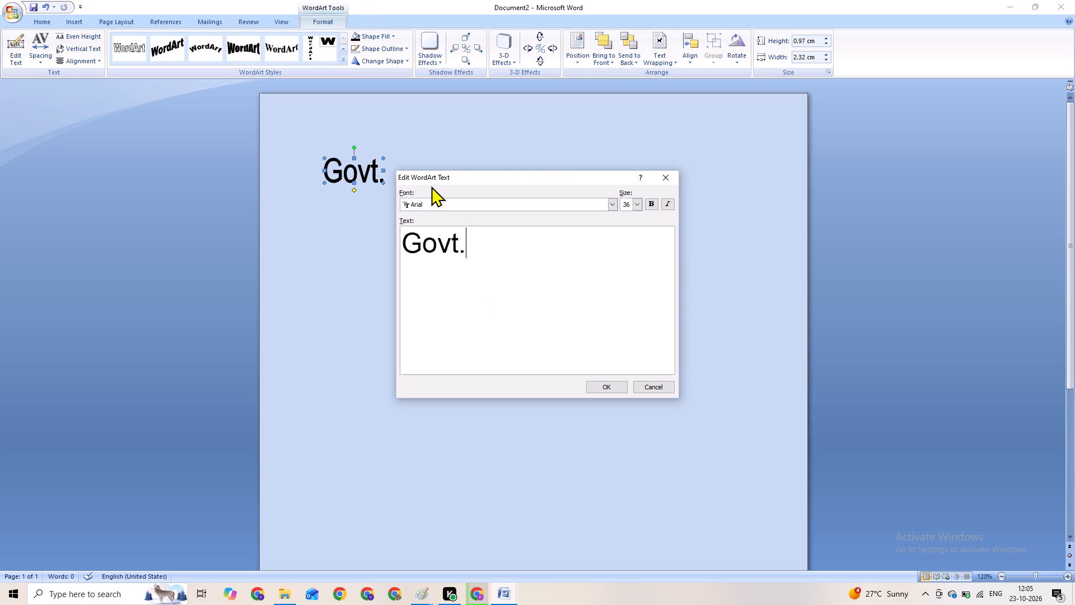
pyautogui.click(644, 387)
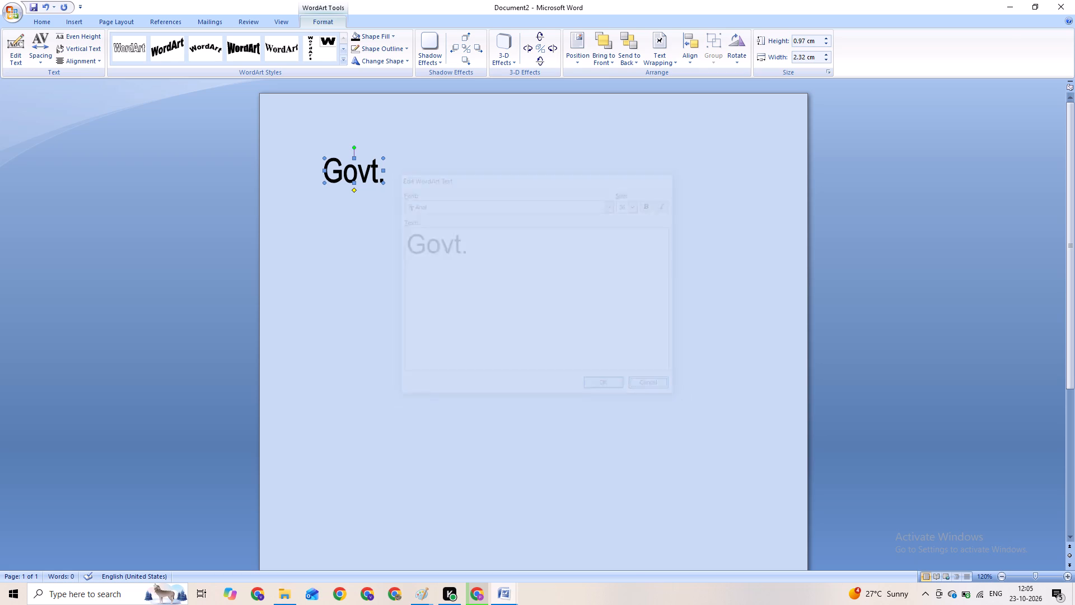
# Undo the edits back through the insertion of the "Govt." WordArt, keeping the outline removal on the yellow shape.
pyautogui.scroll(10, 493, 276)
pyautogui.scroll(-7, 569, 309)
pyautogui.scroll(10, 570, 310)
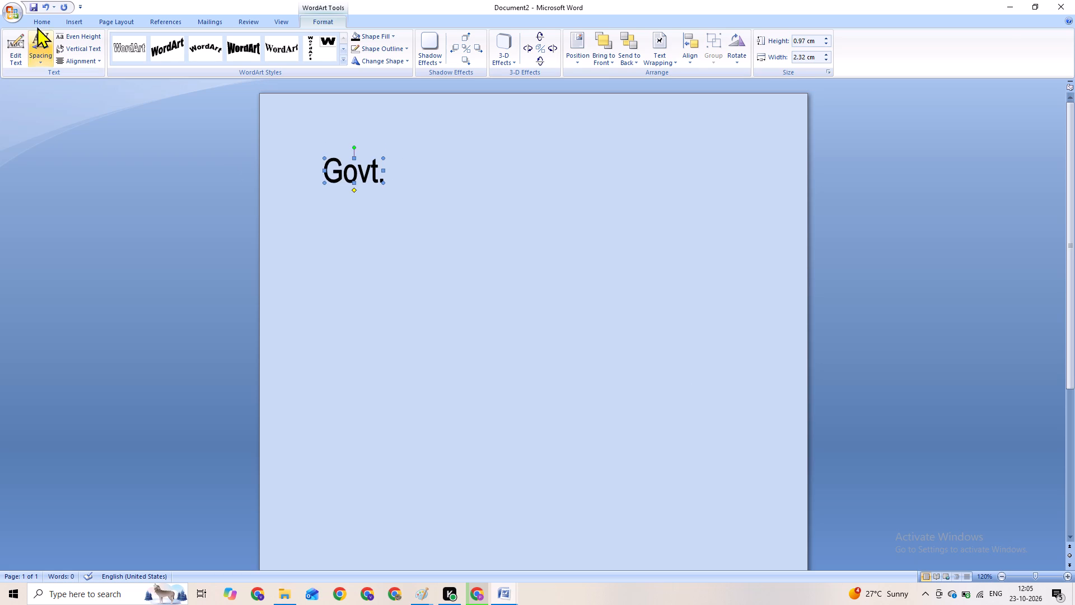
pyautogui.click(44, 4)
pyautogui.click(44, 4)
pyautogui.tripleClick(44, 4)
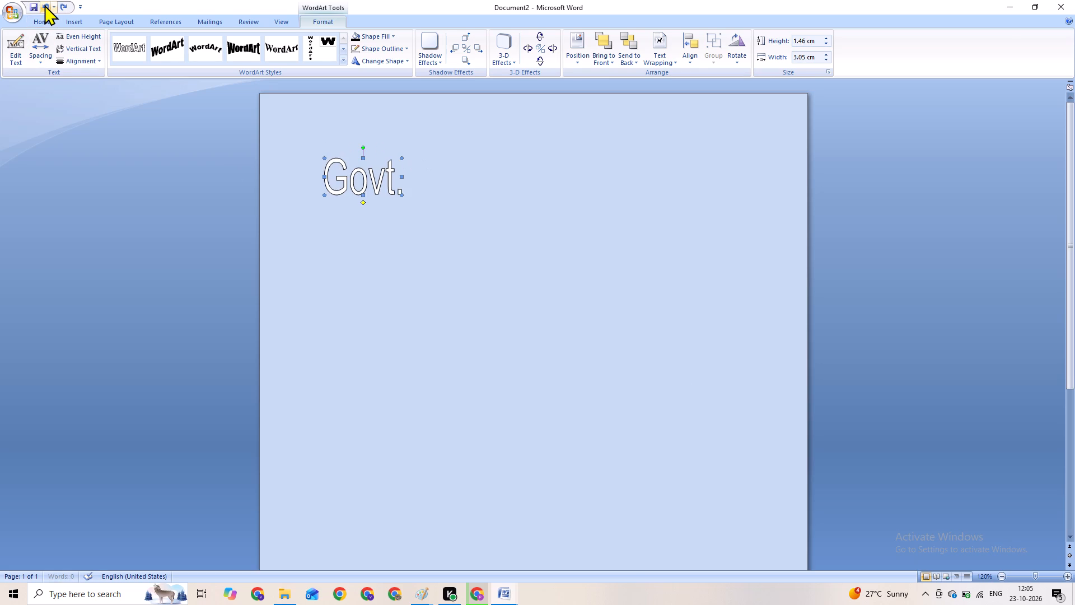
pyautogui.click(44, 4)
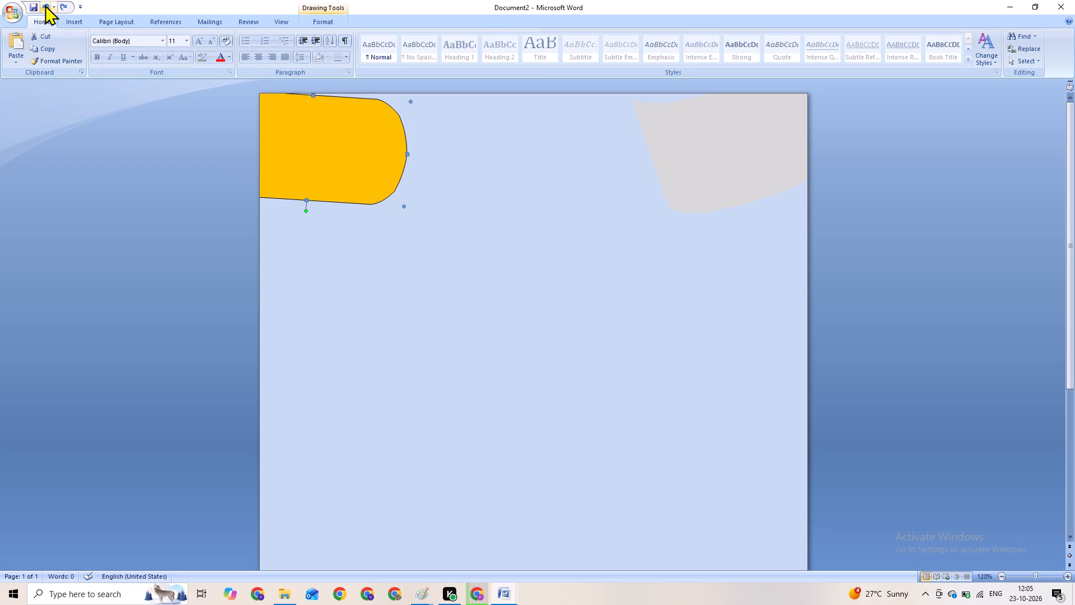
pyautogui.click(63, 8)
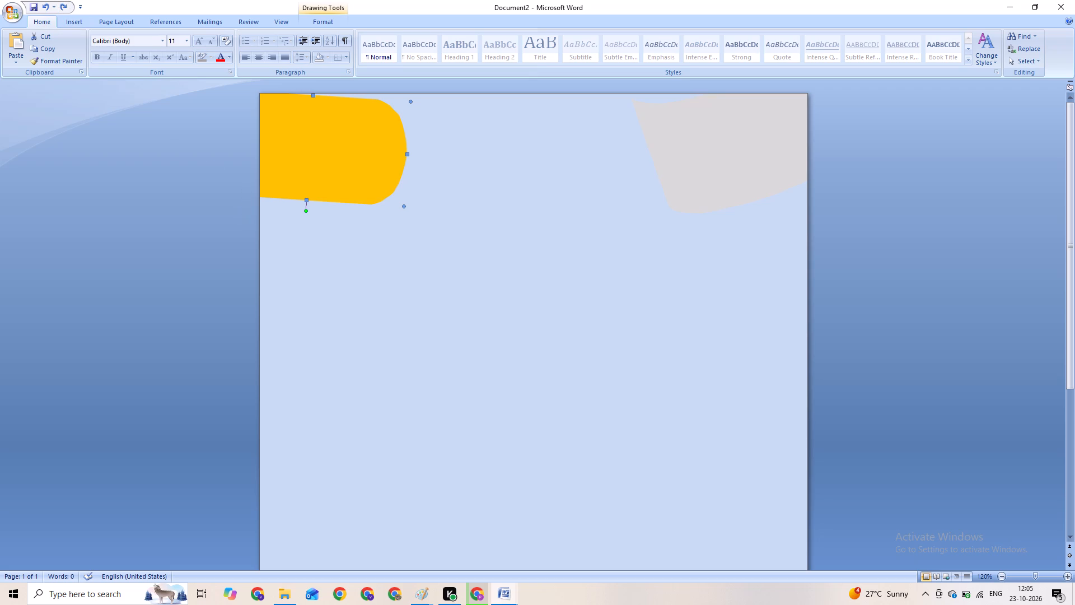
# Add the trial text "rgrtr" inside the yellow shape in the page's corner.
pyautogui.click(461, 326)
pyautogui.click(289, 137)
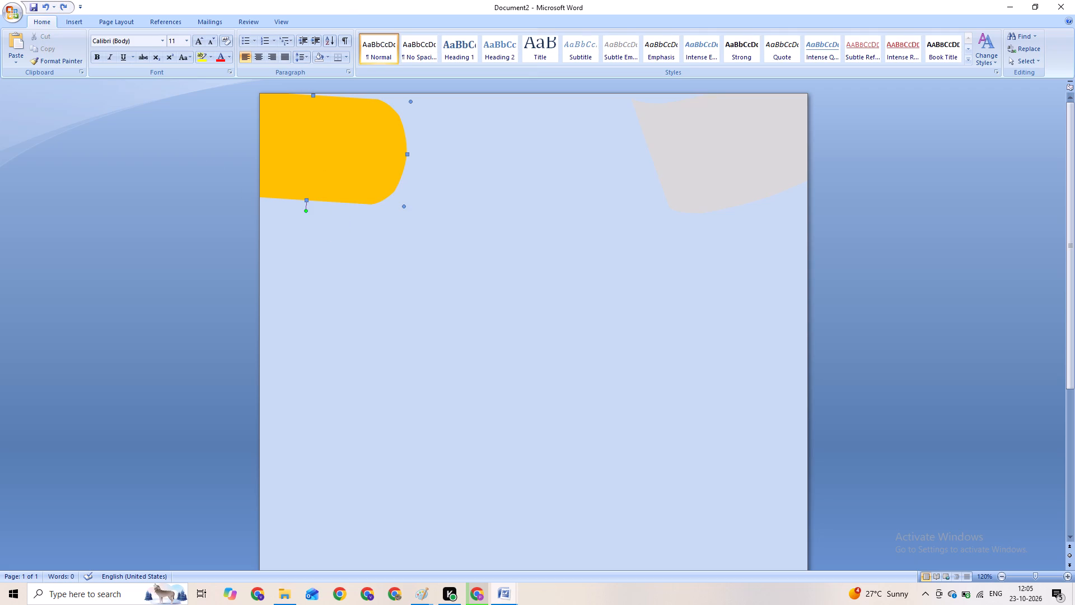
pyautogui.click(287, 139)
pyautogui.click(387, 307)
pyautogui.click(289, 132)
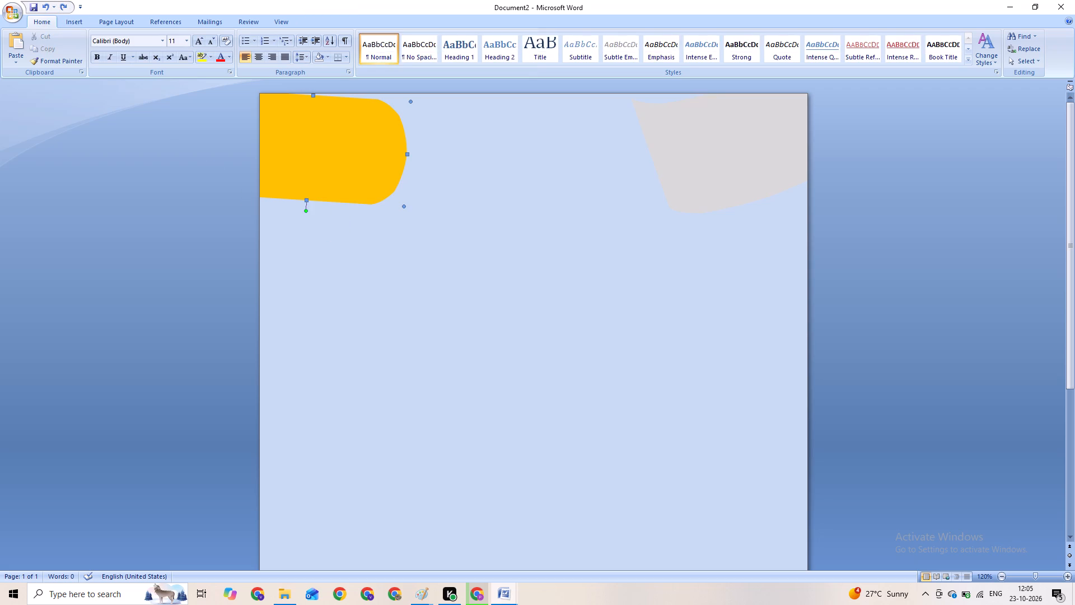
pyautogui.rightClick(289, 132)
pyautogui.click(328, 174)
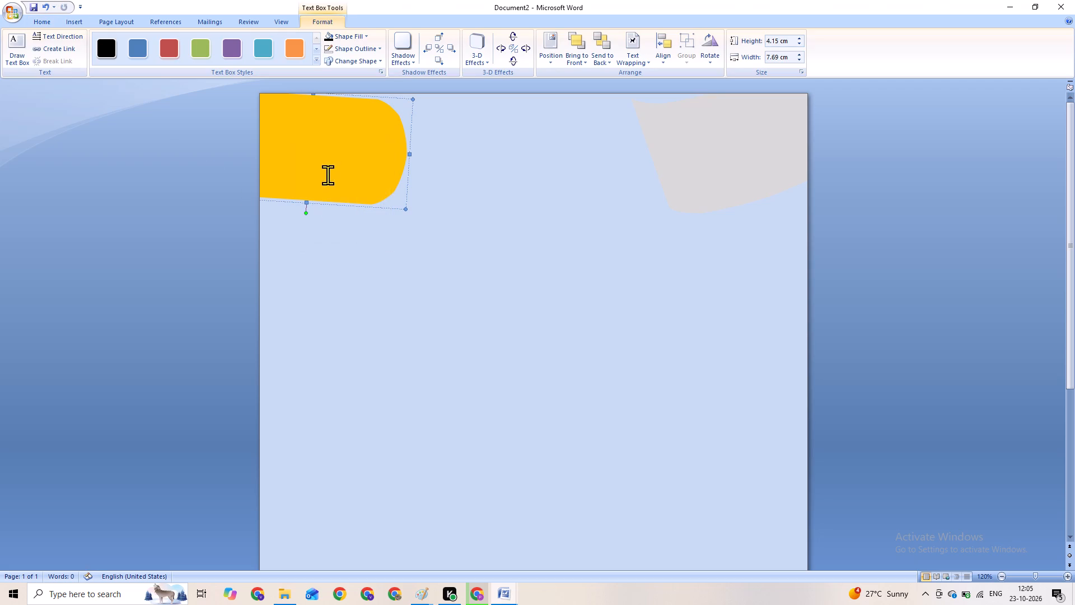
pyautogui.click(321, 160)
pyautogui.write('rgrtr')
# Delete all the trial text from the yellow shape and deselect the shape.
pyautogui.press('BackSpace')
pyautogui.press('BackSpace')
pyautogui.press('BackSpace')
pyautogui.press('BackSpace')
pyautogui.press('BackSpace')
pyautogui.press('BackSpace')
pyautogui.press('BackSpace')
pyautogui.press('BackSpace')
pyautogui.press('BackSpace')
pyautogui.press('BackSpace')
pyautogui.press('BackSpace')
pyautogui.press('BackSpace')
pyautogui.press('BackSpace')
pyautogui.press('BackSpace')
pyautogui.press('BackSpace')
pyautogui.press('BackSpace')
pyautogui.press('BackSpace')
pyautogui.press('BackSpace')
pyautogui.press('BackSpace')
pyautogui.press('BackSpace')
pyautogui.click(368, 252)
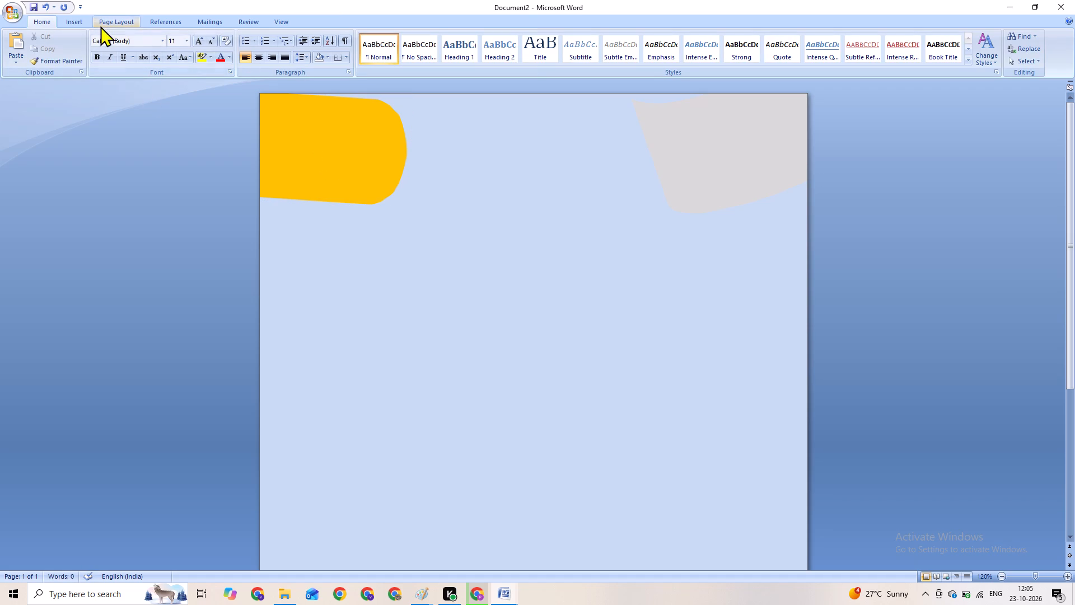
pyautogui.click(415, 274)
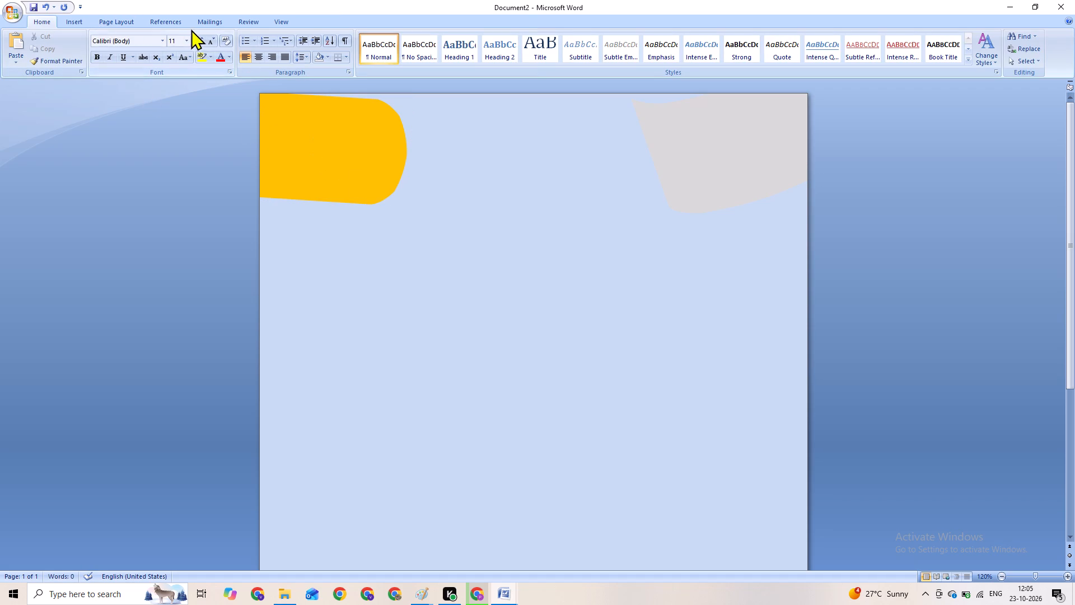
# Start a new WordArt in the plain outlined style, set its font to Arial and clear the placeholder text.
pyautogui.click(77, 24)
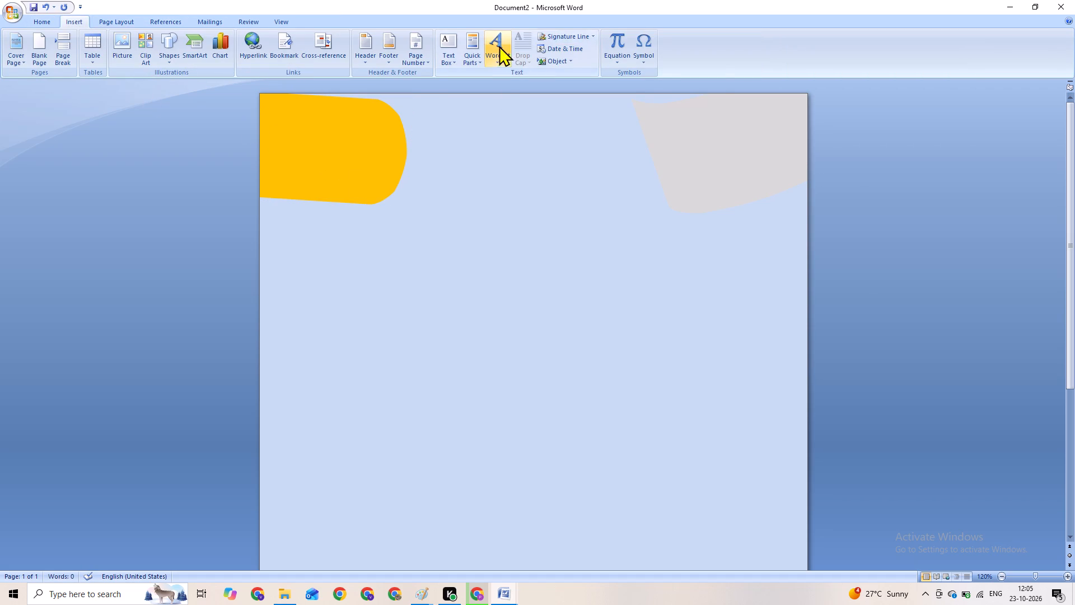
pyautogui.click(499, 45)
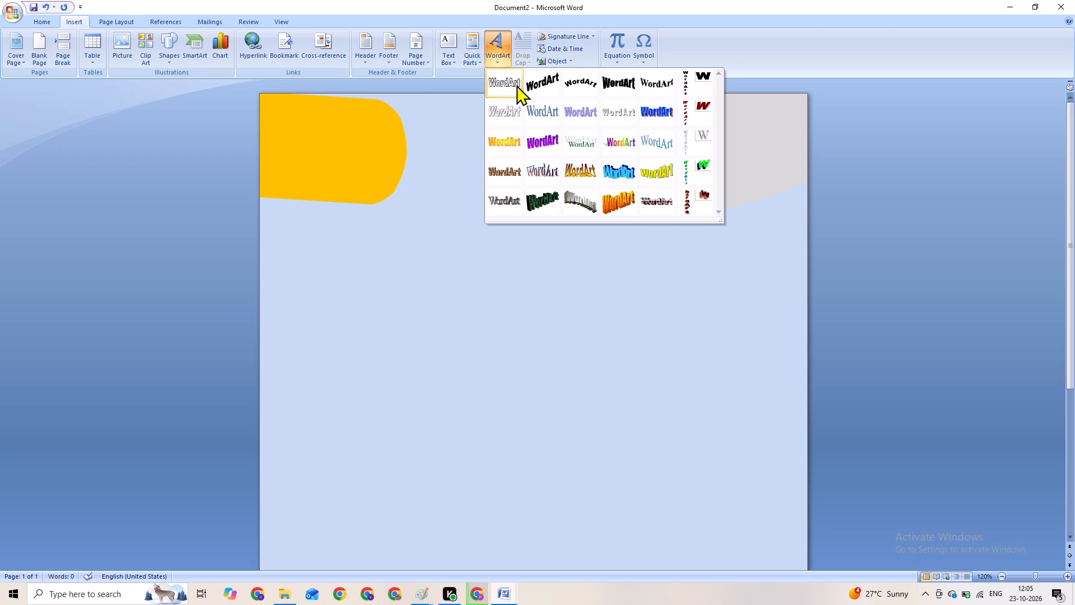
pyautogui.click(516, 85)
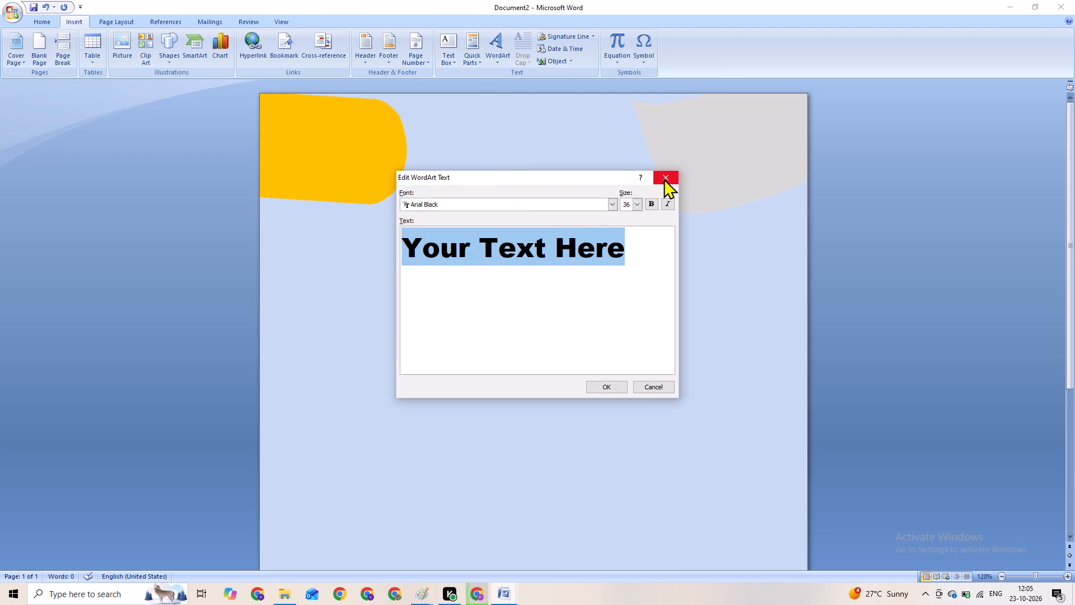
pyautogui.click(614, 202)
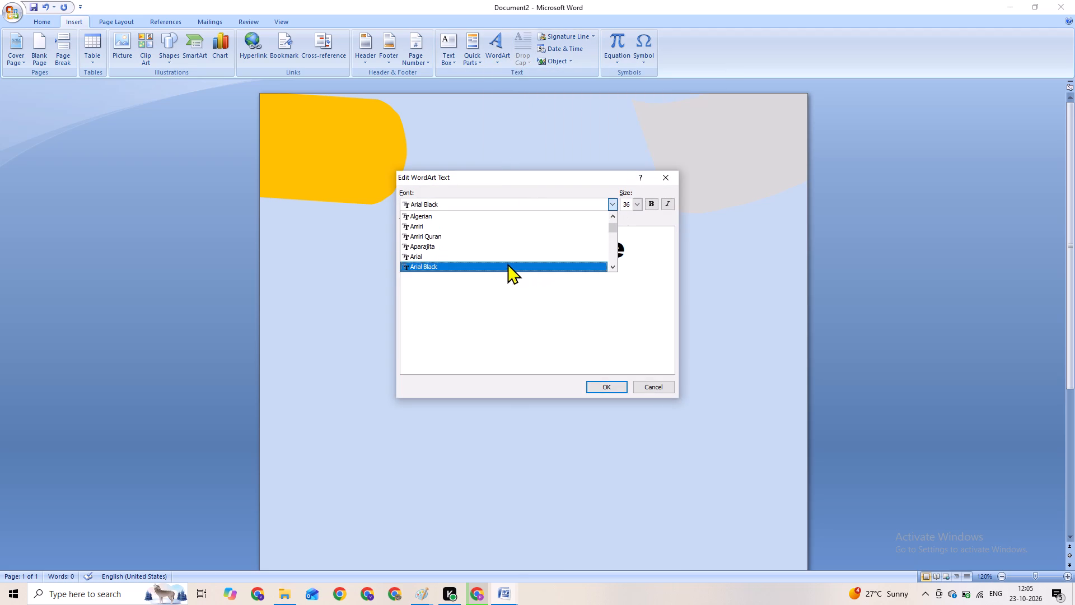
pyautogui.click(487, 257)
pyautogui.moveTo(611, 243); pyautogui.dragTo(188, 239)
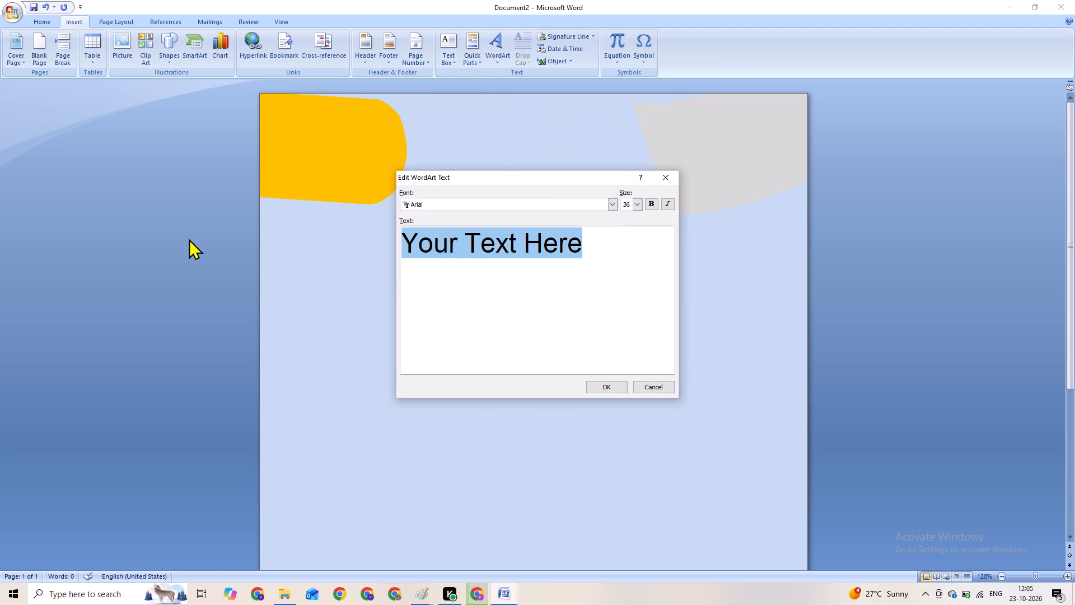
pyautogui.press('BackSpace')
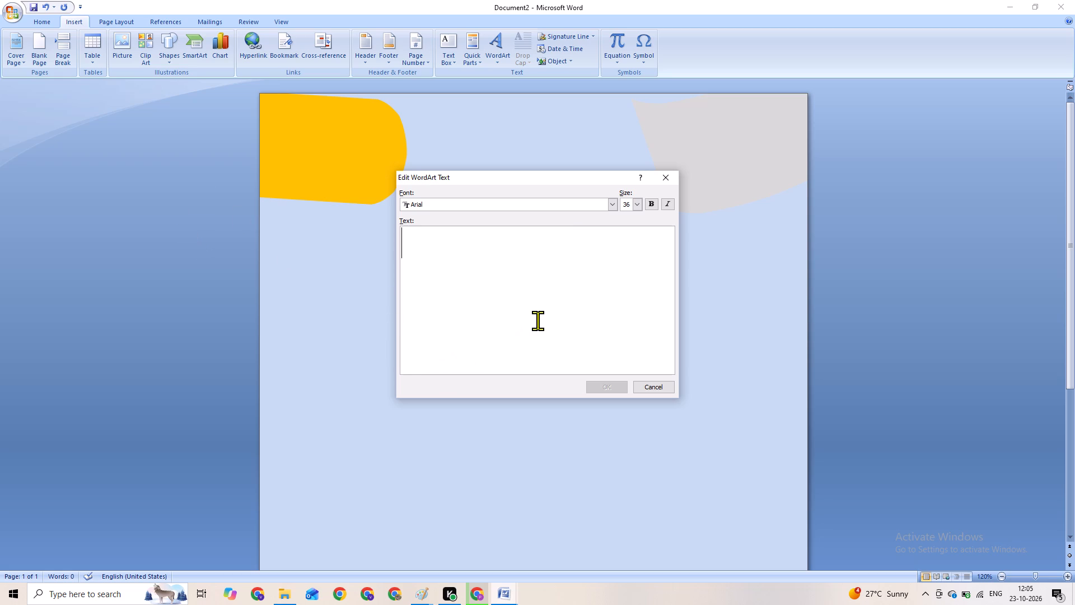
# Enter "Govt.Jobs" followed by a space as the opening words of the WordArt text.
pyautogui.hotkey('shift', 'g')
pyautogui.press('o')
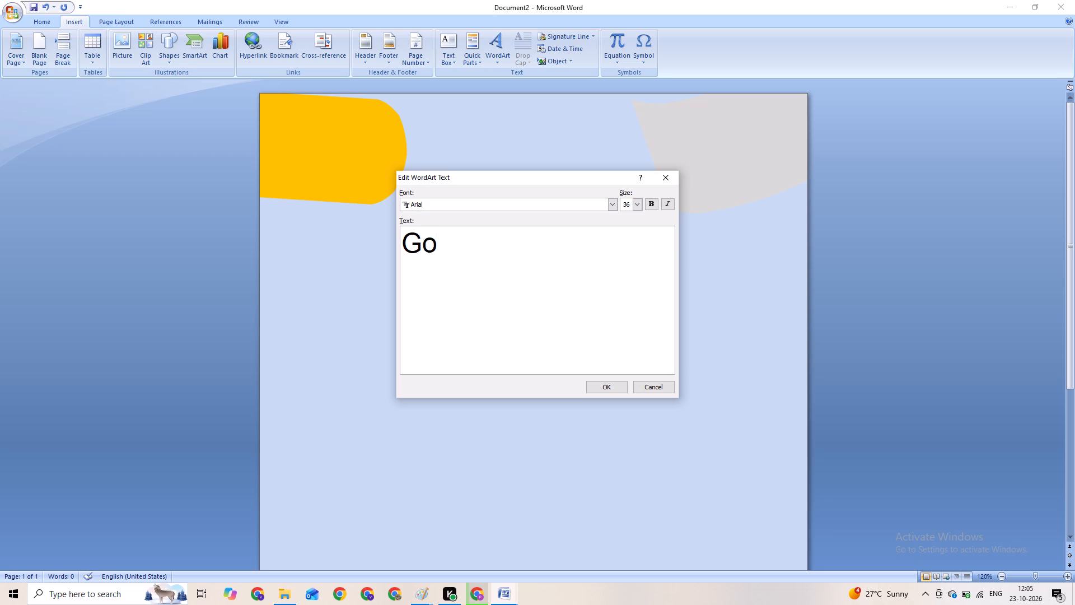
pyautogui.write('vt')
pyautogui.press(',')
pyautogui.press('BackSpace')
pyautogui.press('.')
pyautogui.press('j')
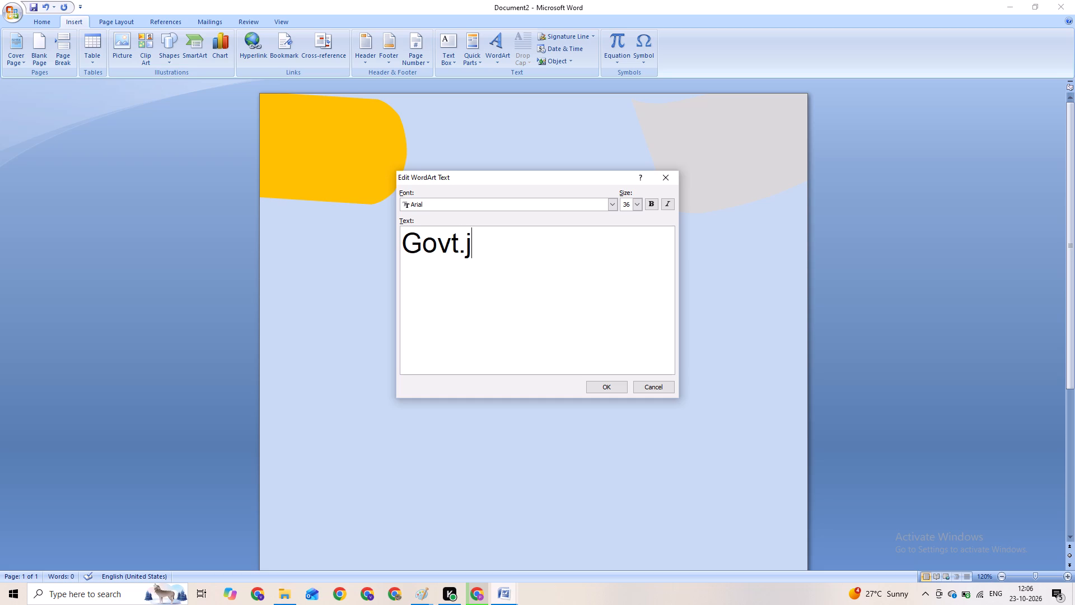
pyautogui.press('BackSpace')
pyautogui.press('o')
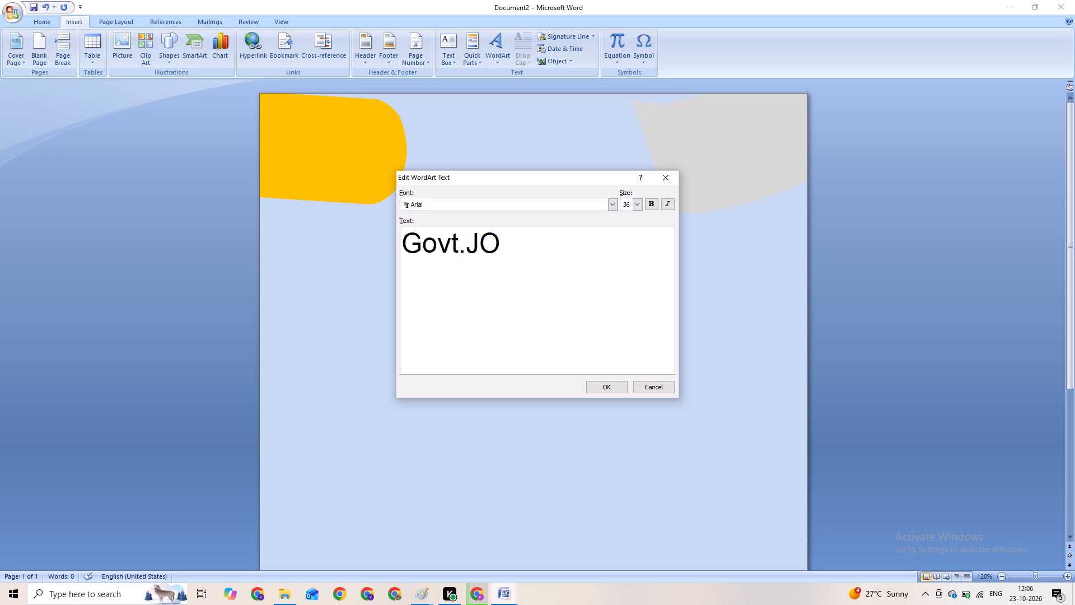
pyautogui.press('b')
pyautogui.press('BackSpace')
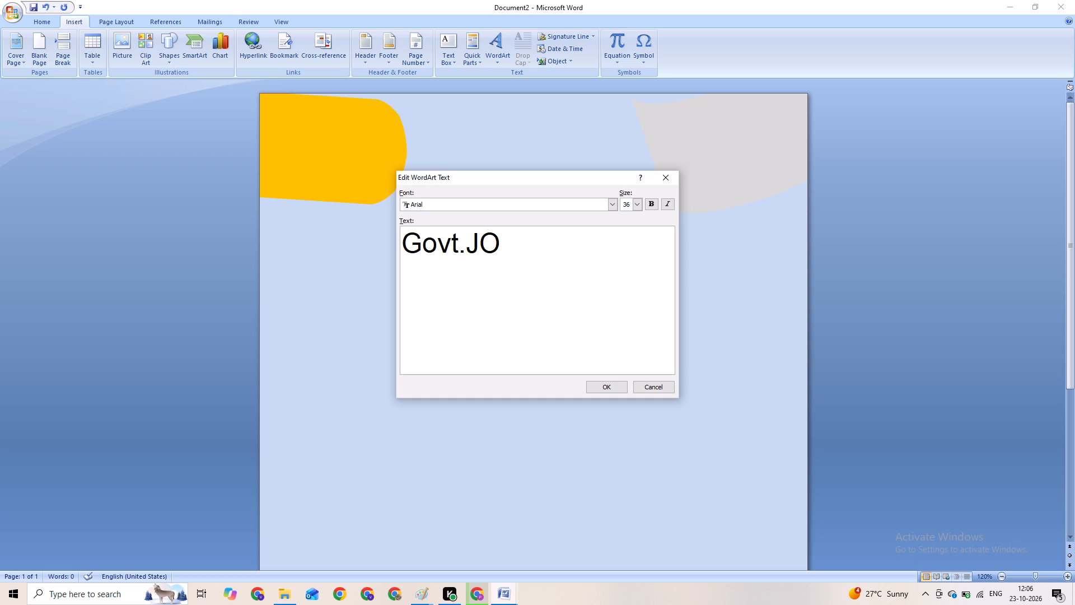
pyautogui.press('BackSpace')
pyautogui.hotkey('shift', 'o')
pyautogui.hotkey('shift', 'b')
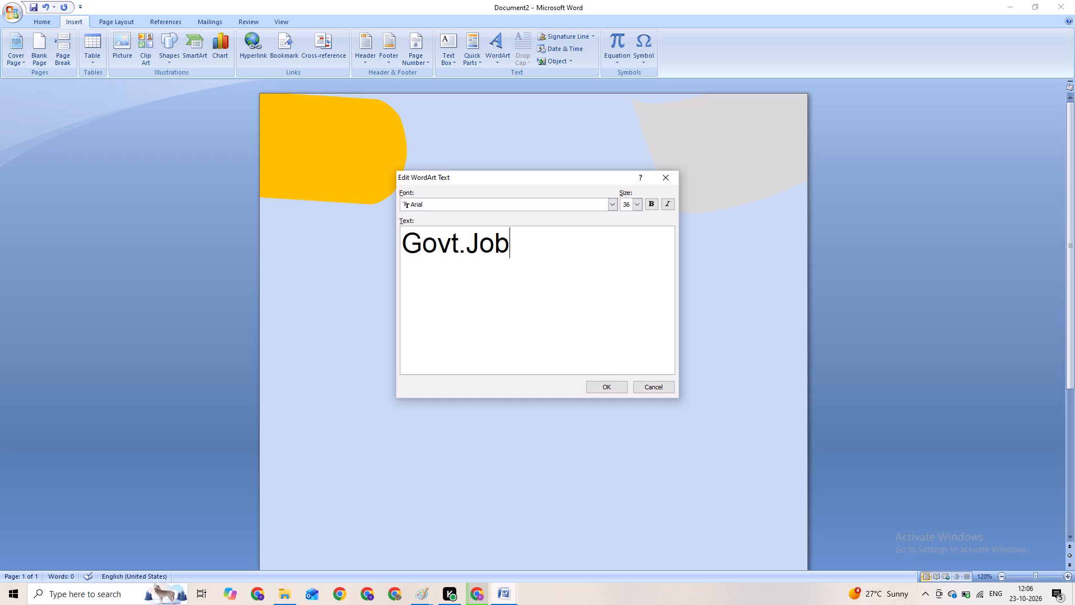
pyautogui.hotkey('shift', 's')
pyautogui.press('space')
# Switch the input language to Hindi and continue the WordArt text with "का सपना हुआ".
pyautogui.press('super+space')
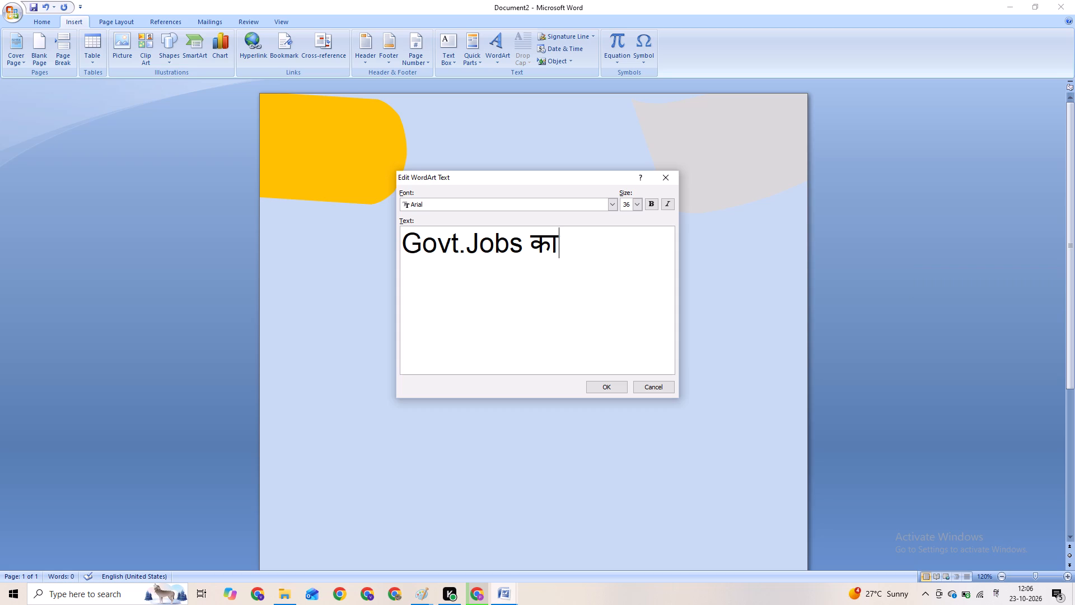
pyautogui.press('space')
pyautogui.press('BackSpace')
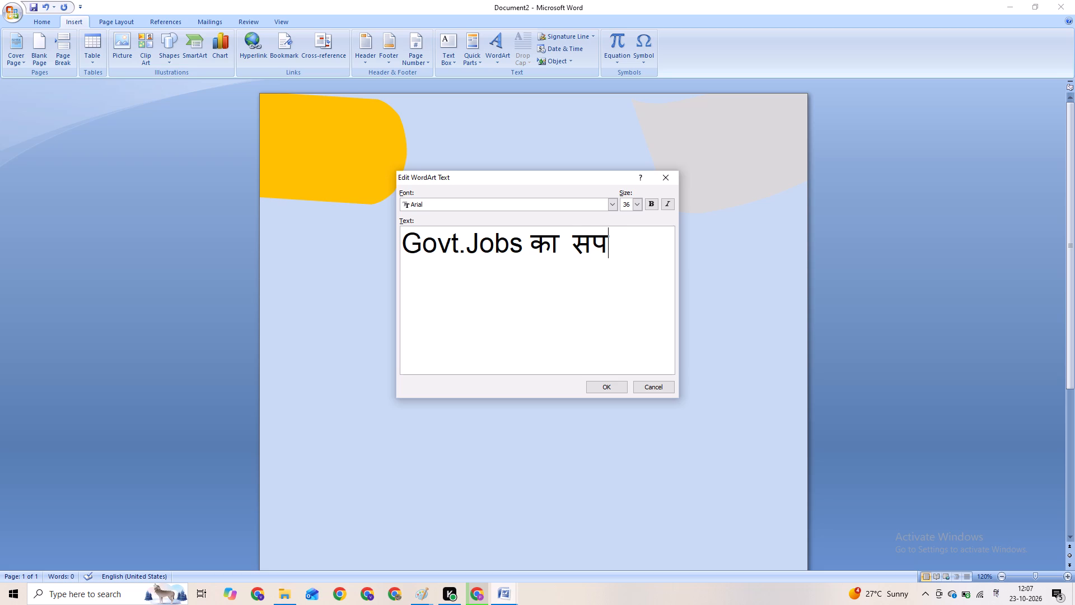
pyautogui.write('ना')
pyautogui.press('space')
pyautogui.press('BackSpace')
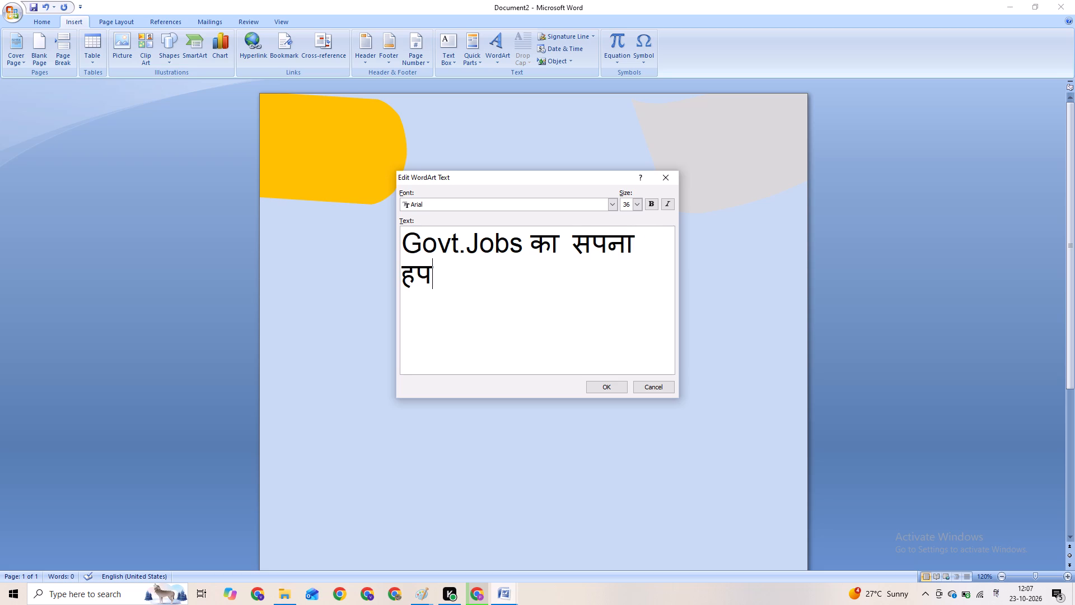
pyautogui.press('BackSpace')
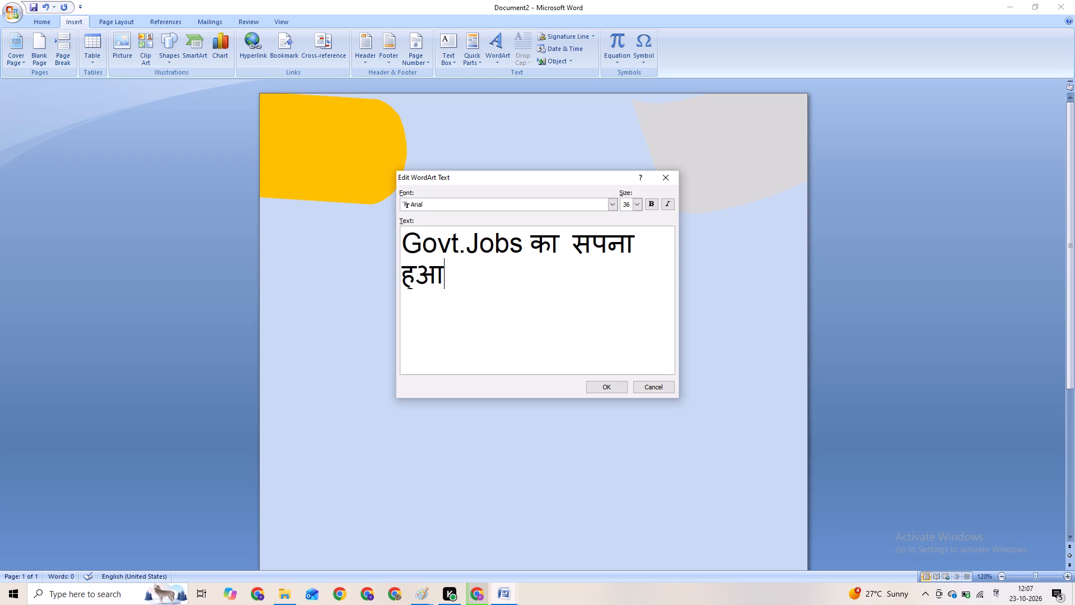
pyautogui.press('space')
# Finish the WordArt text with "बिल्कुल आसान" and insert the heading on the page.
pyautogui.write('ूूब')
pyautogui.press('BackSpace')
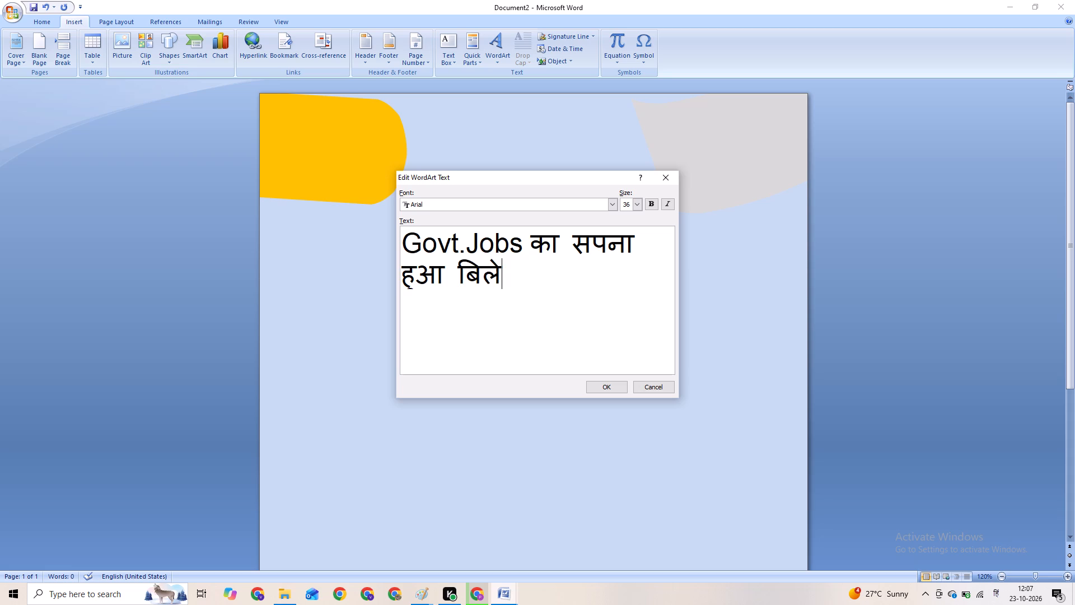
pyautogui.press('BackSpace')
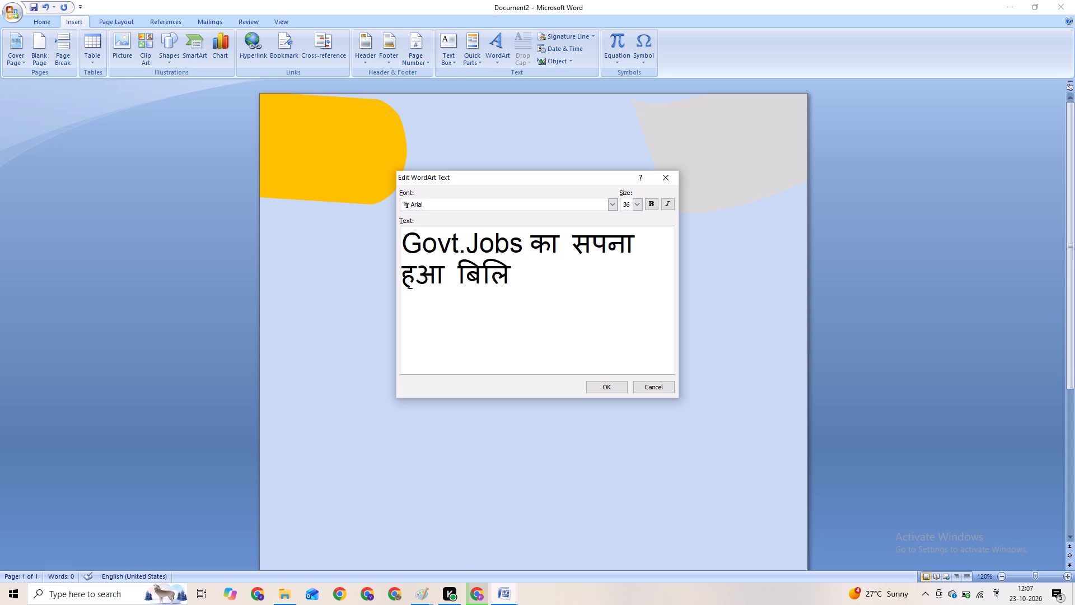
pyautogui.press('BackSpace')
pyautogui.press('BackSpace')
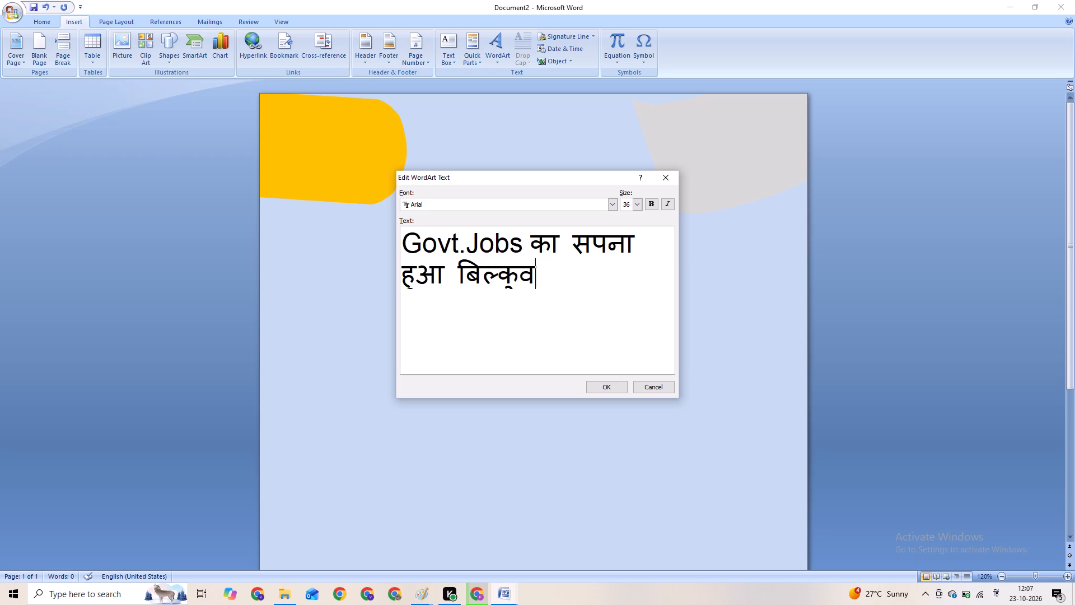
pyautogui.press('BackSpace')
pyautogui.press('space')
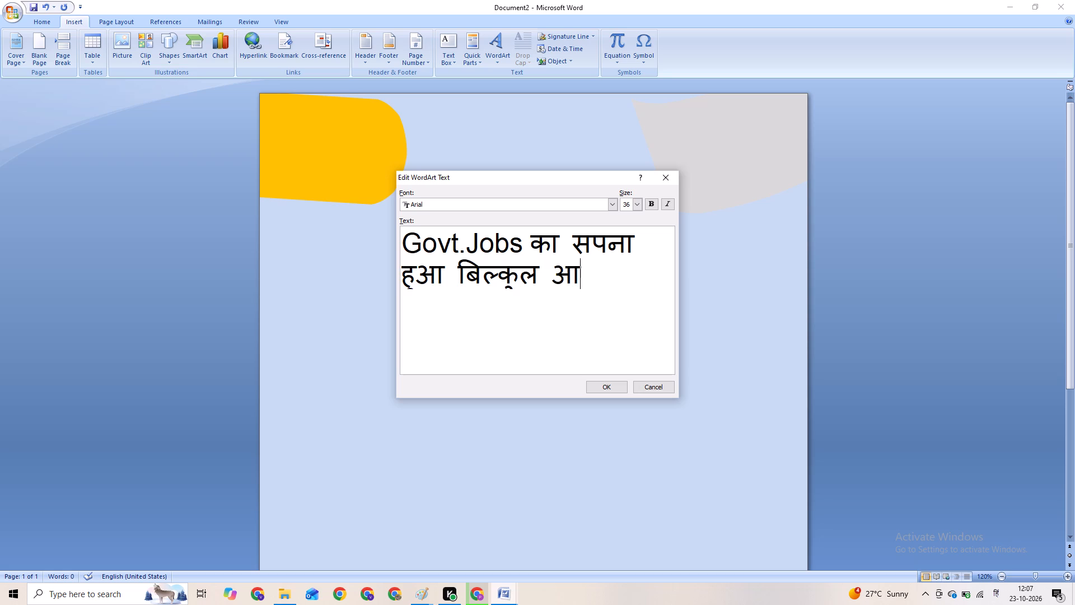
pyautogui.write('सा')
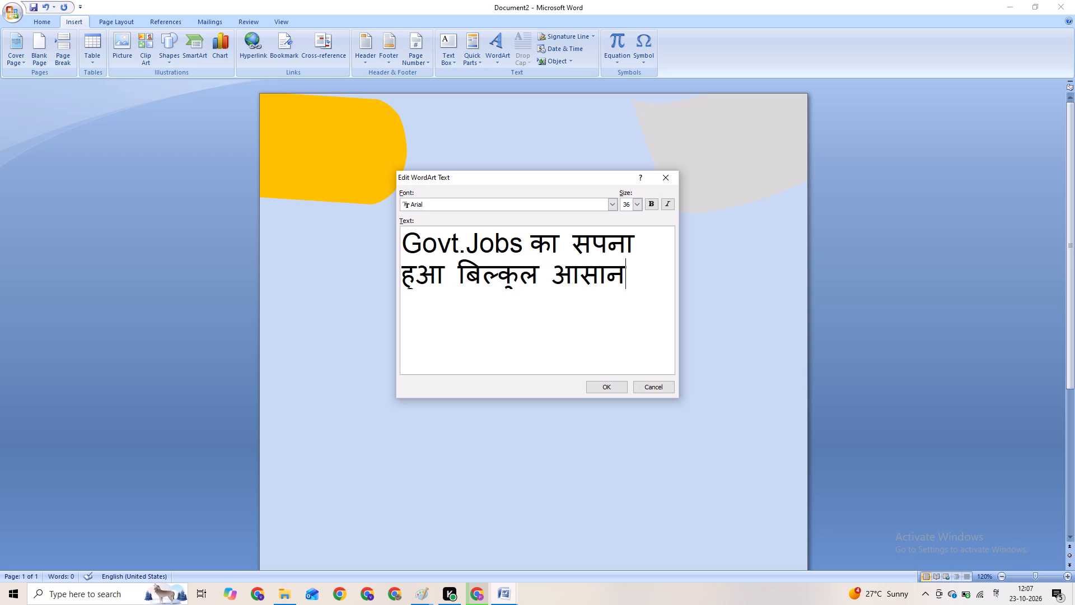
pyautogui.press('Return')
pyautogui.press('BackSpace')
pyautogui.click(619, 378)
pyautogui.click(615, 381)
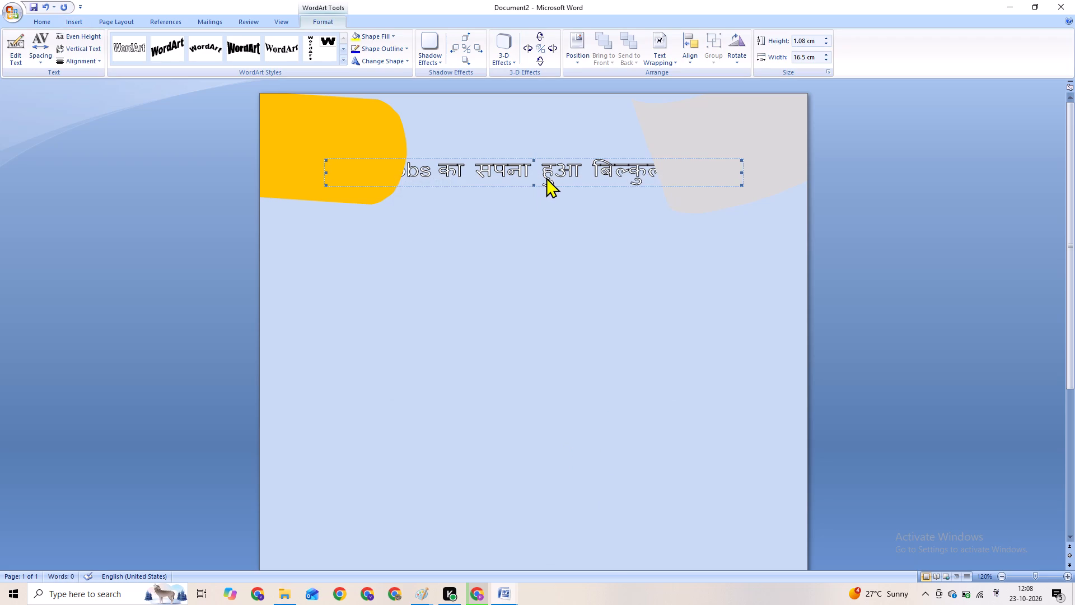
# Set the WordArt heading's text wrapping to In Front of Text.
pyautogui.click(659, 61)
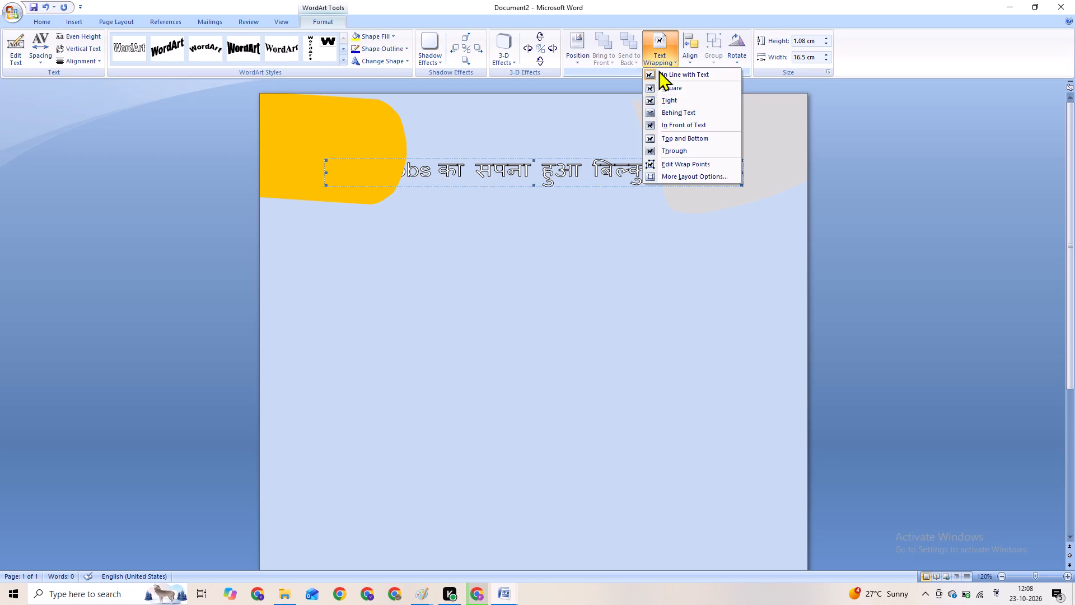
pyautogui.click(669, 128)
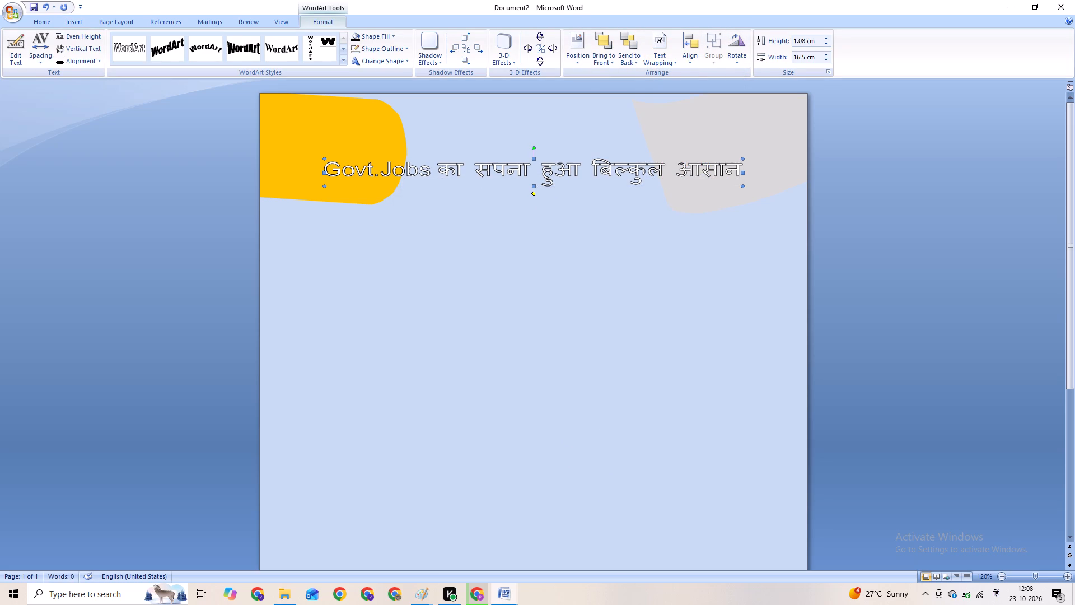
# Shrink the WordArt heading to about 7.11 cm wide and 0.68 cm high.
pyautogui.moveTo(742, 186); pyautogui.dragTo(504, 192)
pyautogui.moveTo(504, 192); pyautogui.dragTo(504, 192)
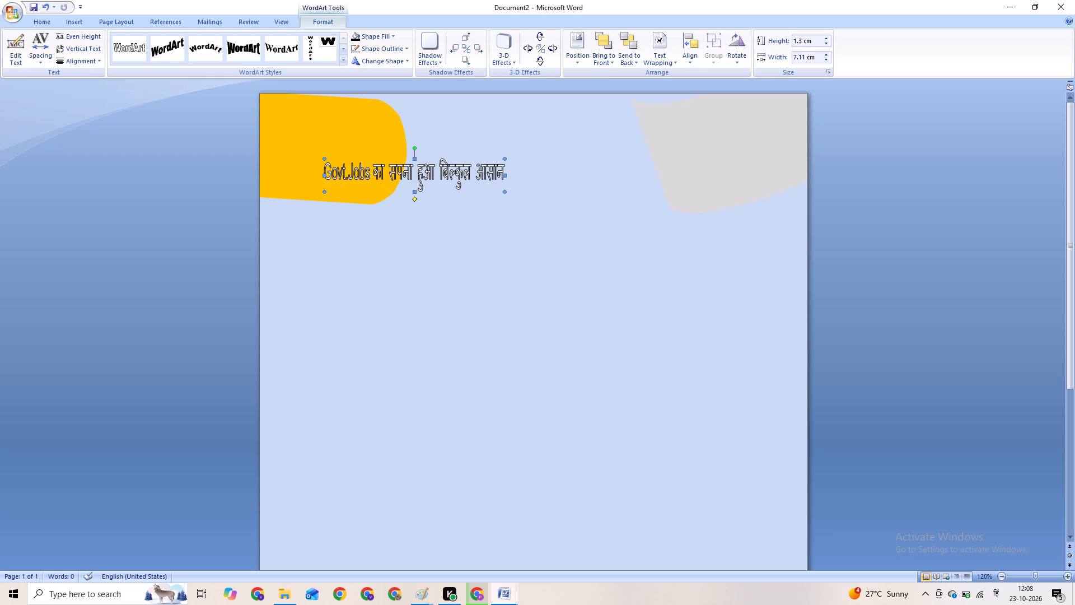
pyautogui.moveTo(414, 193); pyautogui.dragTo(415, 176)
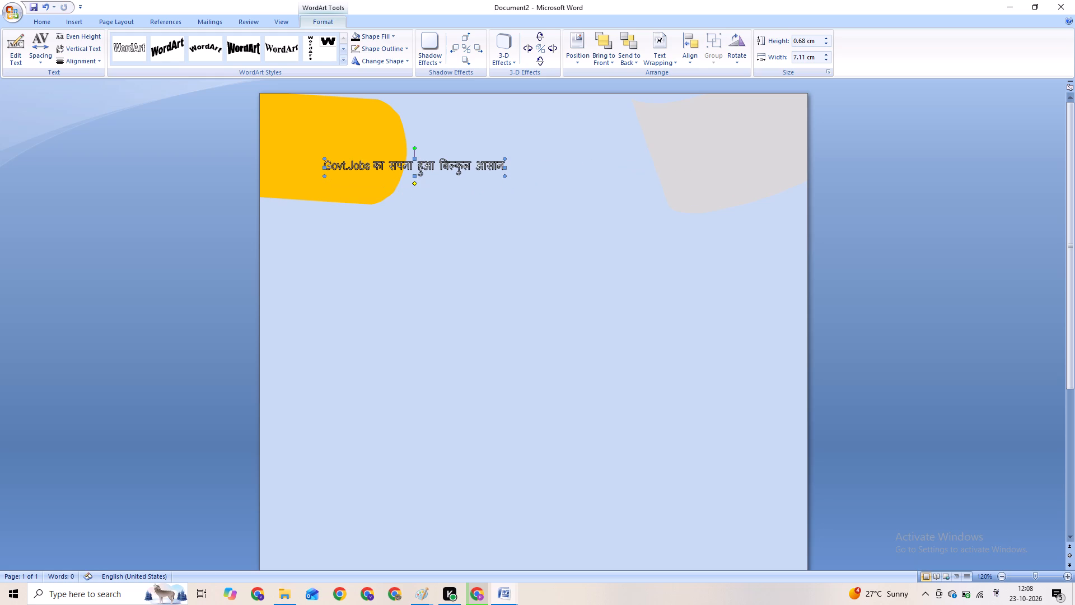
# Edit the WordArt text so it breaks into two lines, "Govt.Jobs का सपना" and "हुआ बिल्कुल आसान".
pyautogui.rightClick(427, 165)
pyautogui.click(445, 202)
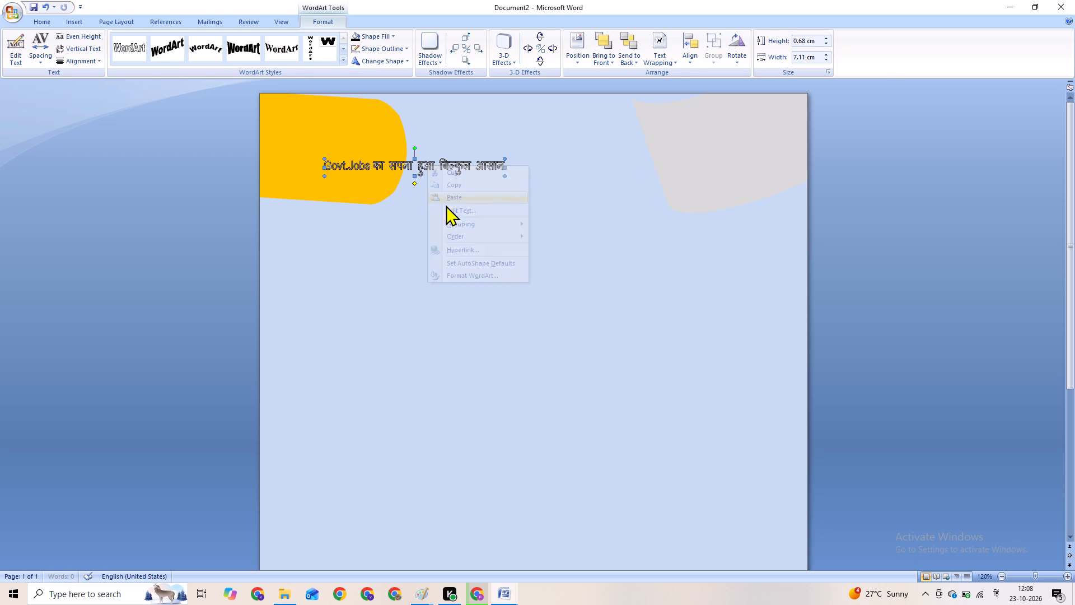
pyautogui.click(422, 166)
pyautogui.rightClick(422, 166)
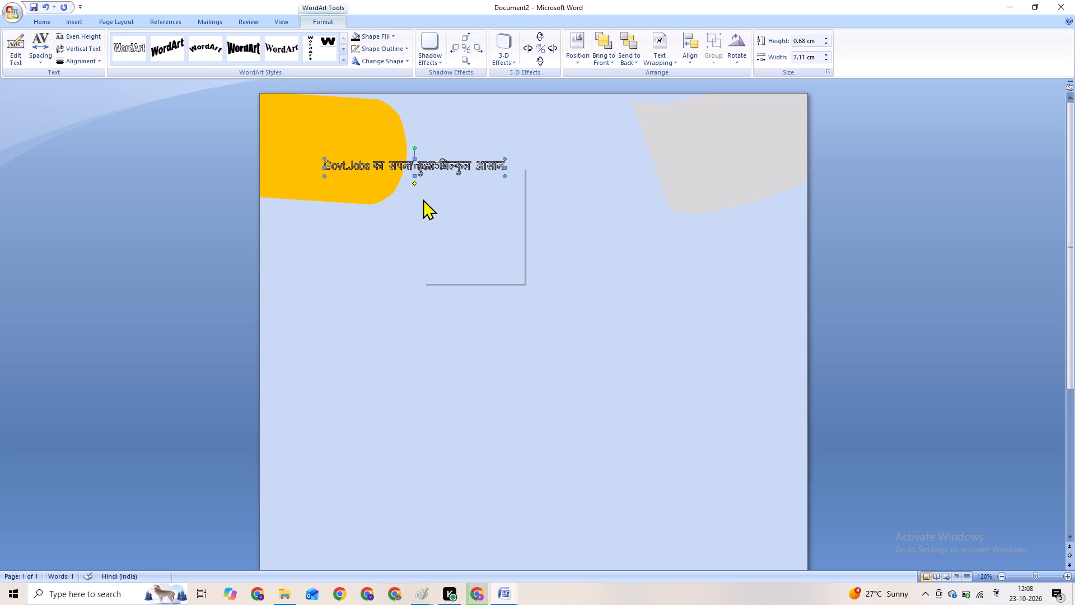
pyautogui.click(450, 214)
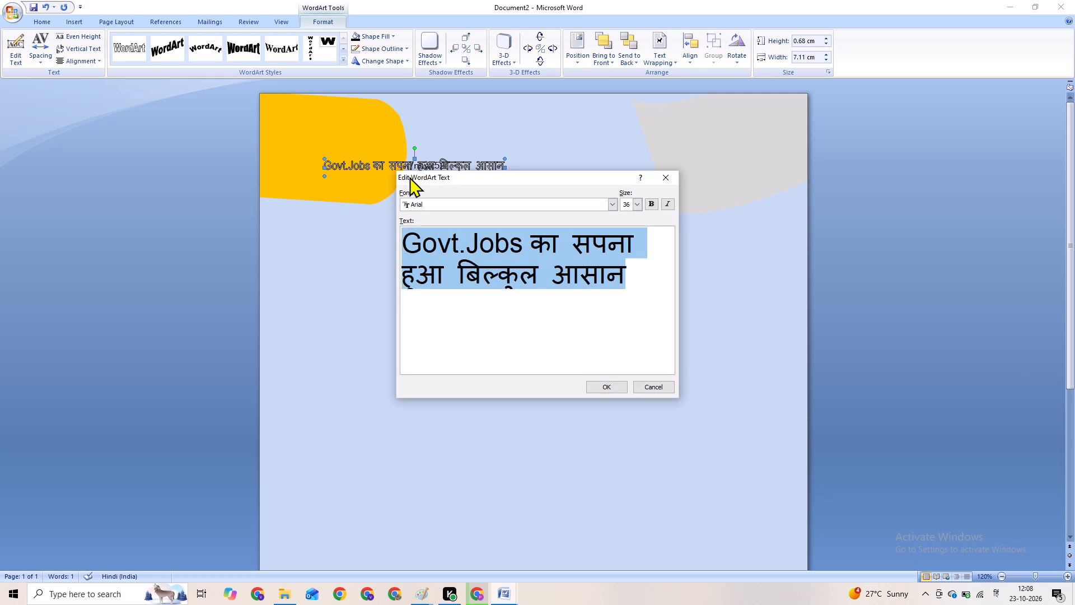
pyautogui.click(607, 246)
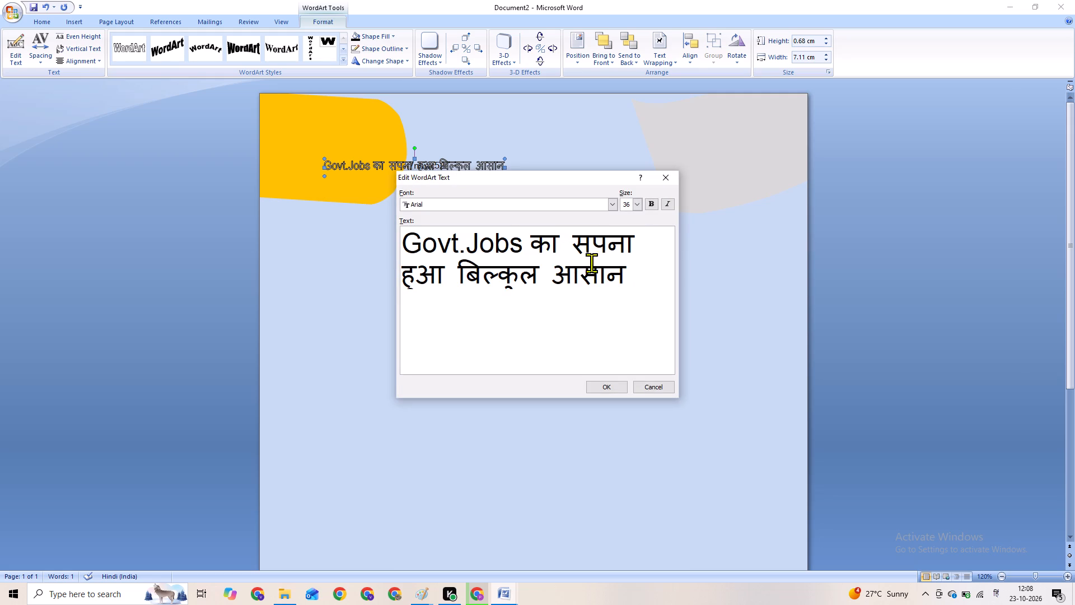
pyautogui.click(641, 244)
pyautogui.press('Return')
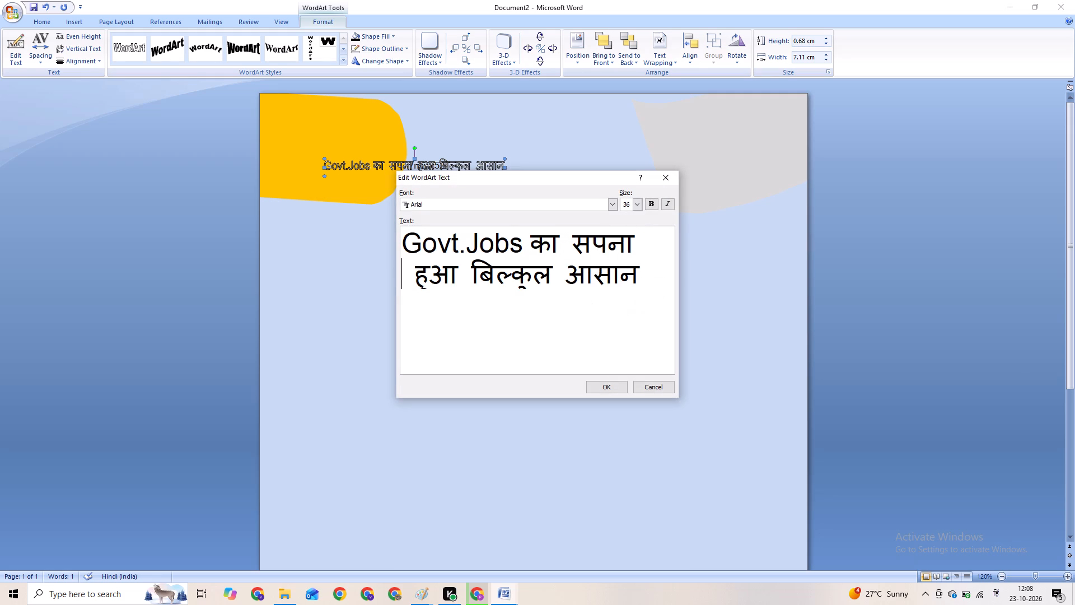
pyautogui.press('Delete')
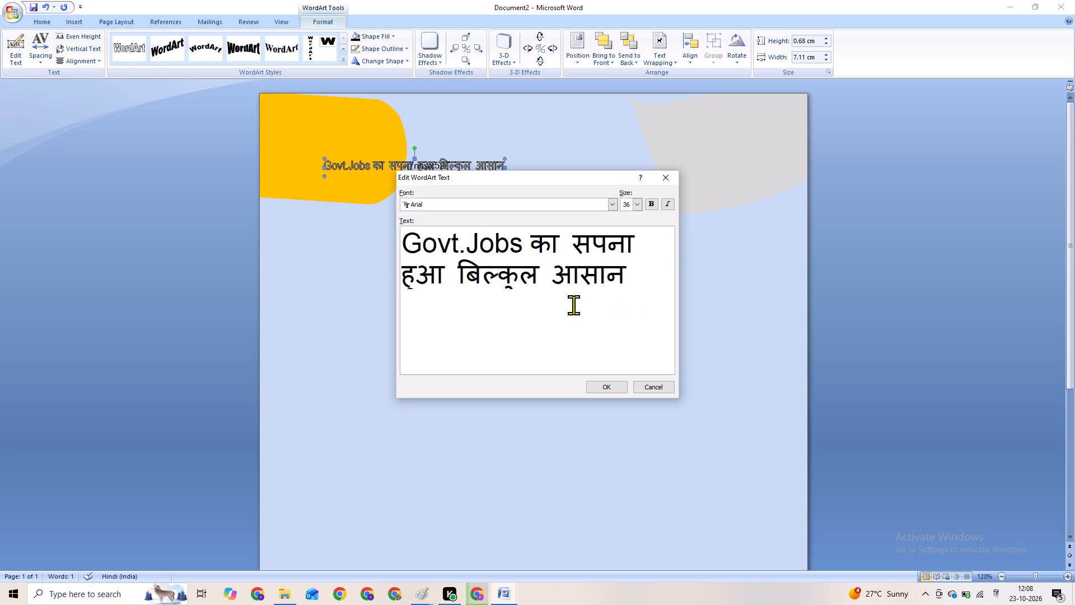
pyautogui.click(612, 385)
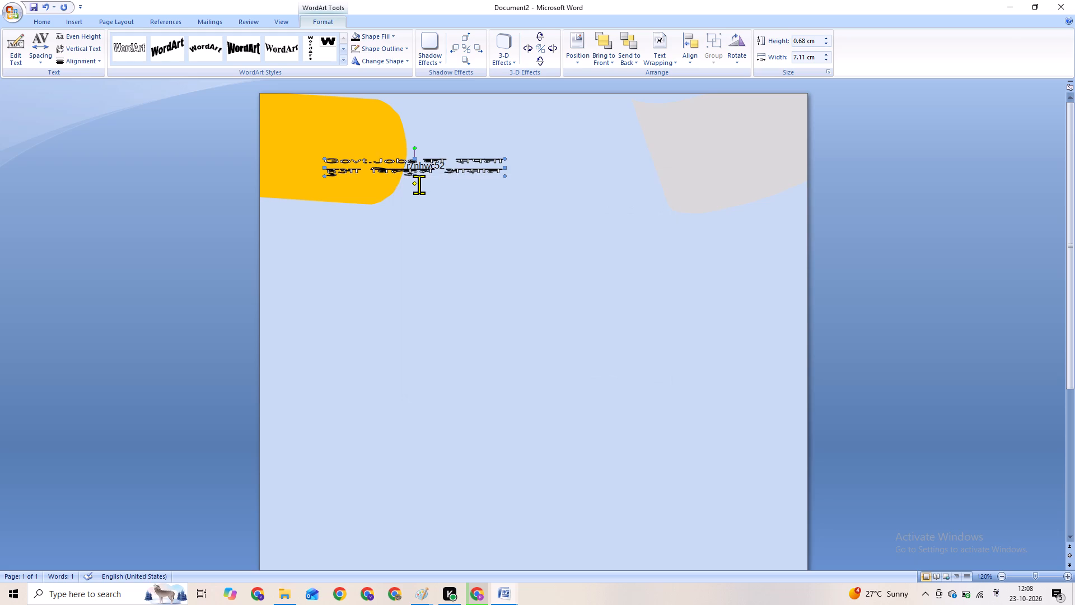
# Resize the two-line WordArt heading to about 4.84 cm wide and 1.24 cm high.
pyautogui.moveTo(414, 175); pyautogui.dragTo(419, 200)
pyautogui.moveTo(504, 199); pyautogui.dragTo(478, 196)
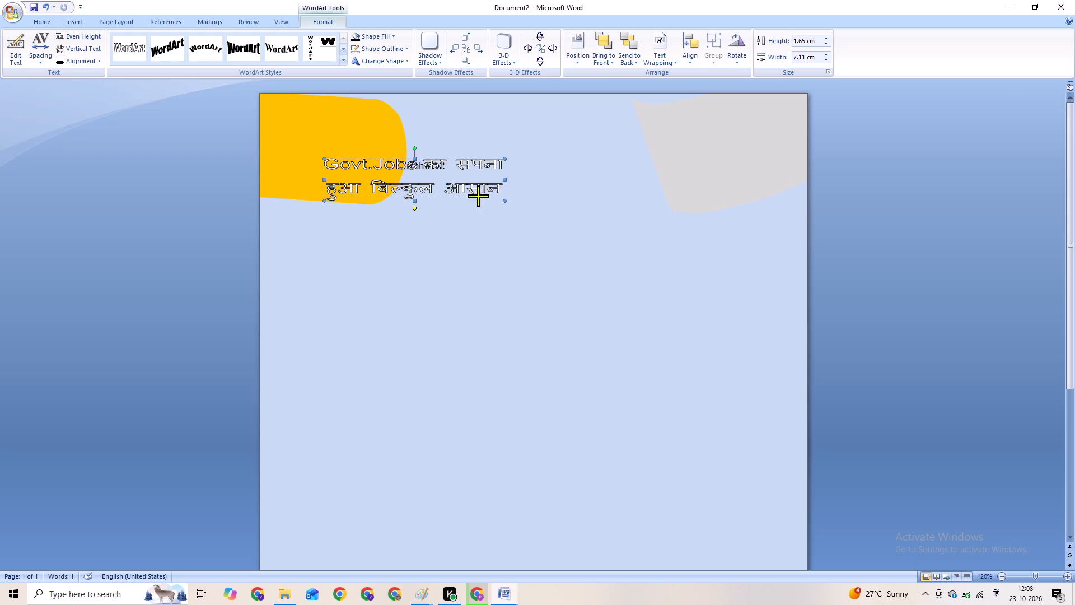
pyautogui.moveTo(478, 196); pyautogui.dragTo(447, 190)
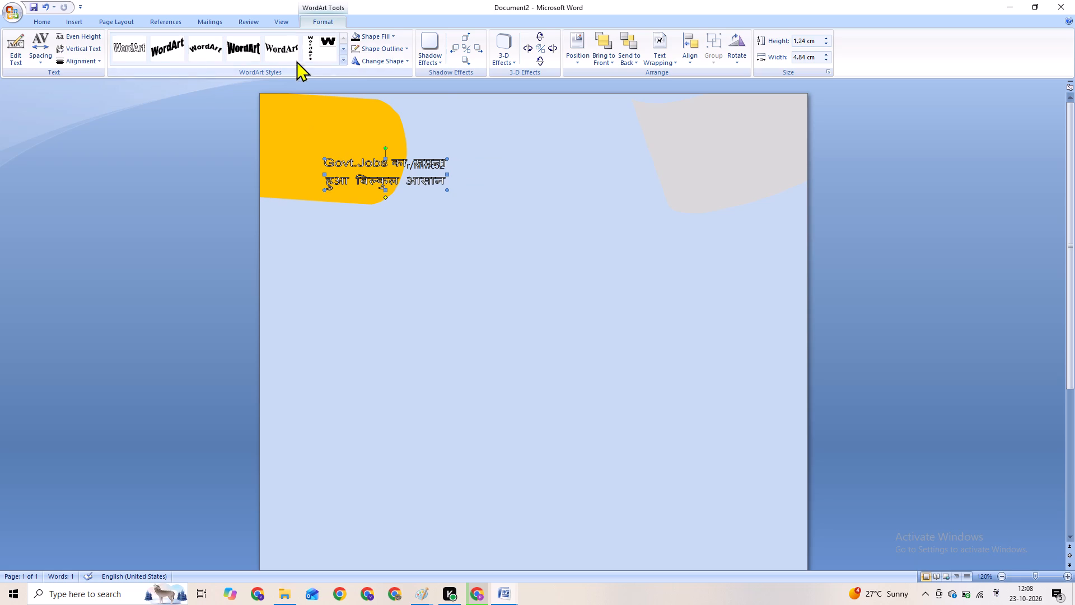
# Fill the WordArt heading's letters with solid black.
pyautogui.click(387, 36)
pyautogui.click(361, 59)
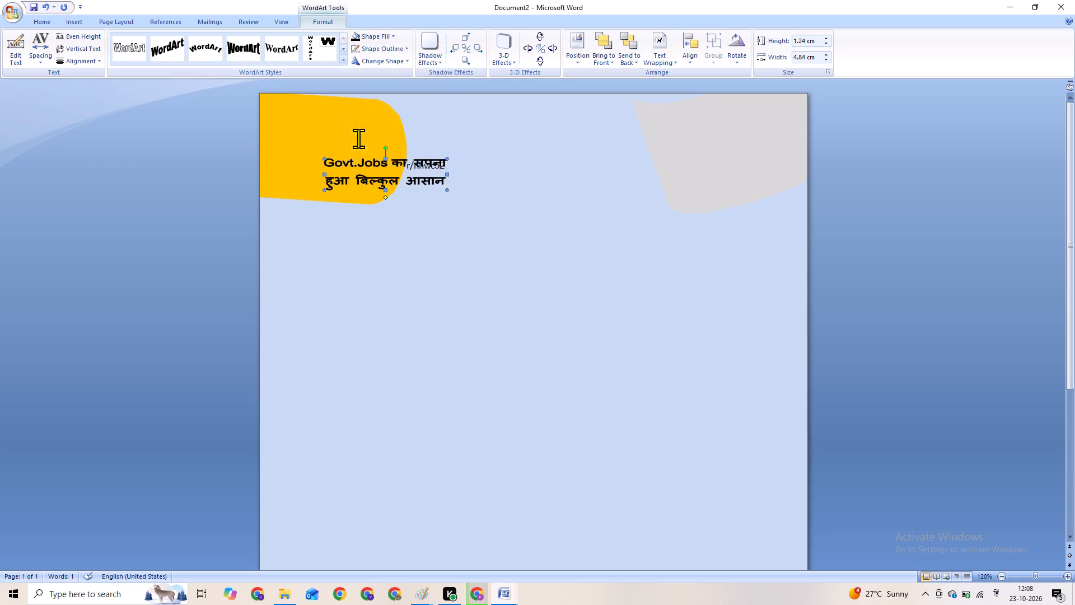
# Move the WordArt heading onto the orange corner shape so that both lines fit inside it.
pyautogui.moveTo(426, 185); pyautogui.dragTo(375, 166)
pyautogui.moveTo(375, 166); pyautogui.dragTo(375, 167)
pyautogui.click(333, 170)
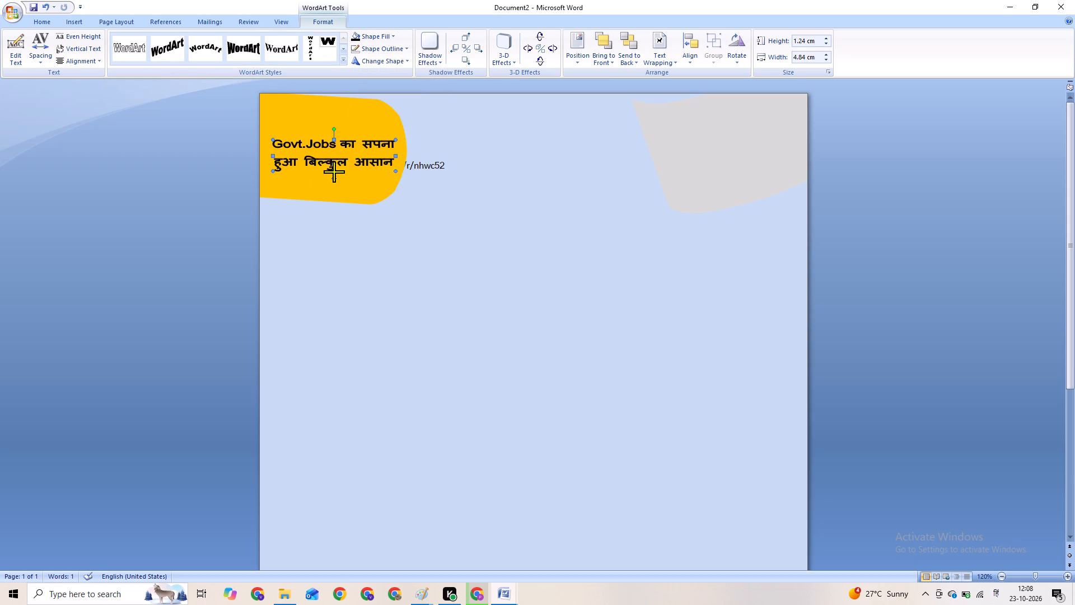
pyautogui.click(411, 245)
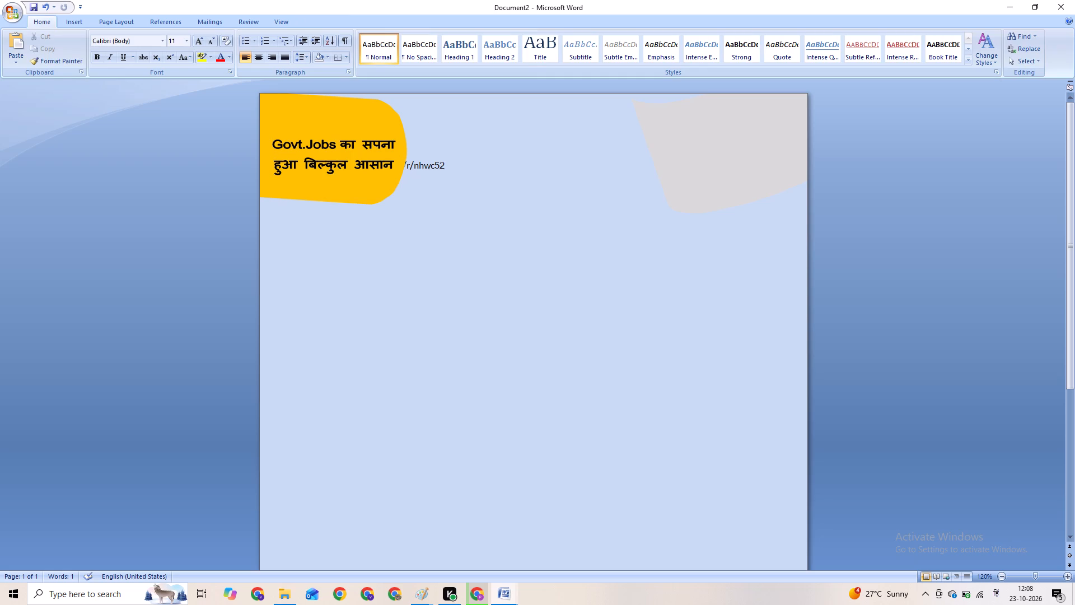
# Delete the stray body text ending in "/r/nhwc52" that runs out from behind the orange shape.
pyautogui.click(444, 166)
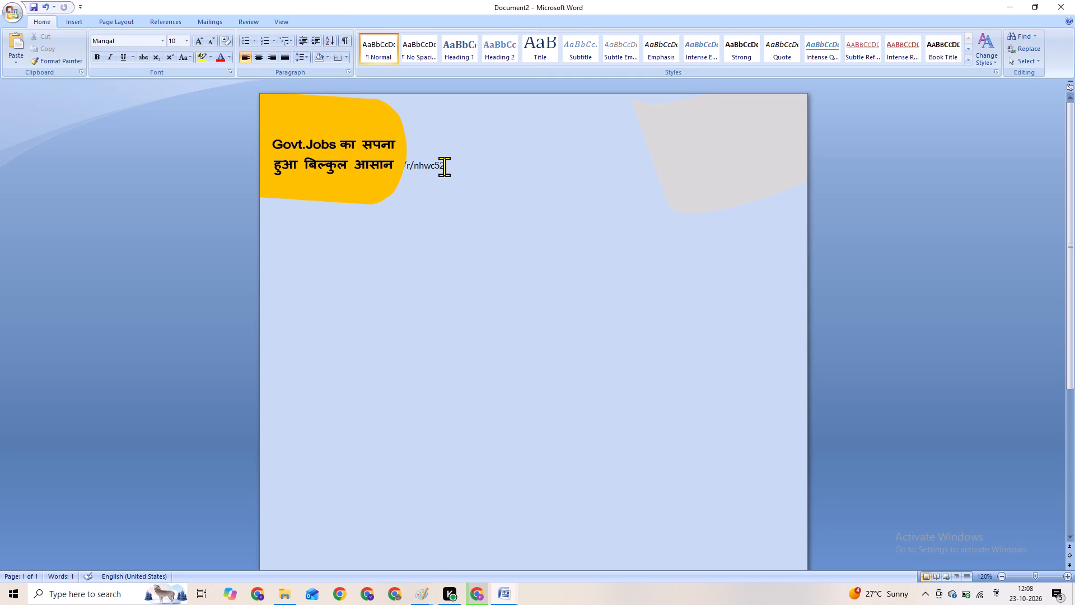
pyautogui.click(449, 166)
pyautogui.moveTo(449, 166); pyautogui.dragTo(421, 173)
pyautogui.press('BackSpace')
pyautogui.press('BackSpace')
pyautogui.press('BackSpace')
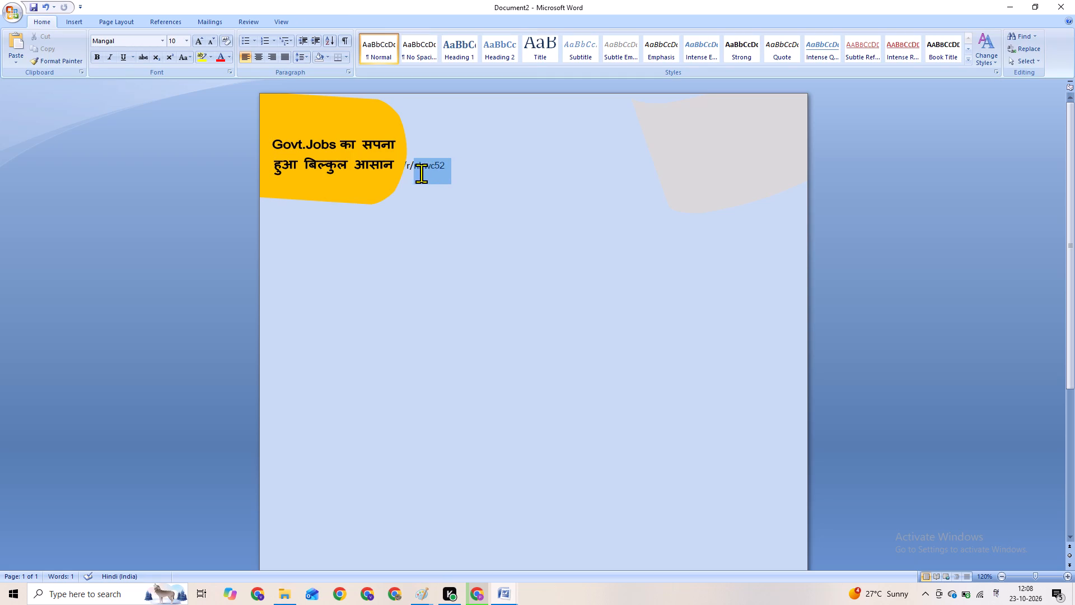
pyautogui.moveTo(421, 173); pyautogui.dragTo(413, 174)
pyautogui.press('BackSpace')
pyautogui.press('BackSpace')
pyautogui.press('BackSpace')
pyautogui.press('BackSpace')
pyautogui.press('BackSpace')
pyautogui.press('BackSpace')
pyautogui.press('BackSpace')
pyautogui.press('BackSpace')
pyautogui.press('BackSpace')
pyautogui.press('BackSpace')
pyautogui.press('BackSpace')
pyautogui.press('BackSpace')
pyautogui.press('BackSpace')
pyautogui.press('BackSpace')
pyautogui.press('BackSpace')
pyautogui.press('BackSpace')
pyautogui.press('BackSpace')
pyautogui.press('BackSpace')
pyautogui.press('BackSpace')
pyautogui.press('BackSpace')
pyautogui.press('BackSpace')
pyautogui.press('BackSpace')
pyautogui.press('BackSpace')
pyautogui.press('BackSpace')
pyautogui.press('BackSpace')
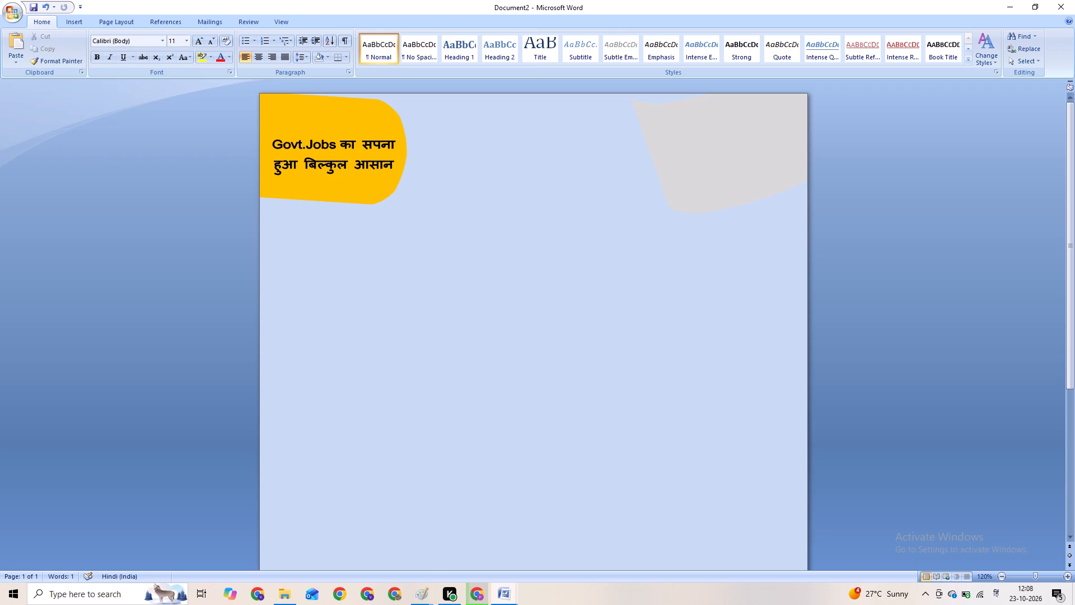
pyautogui.click(692, 10)
# Draw a small Flowchart Connector circle, about 0.66 by 0.58 cm, near the page's top edge beside the grey shape.
pyautogui.click(77, 16)
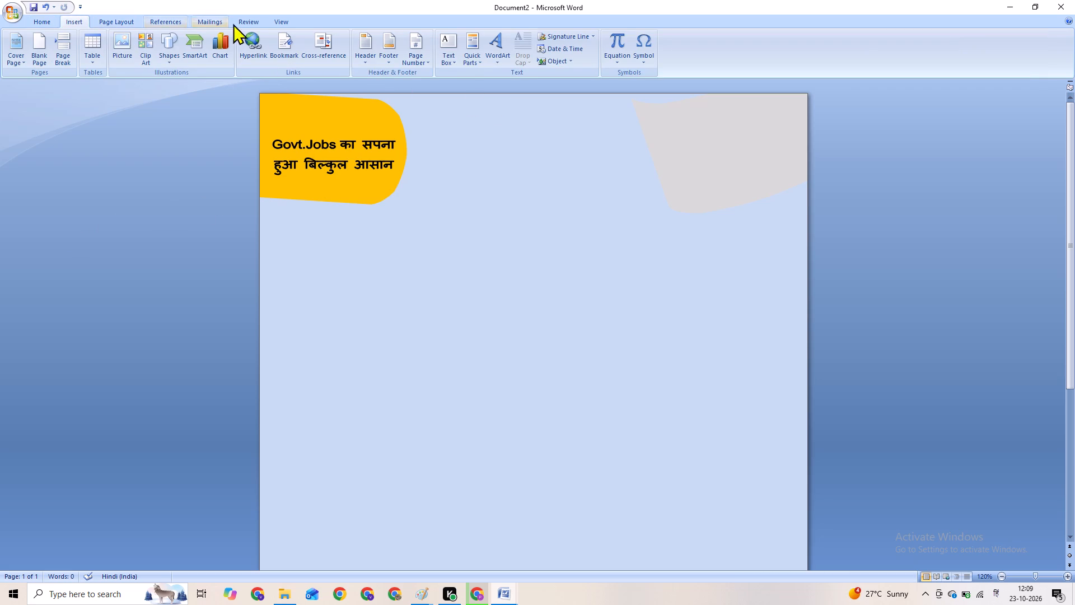
pyautogui.click(166, 36)
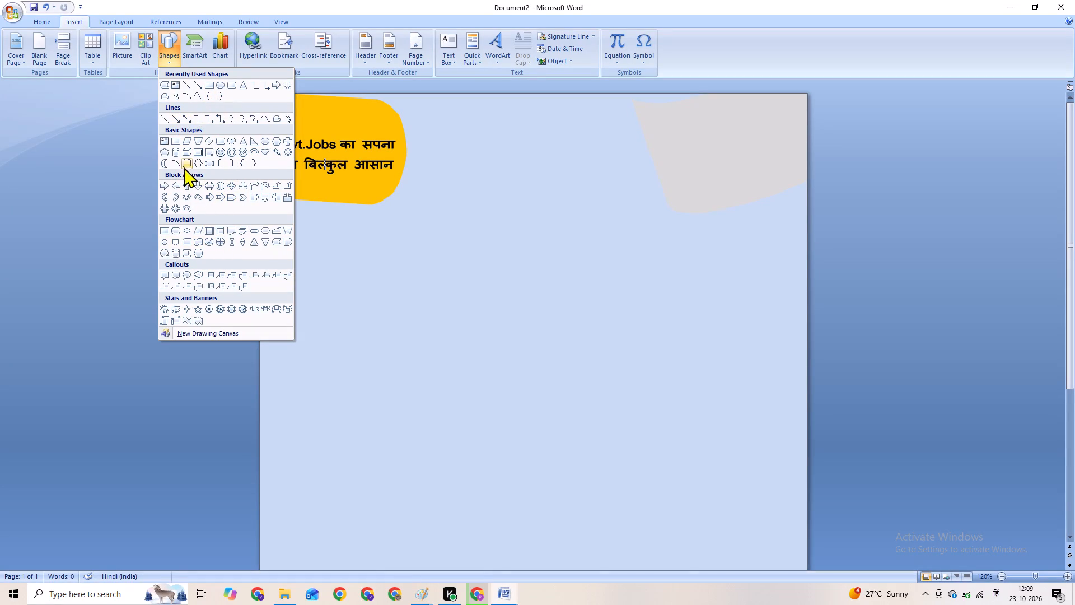
pyautogui.click(163, 240)
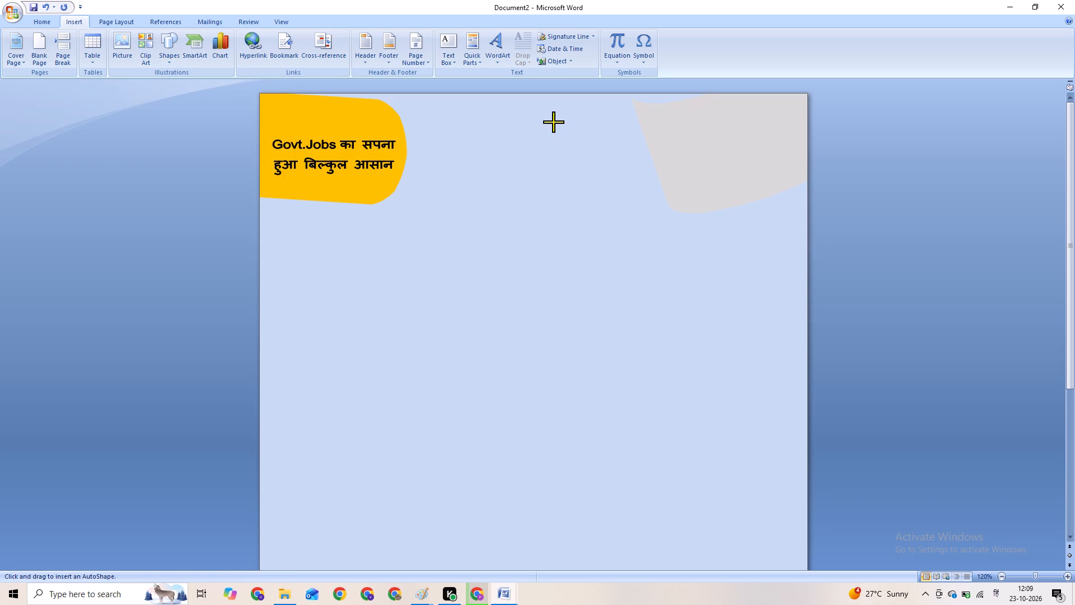
pyautogui.moveTo(604, 101); pyautogui.dragTo(590, 113)
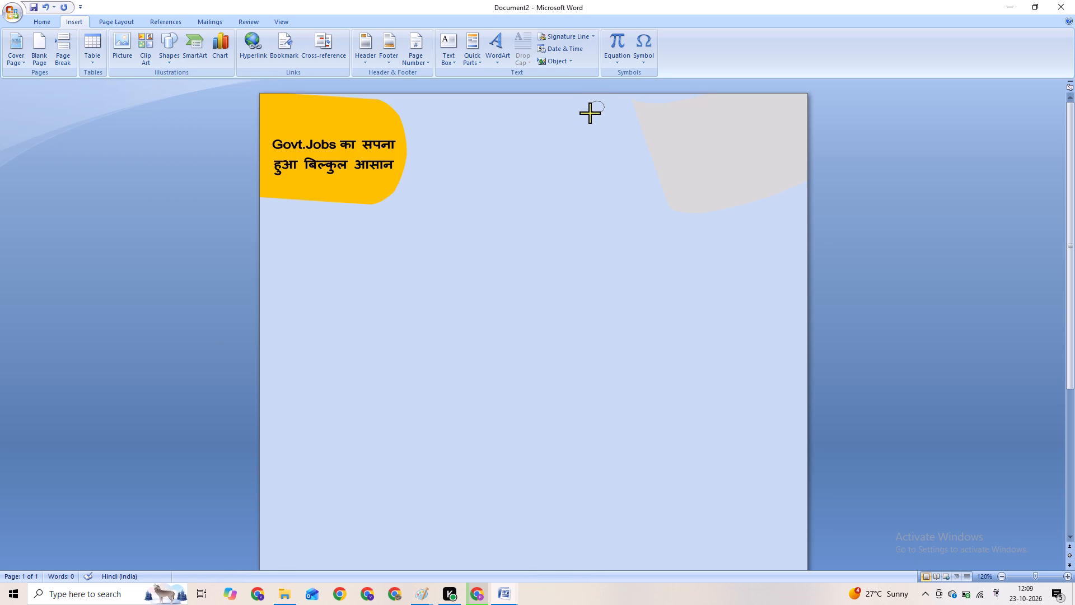
pyautogui.moveTo(590, 113); pyautogui.dragTo(590, 118)
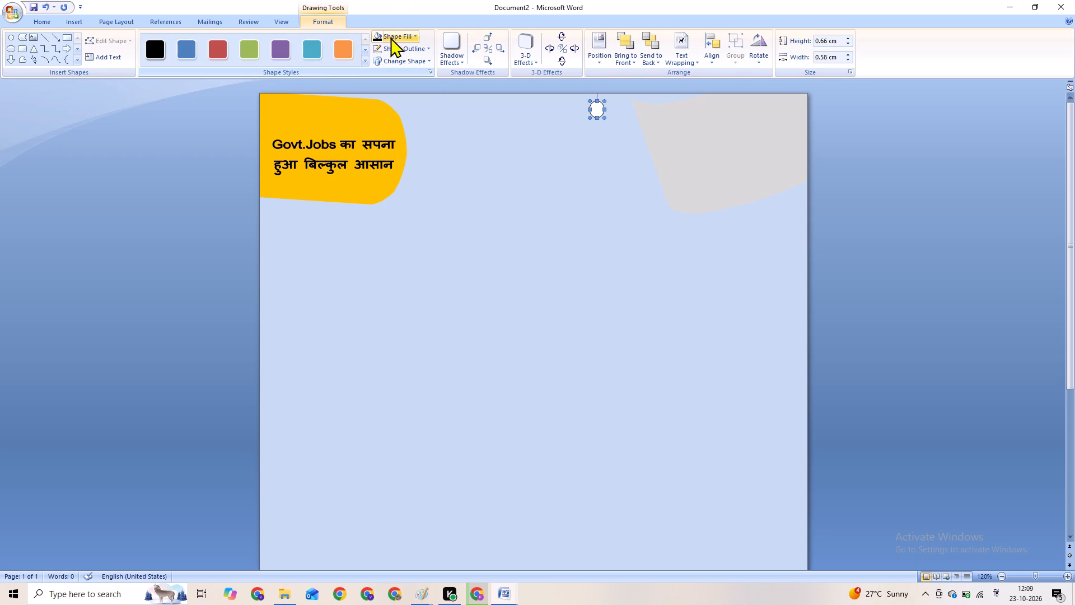
# Fill the small circle with the light tan theme shade.
pyautogui.click(404, 32)
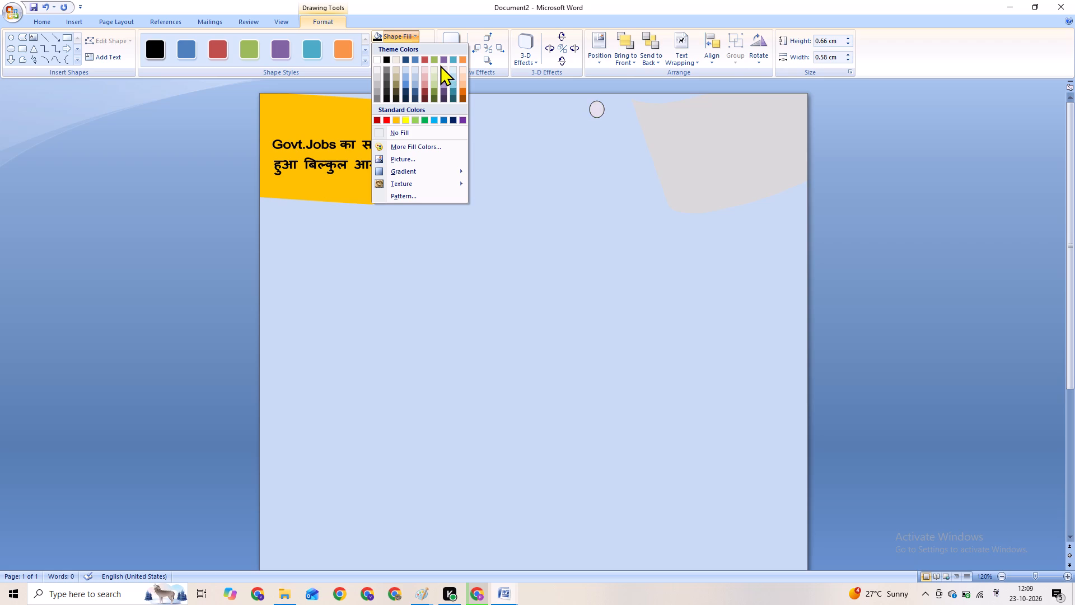
pyautogui.click(398, 71)
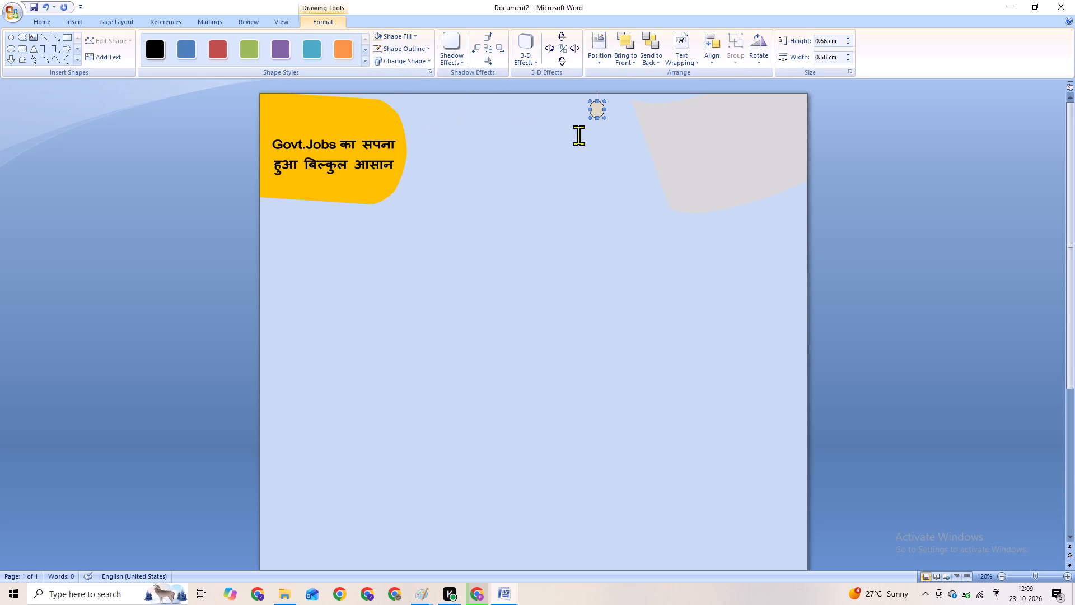
pyautogui.click(605, 129)
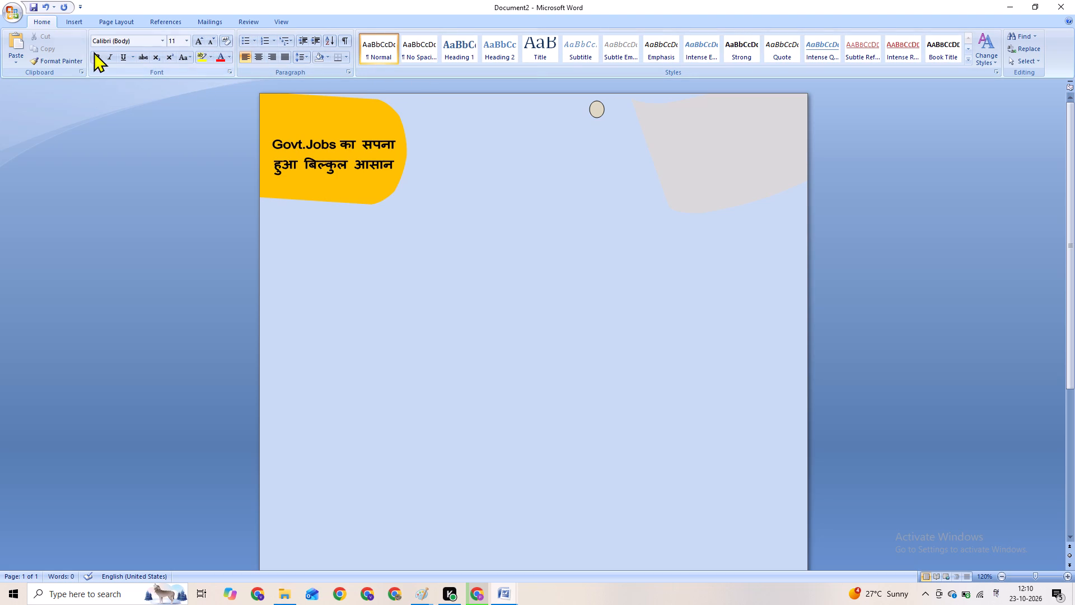
# Draw a second, smaller connector circle just below the tan circle.
pyautogui.click(77, 19)
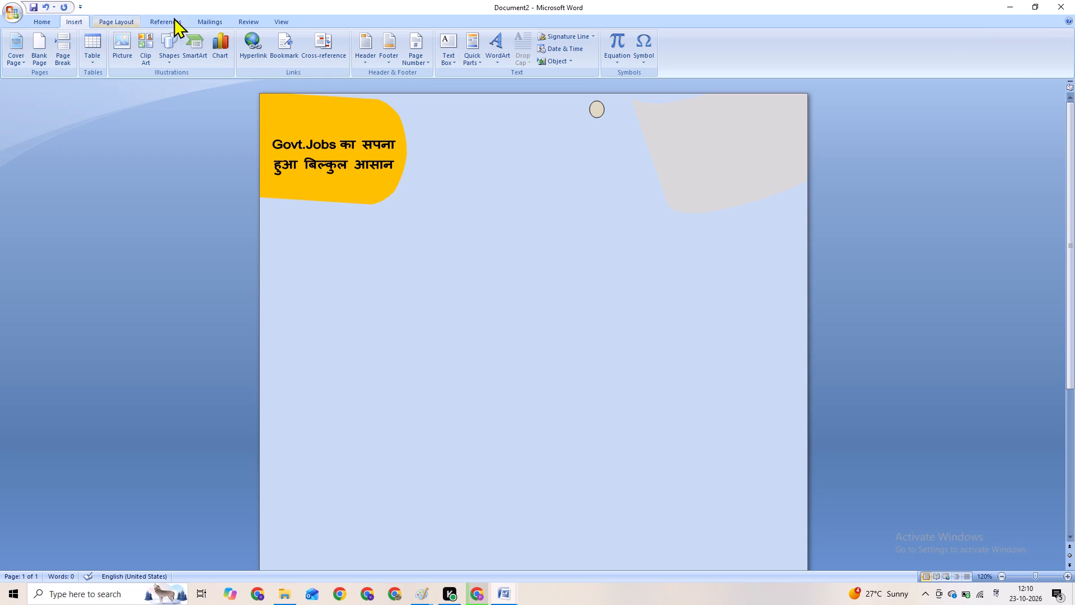
pyautogui.click(167, 40)
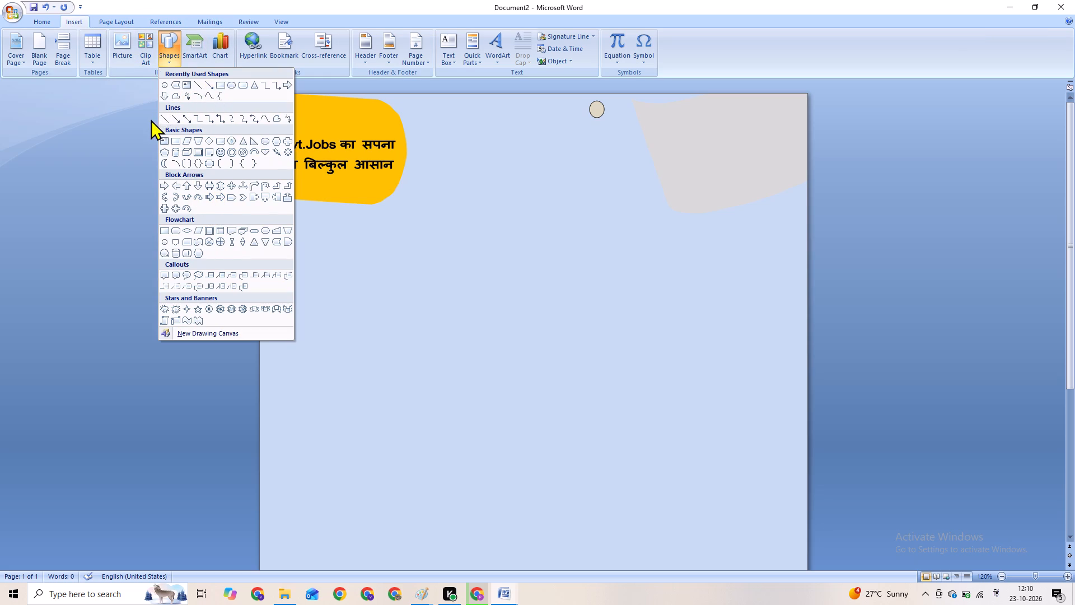
pyautogui.click(165, 86)
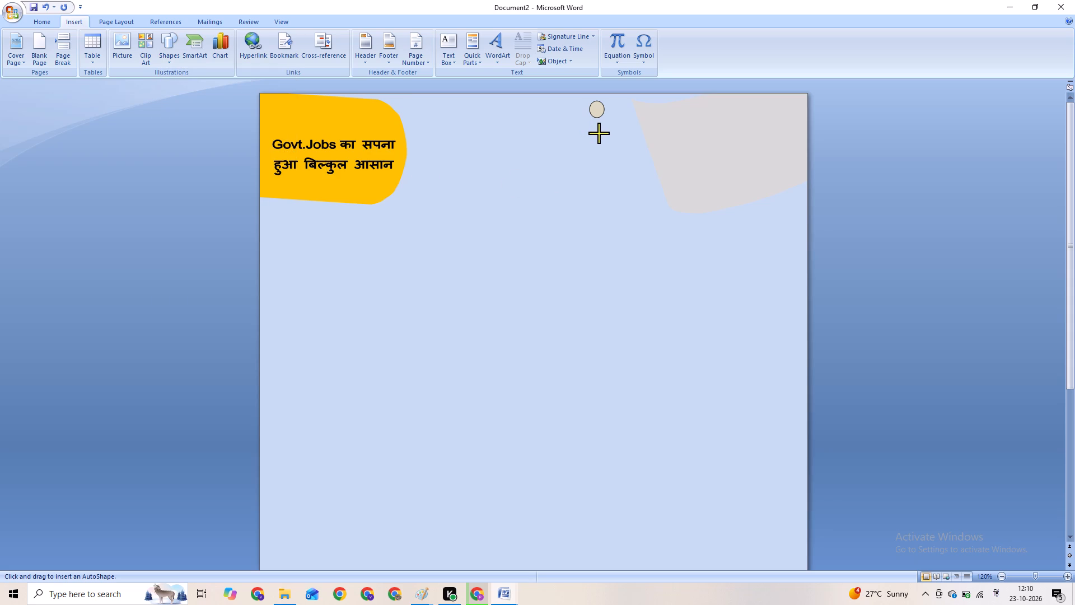
pyautogui.moveTo(599, 133); pyautogui.dragTo(599, 138)
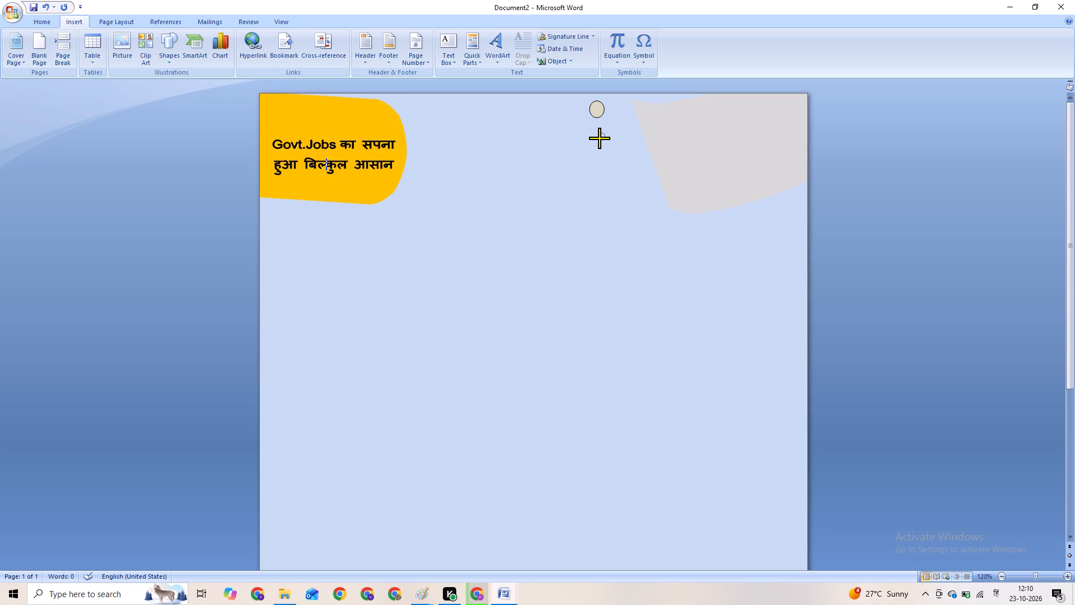
pyautogui.moveTo(599, 138); pyautogui.dragTo(601, 129)
pyautogui.moveTo(601, 129); pyautogui.dragTo(606, 130)
pyautogui.click(600, 167)
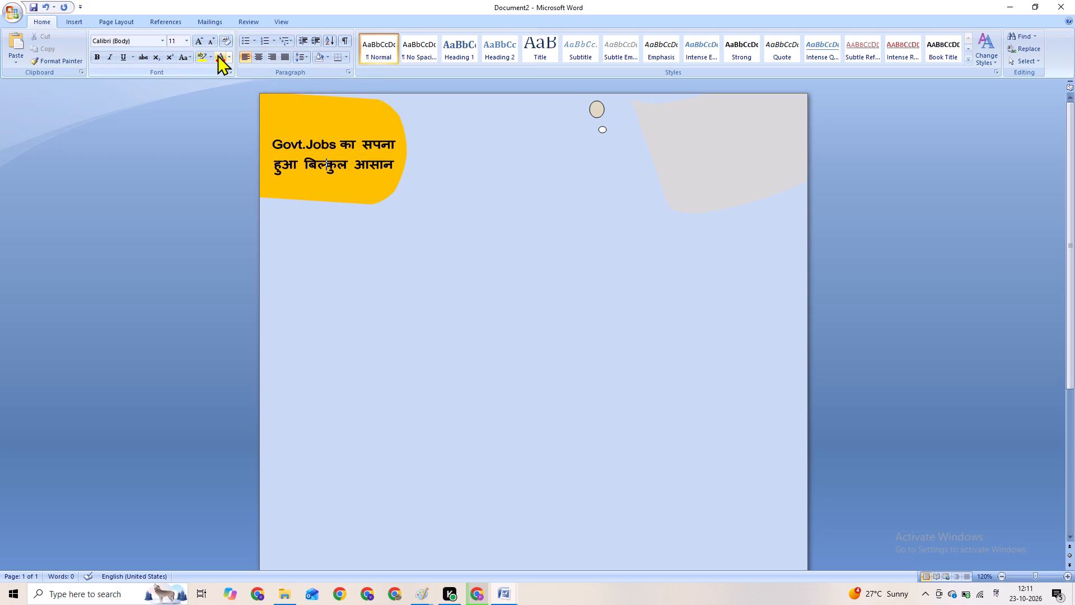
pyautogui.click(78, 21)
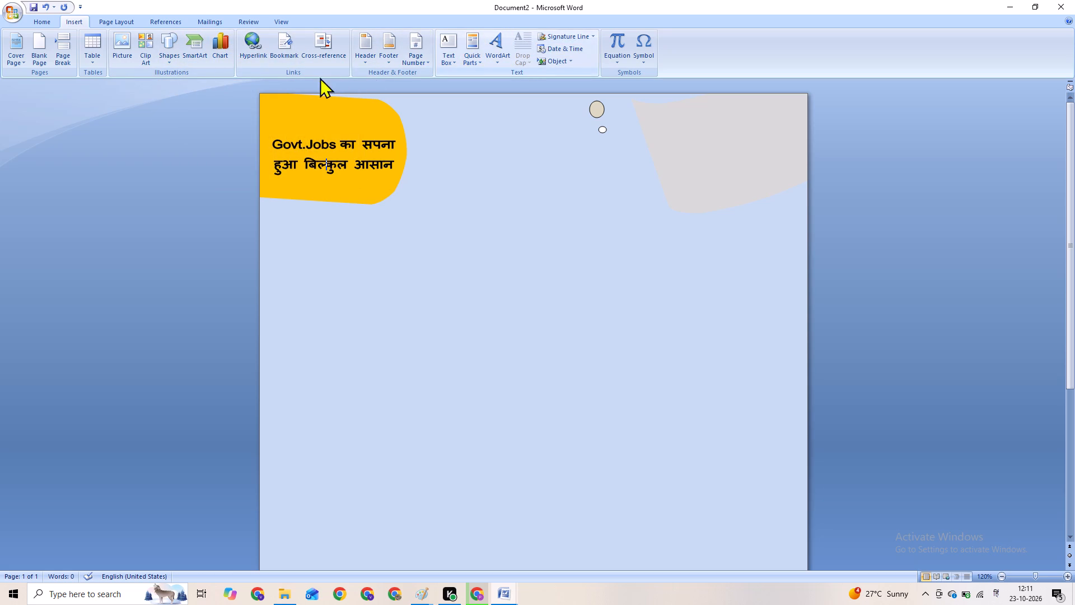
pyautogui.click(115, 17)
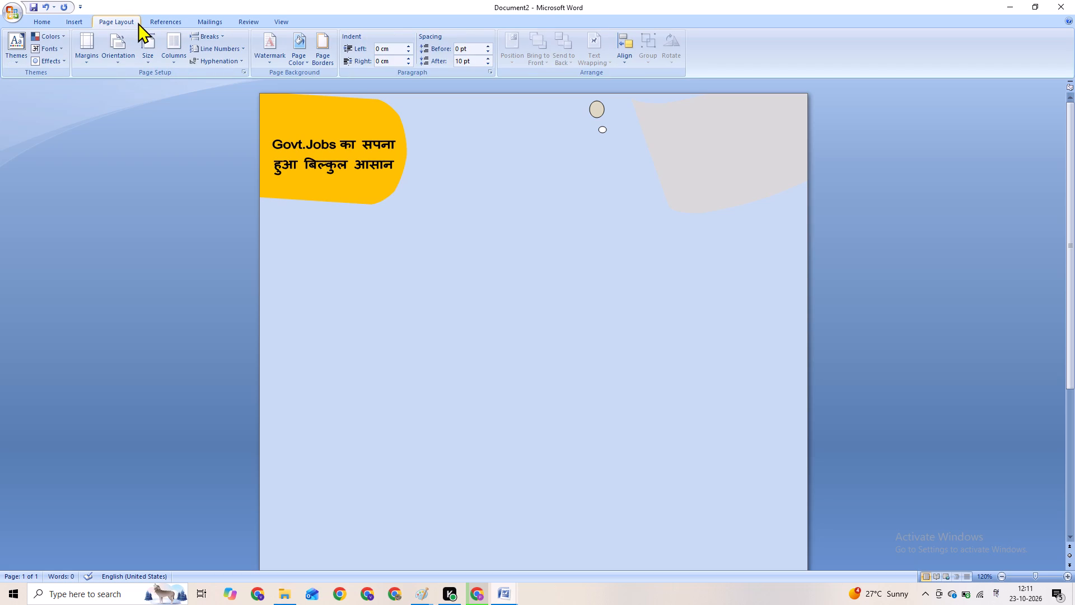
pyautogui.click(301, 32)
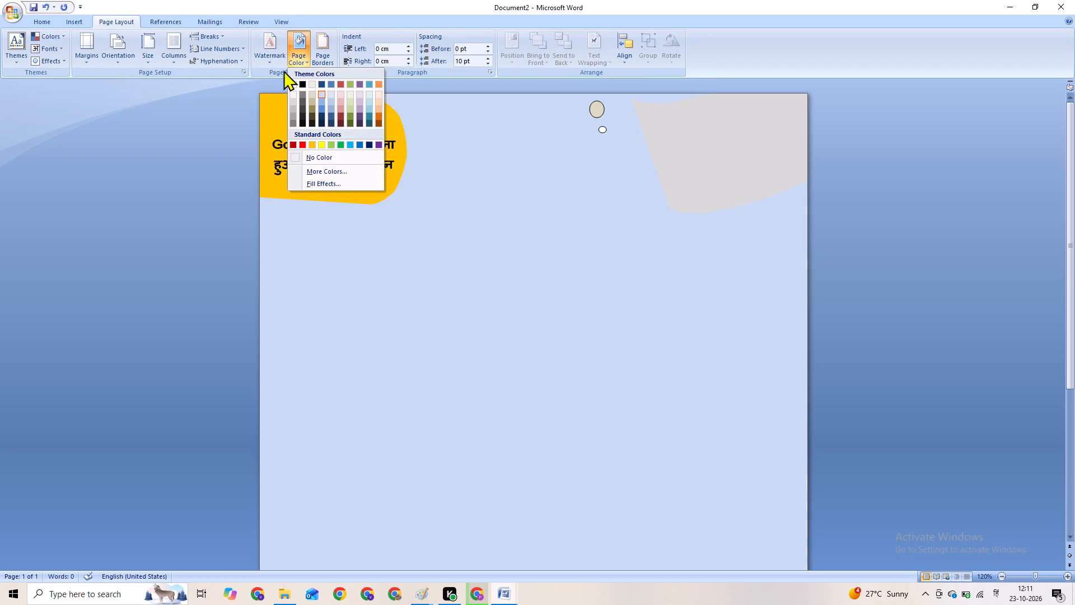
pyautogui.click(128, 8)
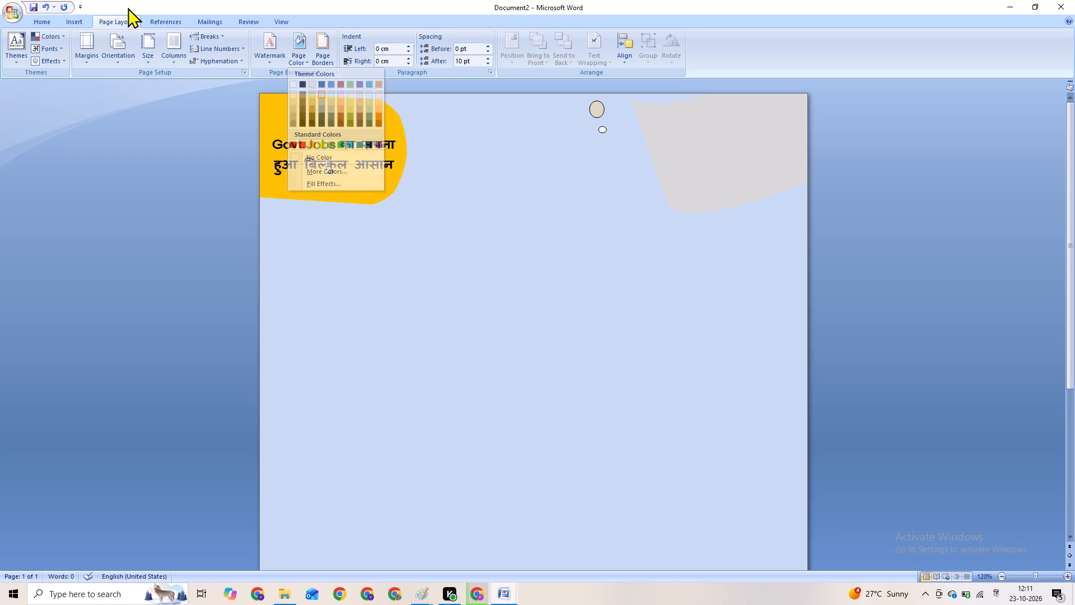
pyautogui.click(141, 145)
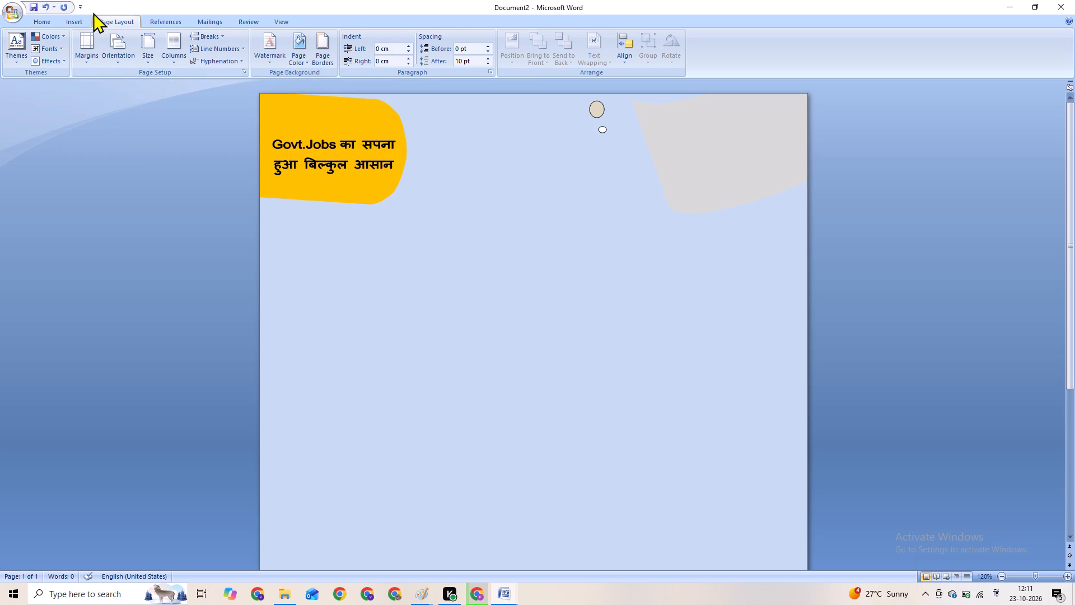
# Draw a wide, thin Flowchart Data parallelogram below the heading, about 13.89 cm wide and 0.88 cm high.
pyautogui.click(79, 18)
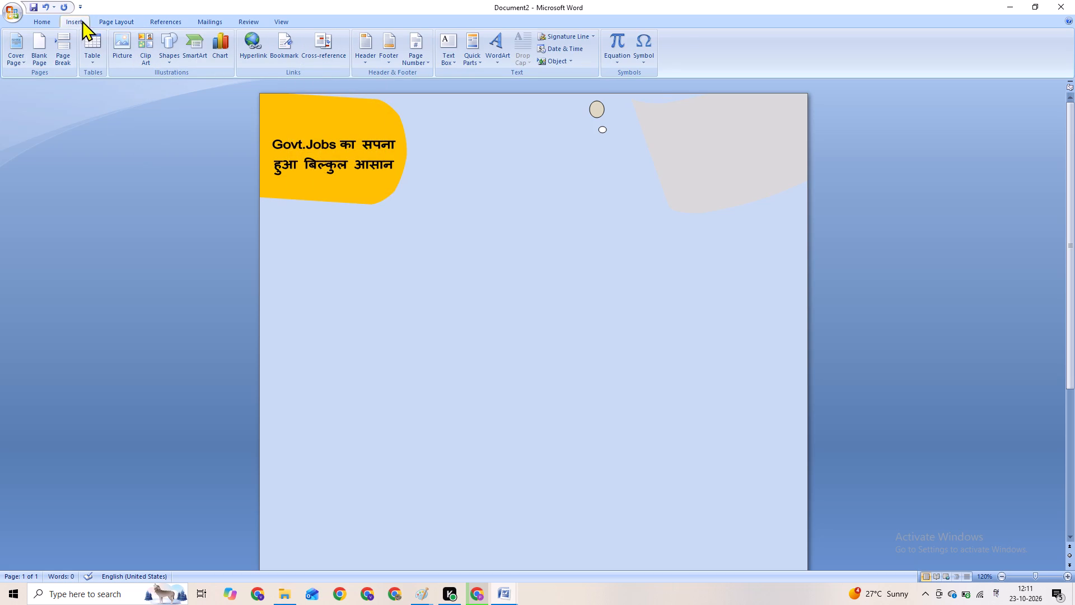
pyautogui.click(169, 35)
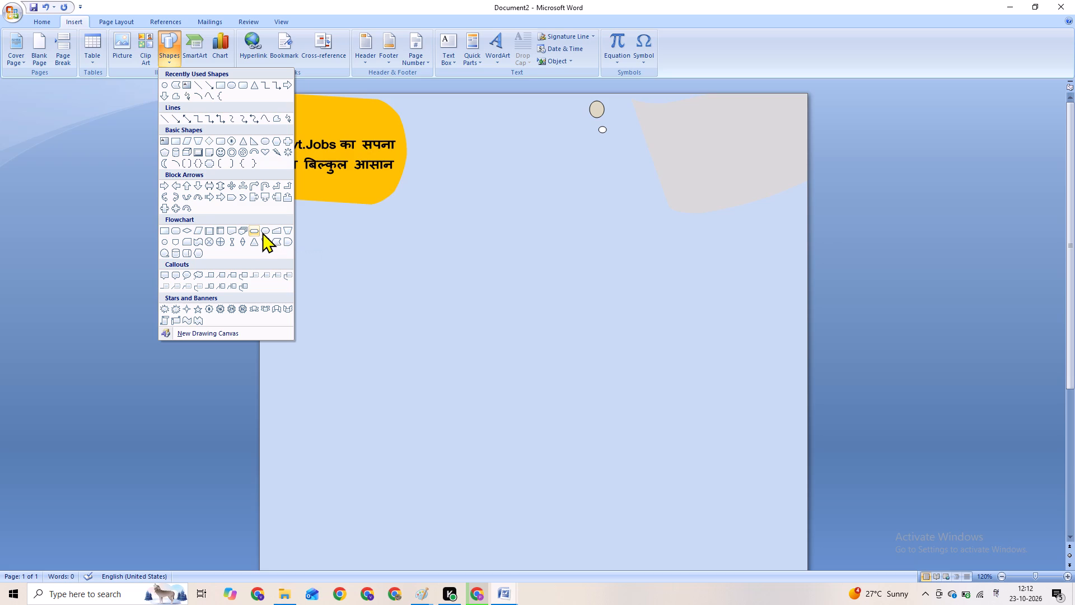
pyautogui.click(199, 231)
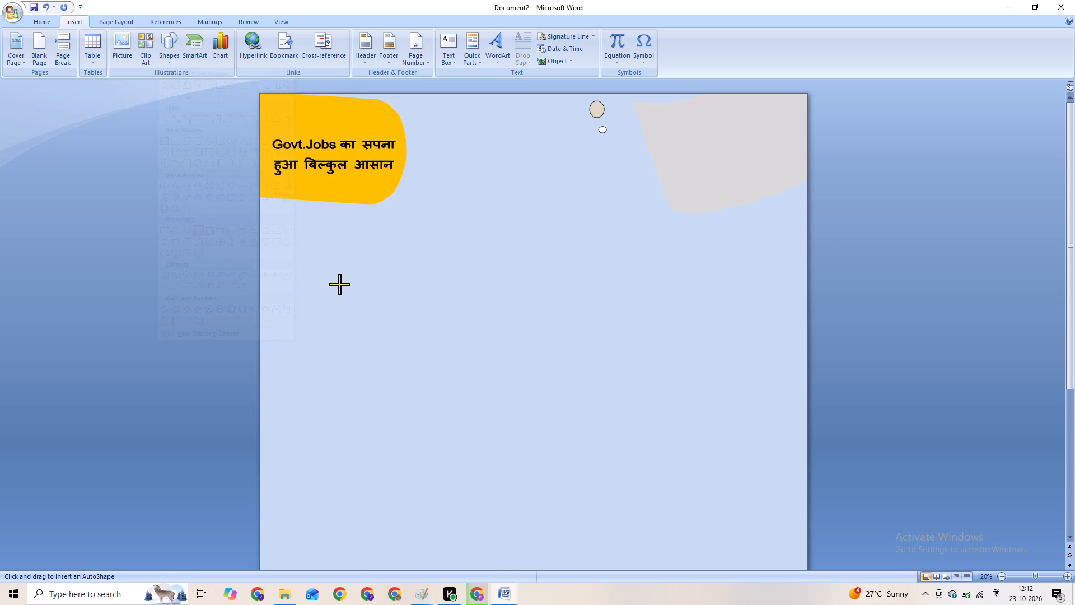
pyautogui.moveTo(357, 280); pyautogui.dragTo(494, 286)
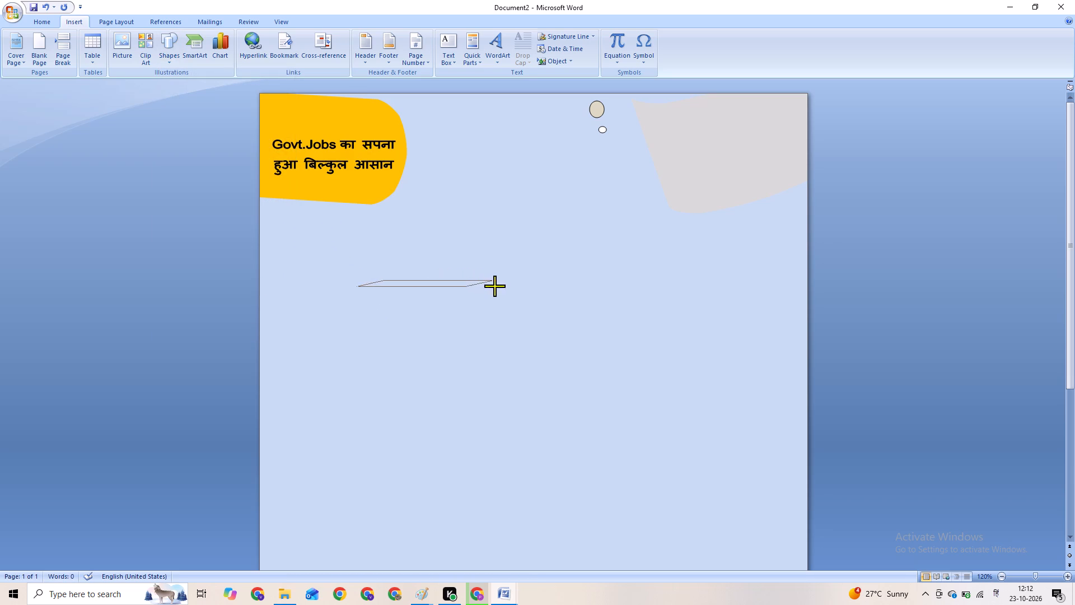
pyautogui.moveTo(494, 286); pyautogui.dragTo(679, 314)
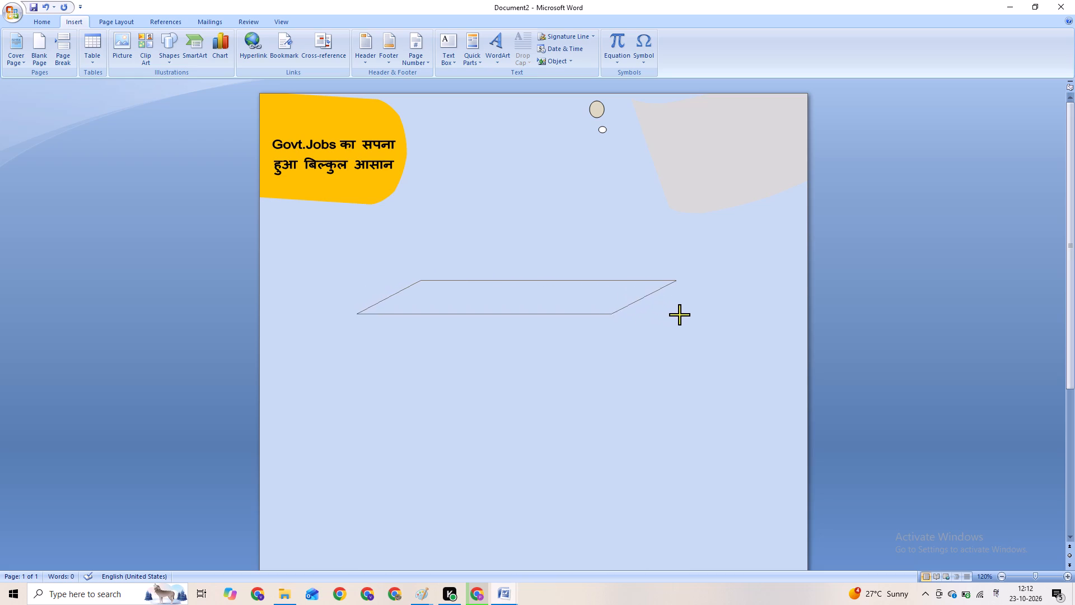
pyautogui.moveTo(679, 314); pyautogui.dragTo(737, 313)
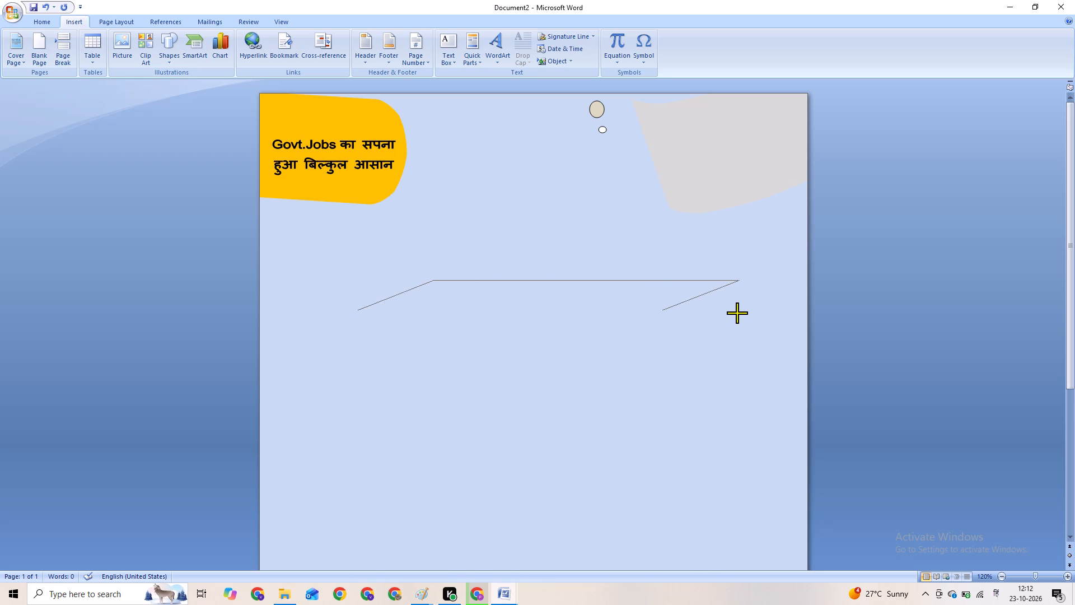
pyautogui.moveTo(737, 313); pyautogui.dragTo(651, 315)
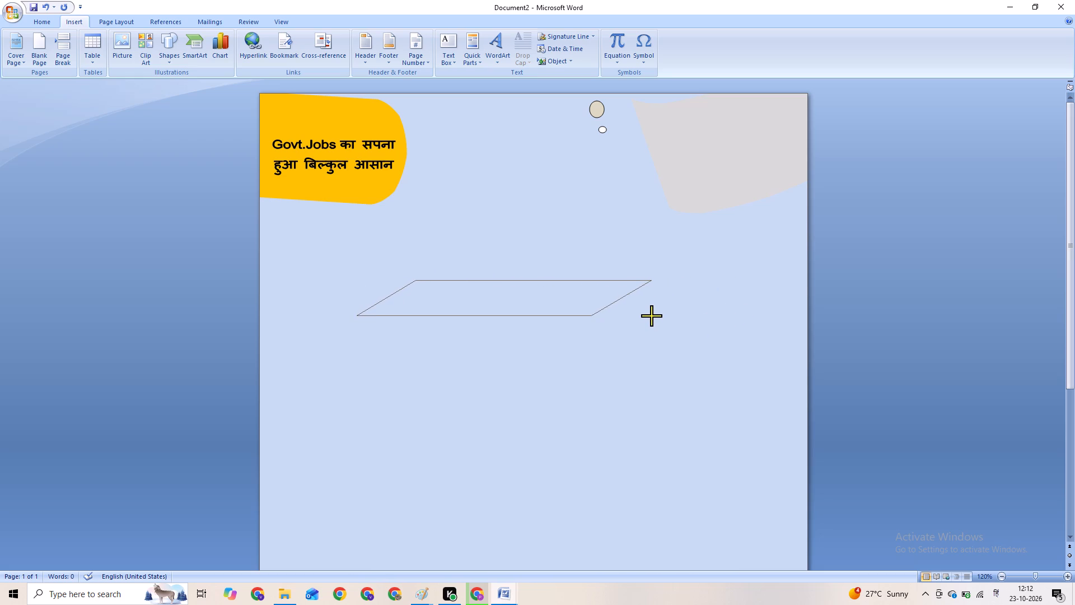
pyautogui.moveTo(651, 315); pyautogui.dragTo(639, 323)
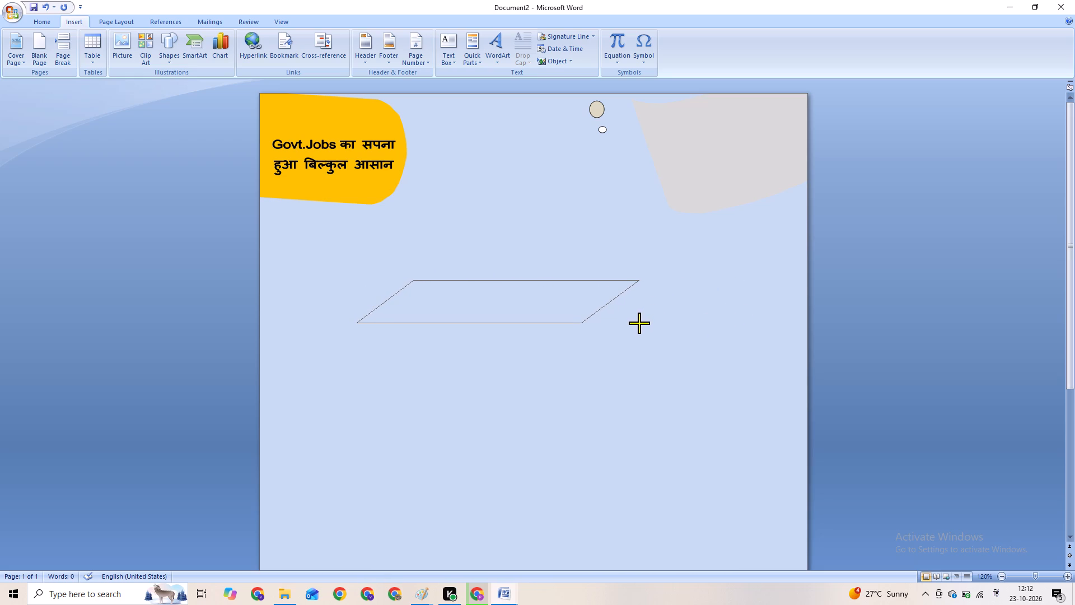
pyautogui.moveTo(639, 323); pyautogui.dragTo(583, 309)
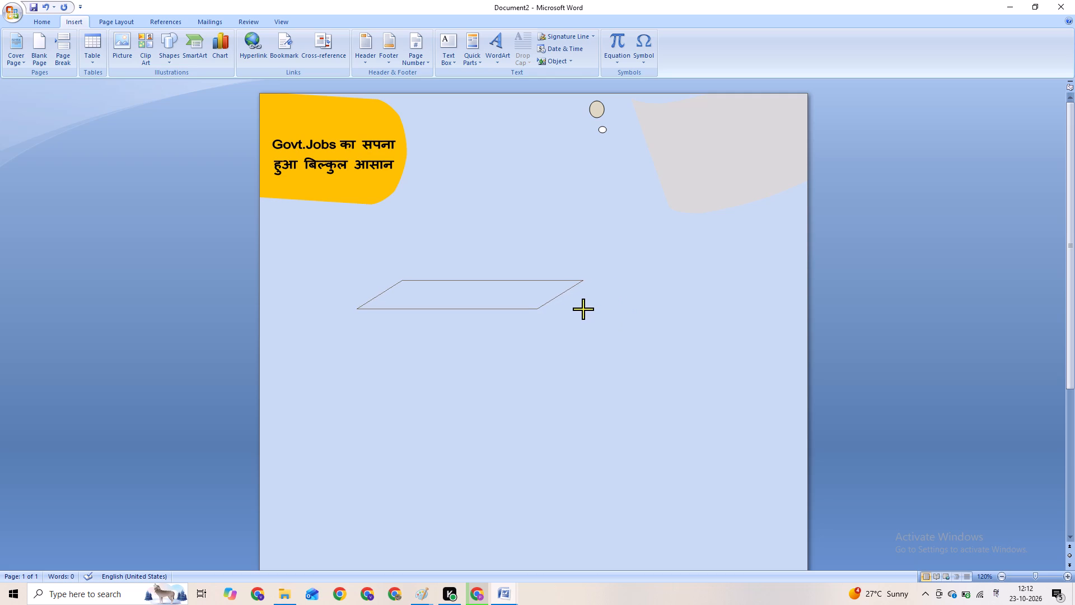
pyautogui.moveTo(583, 309); pyautogui.dragTo(652, 301)
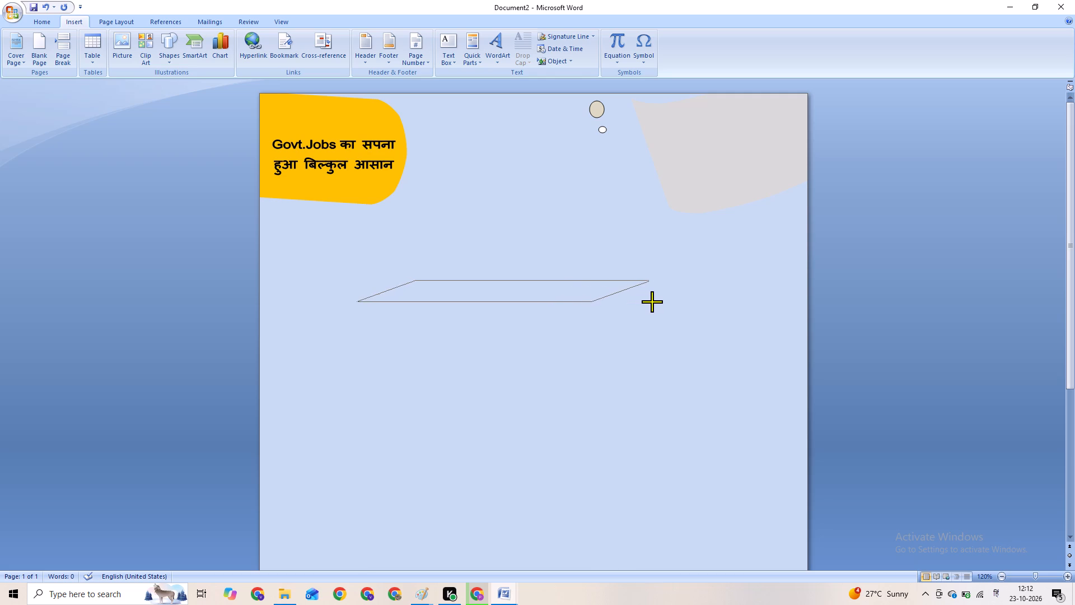
pyautogui.moveTo(652, 301); pyautogui.dragTo(708, 302)
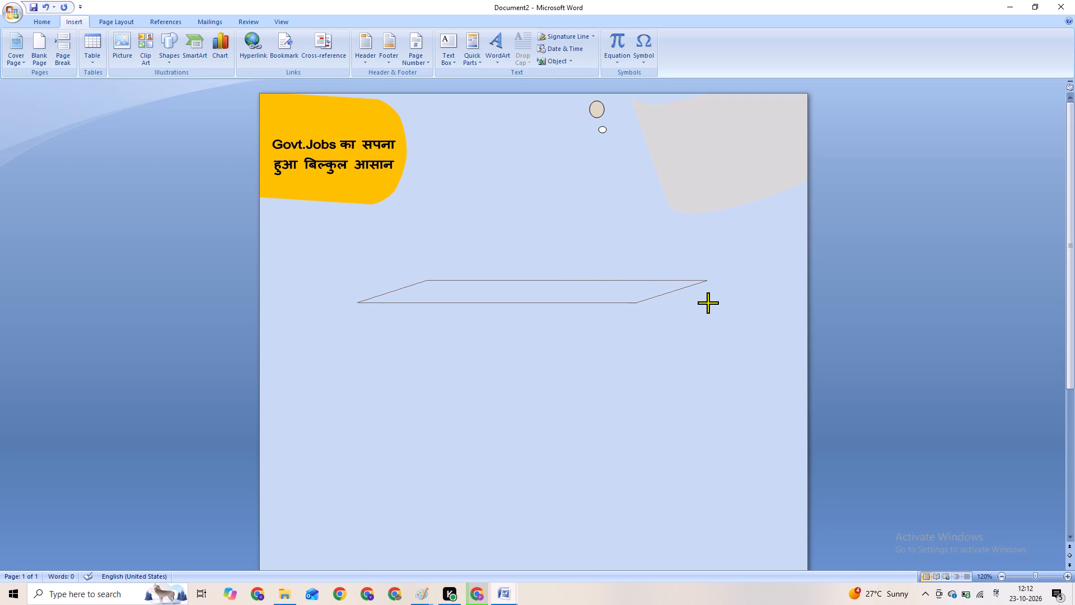
pyautogui.moveTo(708, 302); pyautogui.dragTo(709, 302)
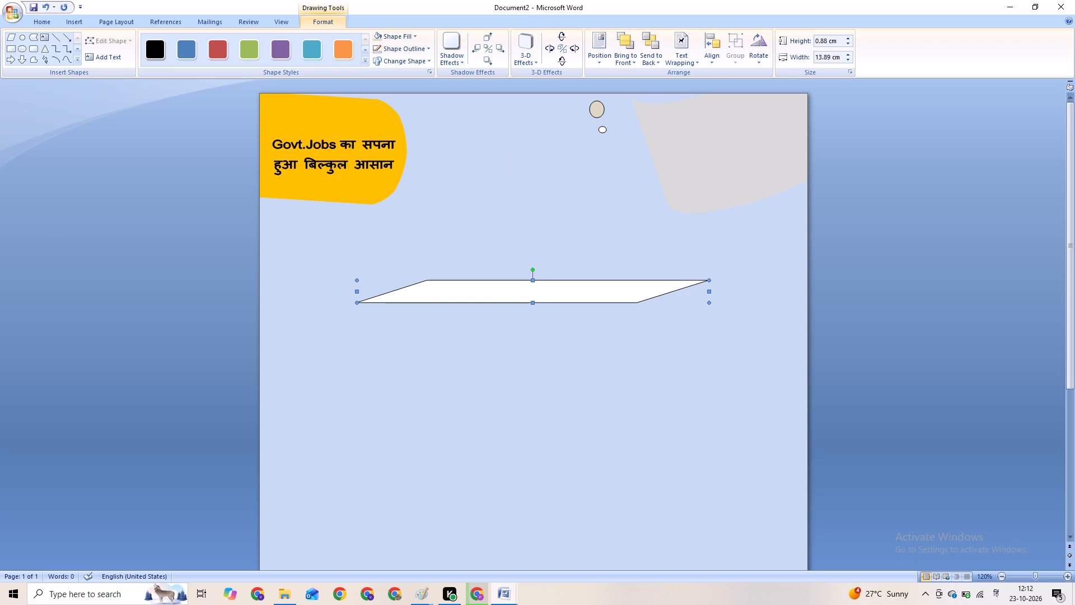
# Apply the red shape style with white outline and shadow to the parallelogram, and leave it deselected.
pyautogui.click(223, 48)
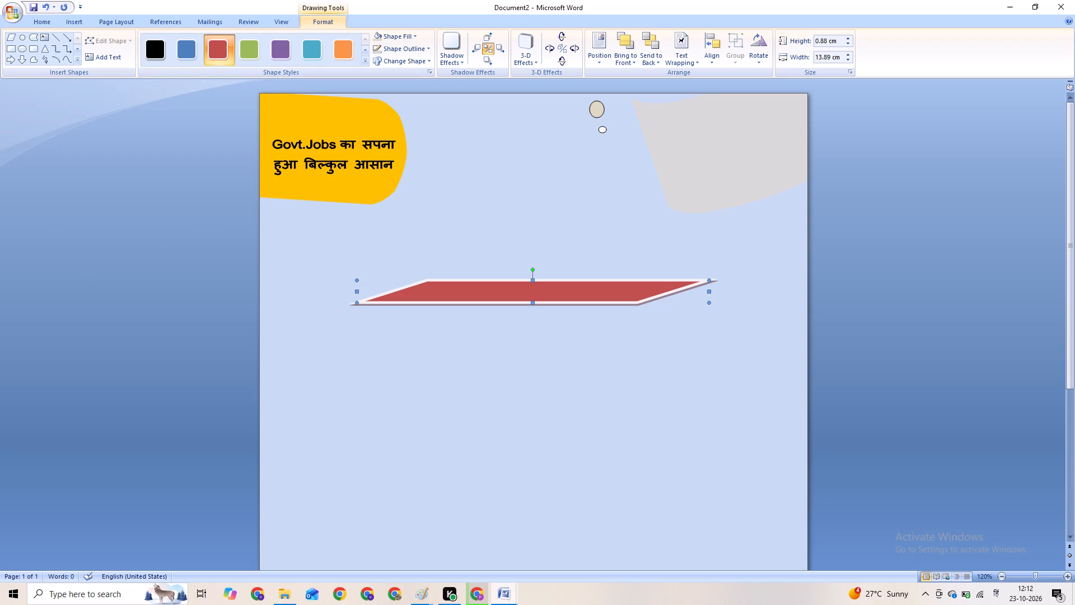
pyautogui.moveTo(712, 283); pyautogui.dragTo(690, 285)
pyautogui.moveTo(690, 285); pyautogui.dragTo(675, 288)
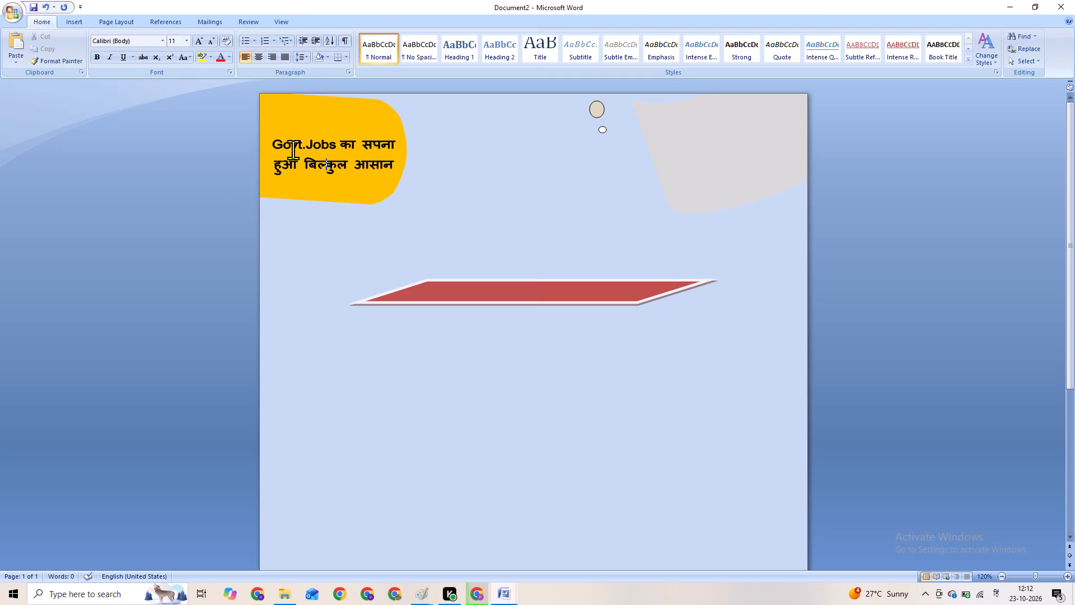
# Start a new WordArt in the first plain outlined style, clear its placeholder text and set the font to Arial.
pyautogui.click(79, 21)
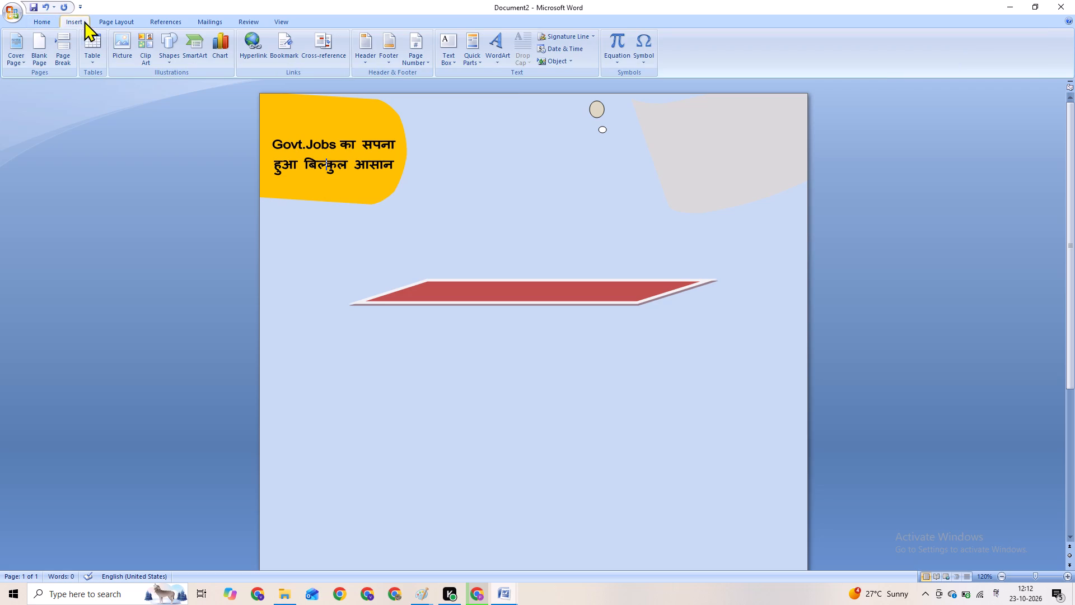
pyautogui.click(493, 46)
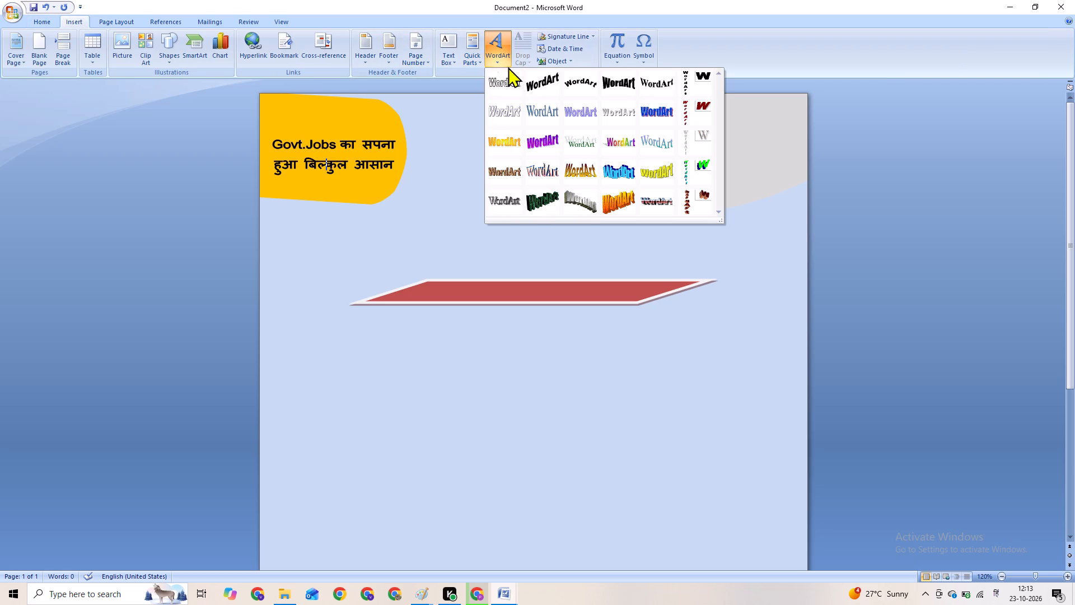
pyautogui.click(512, 76)
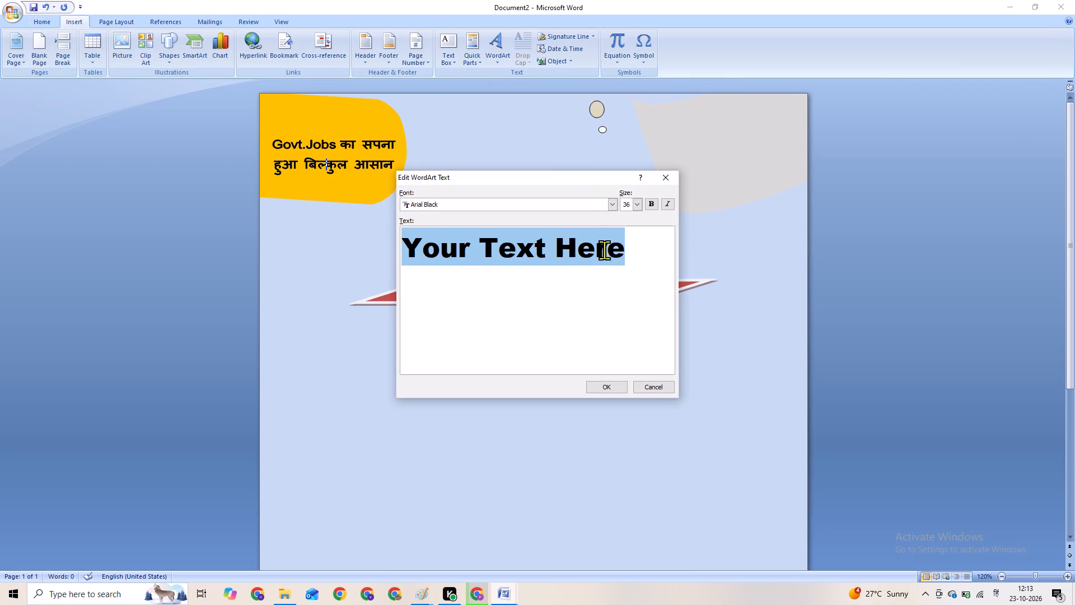
pyautogui.press('BackSpace')
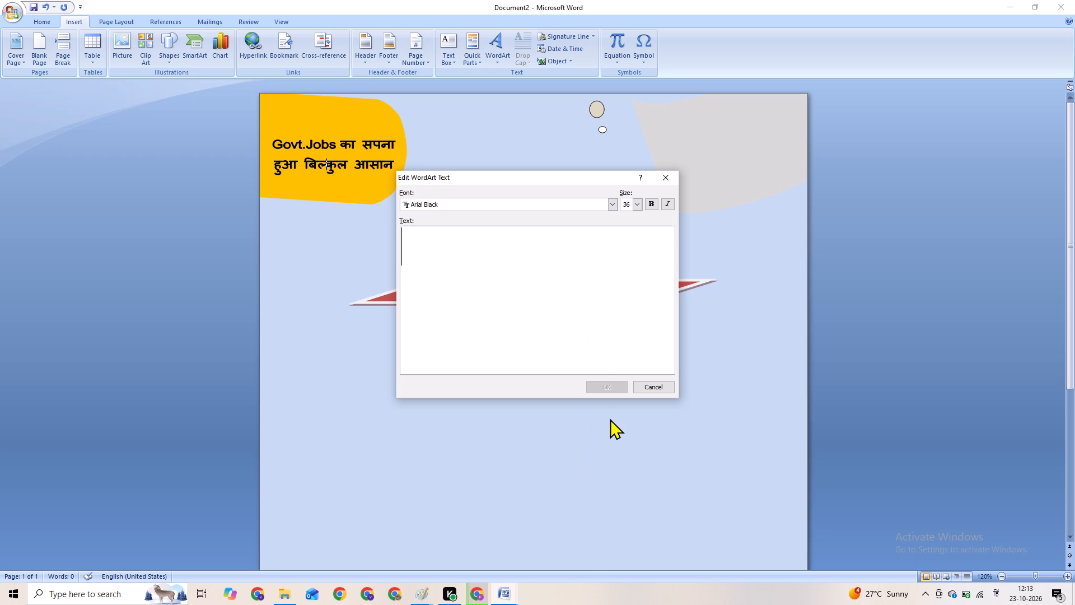
pyautogui.write('ाा')
pyautogui.click(429, 198)
pyautogui.click(418, 252)
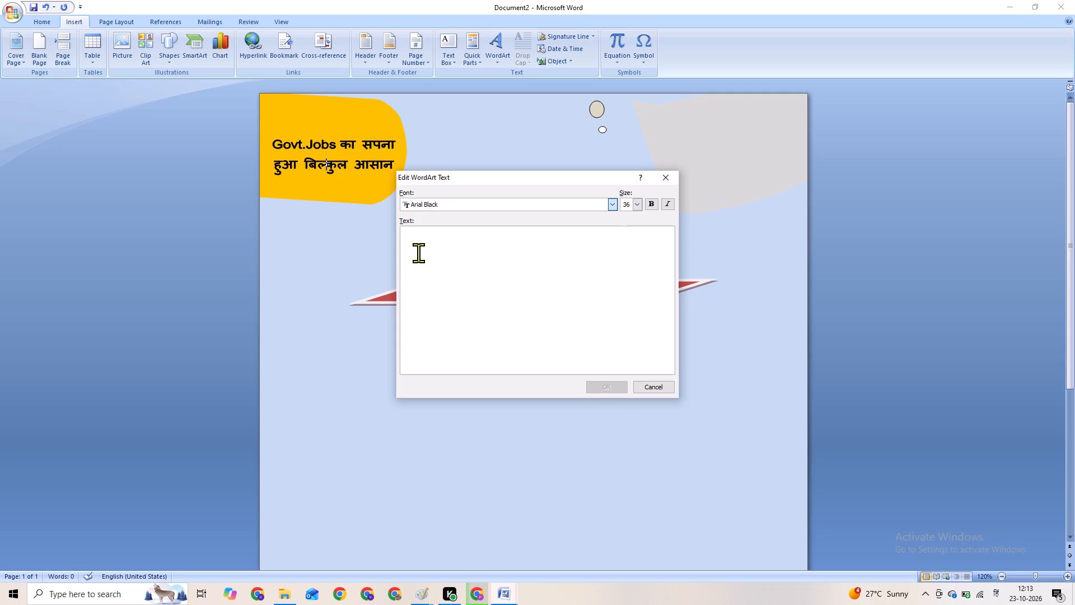
pyautogui.click(422, 256)
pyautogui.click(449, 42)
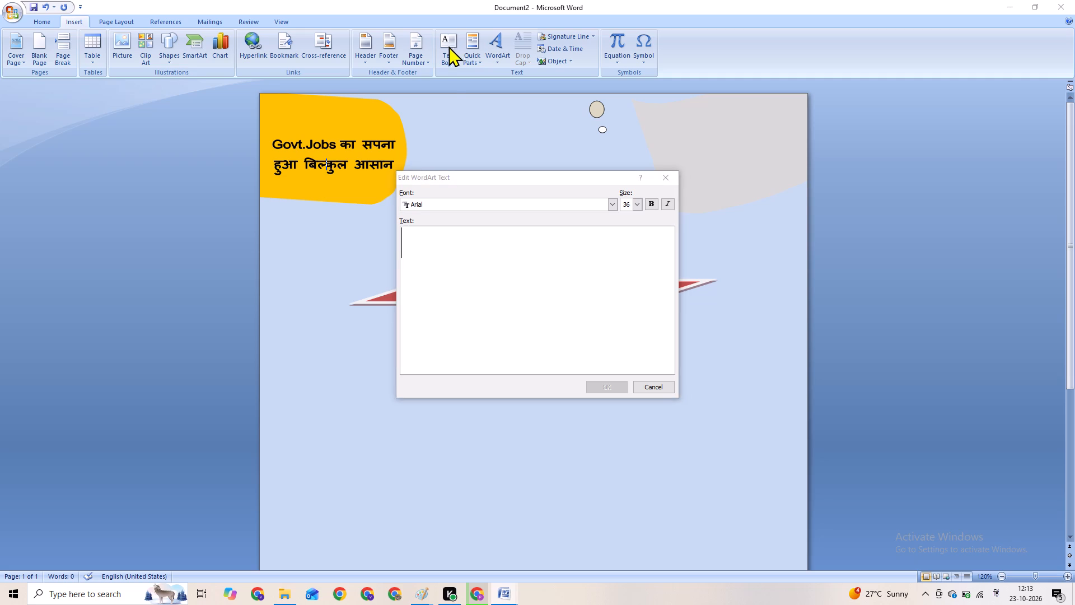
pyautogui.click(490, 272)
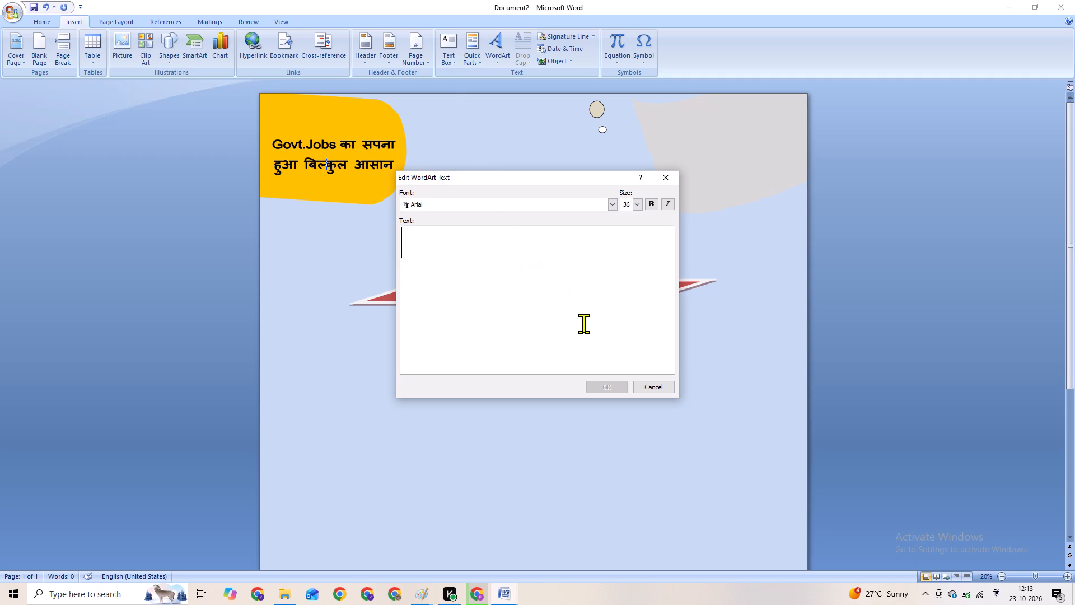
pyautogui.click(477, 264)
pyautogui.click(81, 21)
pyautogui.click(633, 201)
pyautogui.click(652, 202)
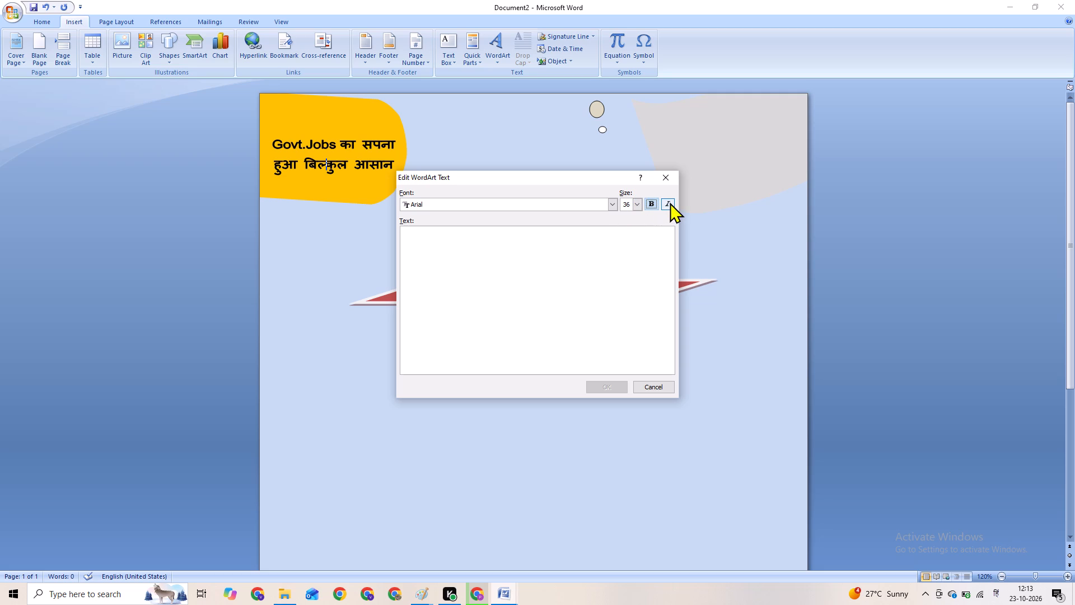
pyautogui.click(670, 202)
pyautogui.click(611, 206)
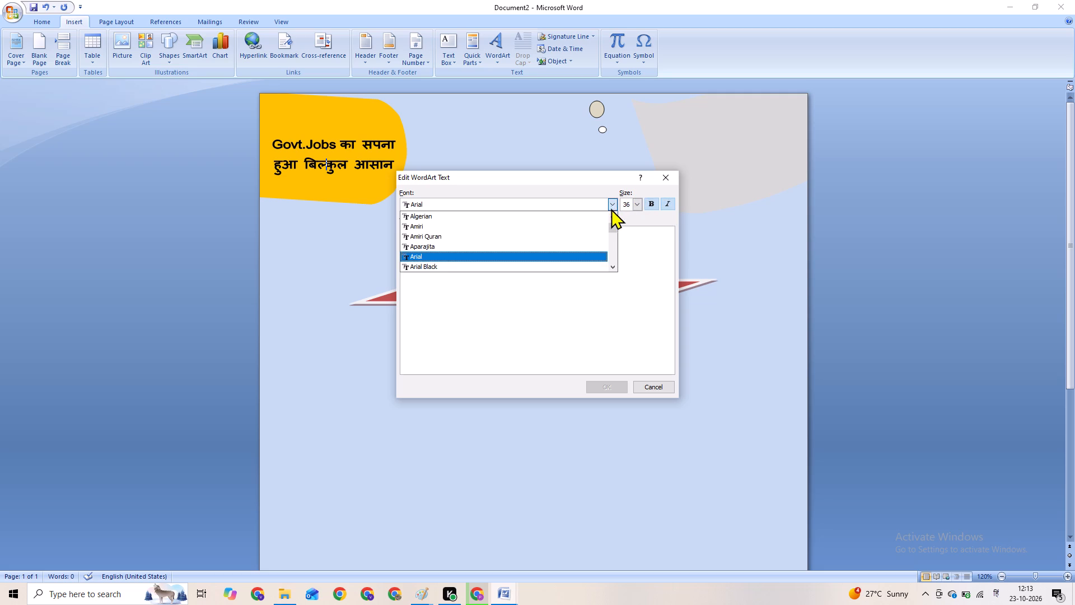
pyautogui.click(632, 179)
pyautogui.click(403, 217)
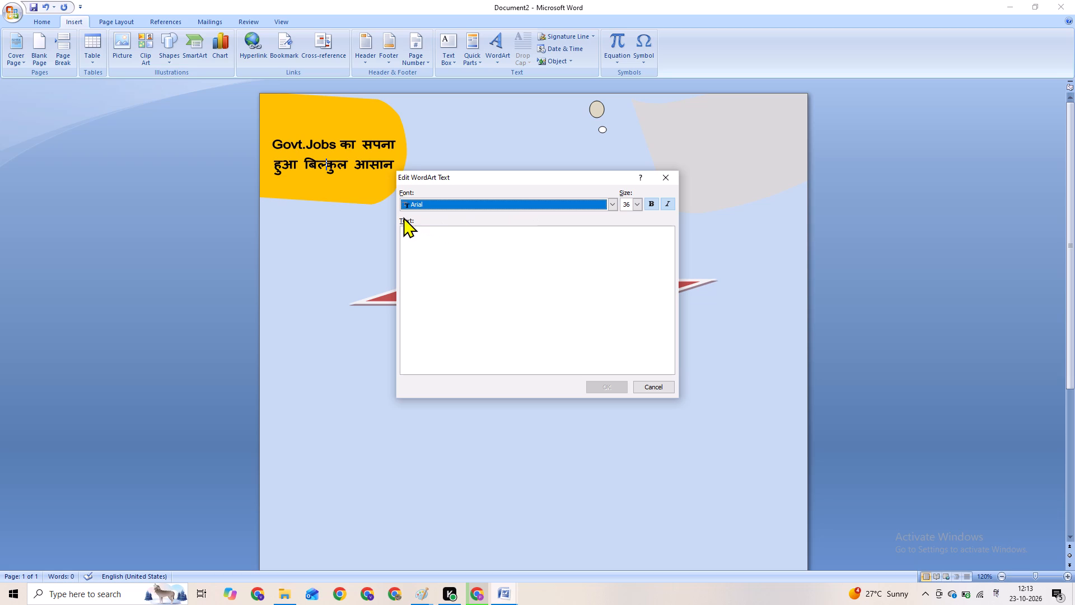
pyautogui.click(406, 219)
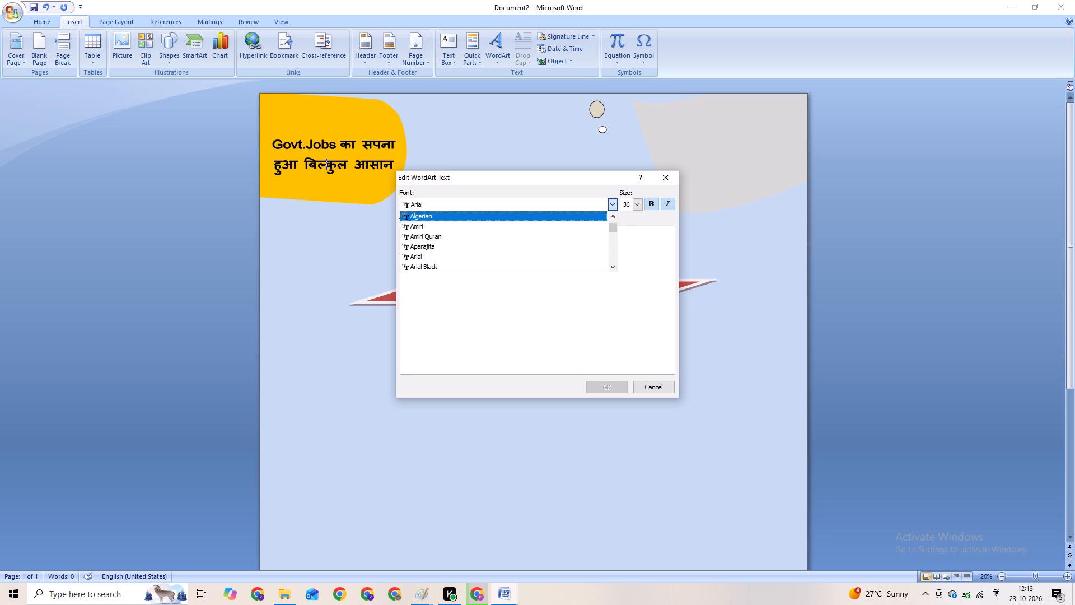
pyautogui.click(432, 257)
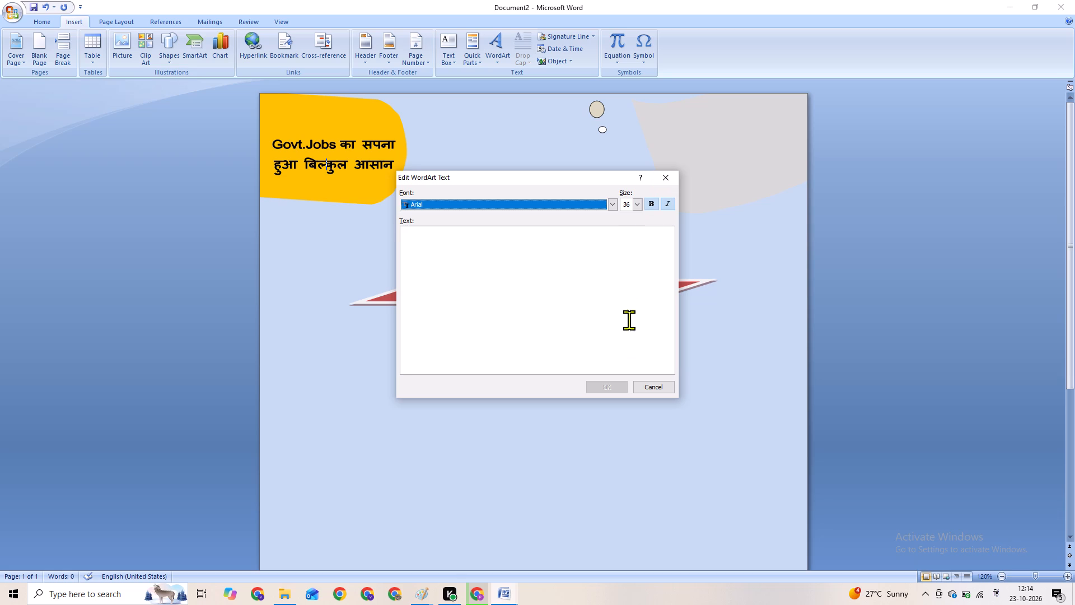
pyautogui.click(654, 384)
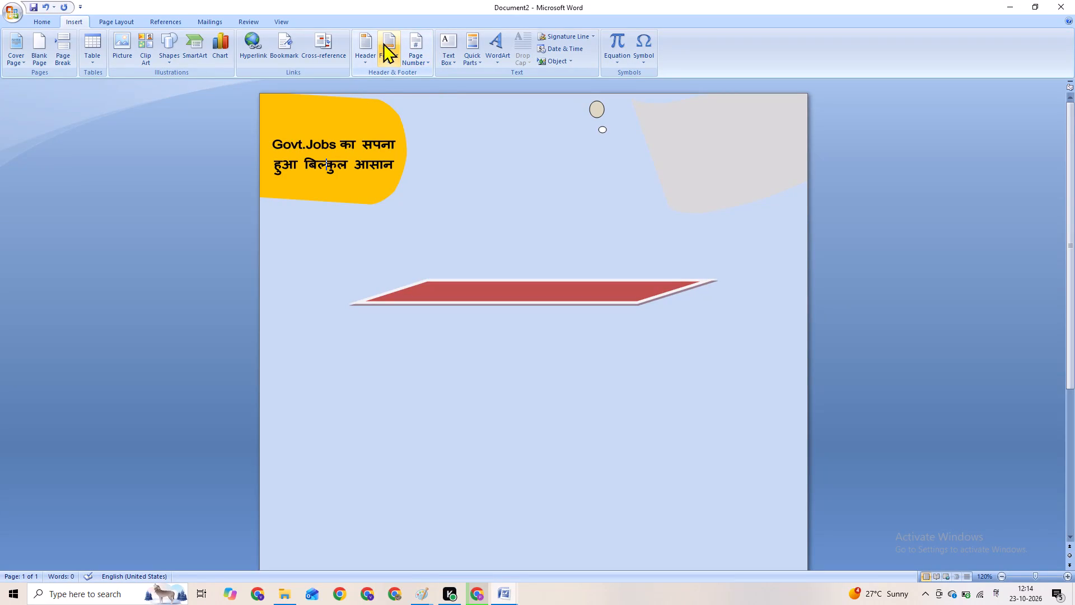
# Start a new WordArt in the black vertical style ending the gallery's first row, clear its placeholder text and set the font to Arial.
pyautogui.click(497, 46)
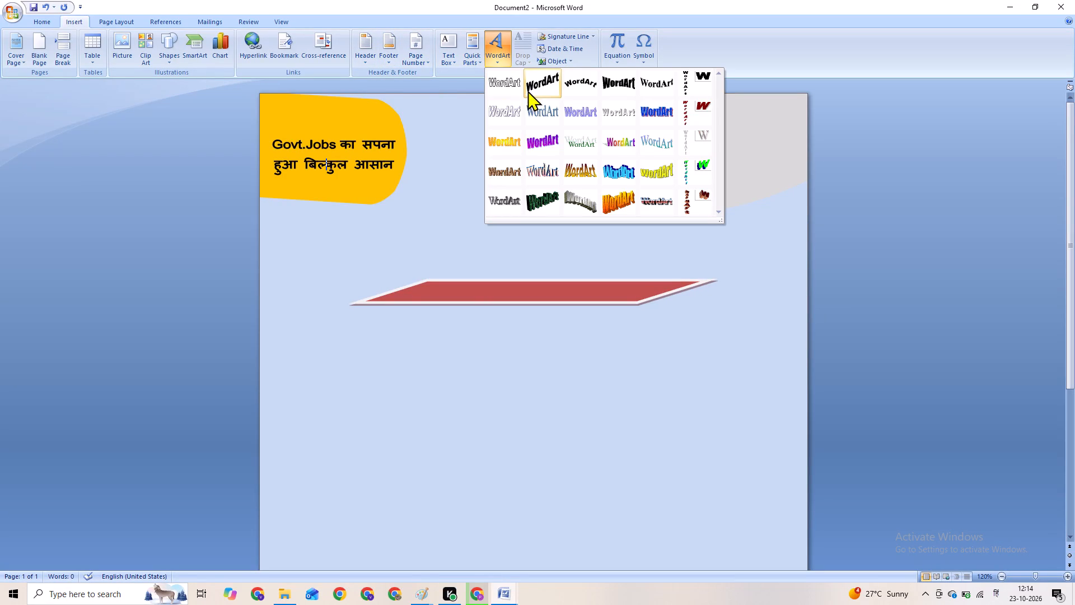
pyautogui.click(705, 78)
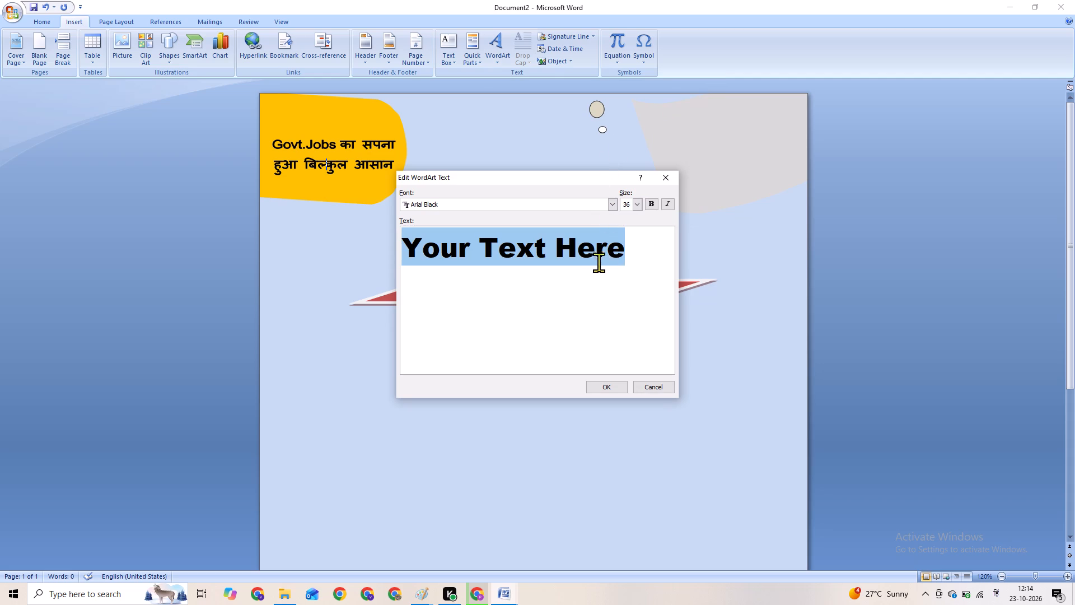
pyautogui.press('BackSpace')
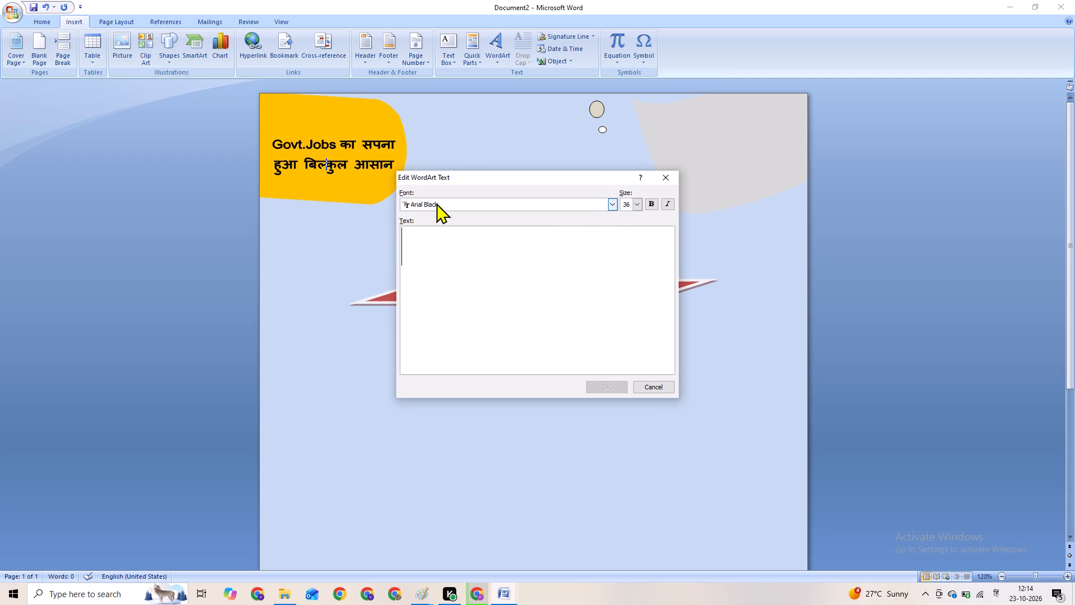
pyautogui.click(442, 195)
pyautogui.click(443, 205)
pyautogui.click(428, 254)
pyautogui.click(433, 268)
# Switch the text input language from Hindi to English, removing any stray characters from the WordArt text.
pyautogui.press('space')
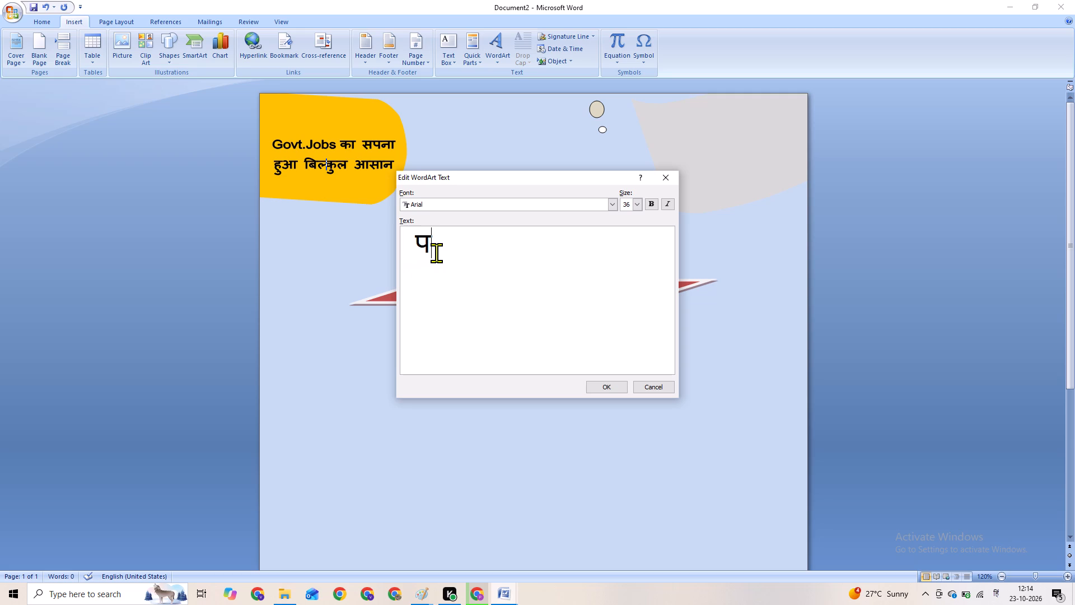
pyautogui.press('BackSpace')
pyautogui.press('super+space')
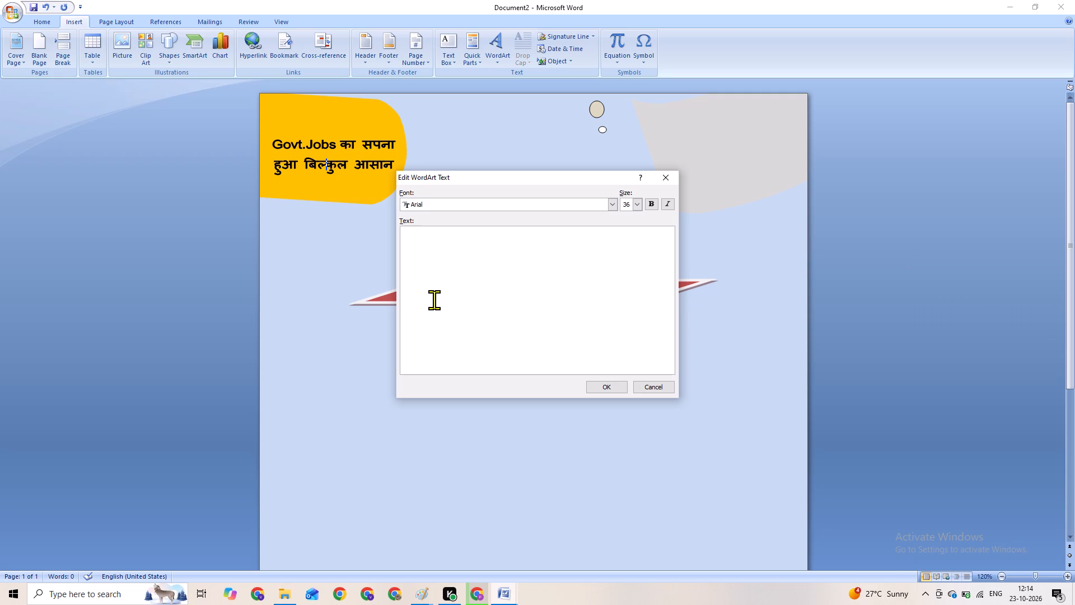
pyautogui.press('e')
pyautogui.press('BackSpace')
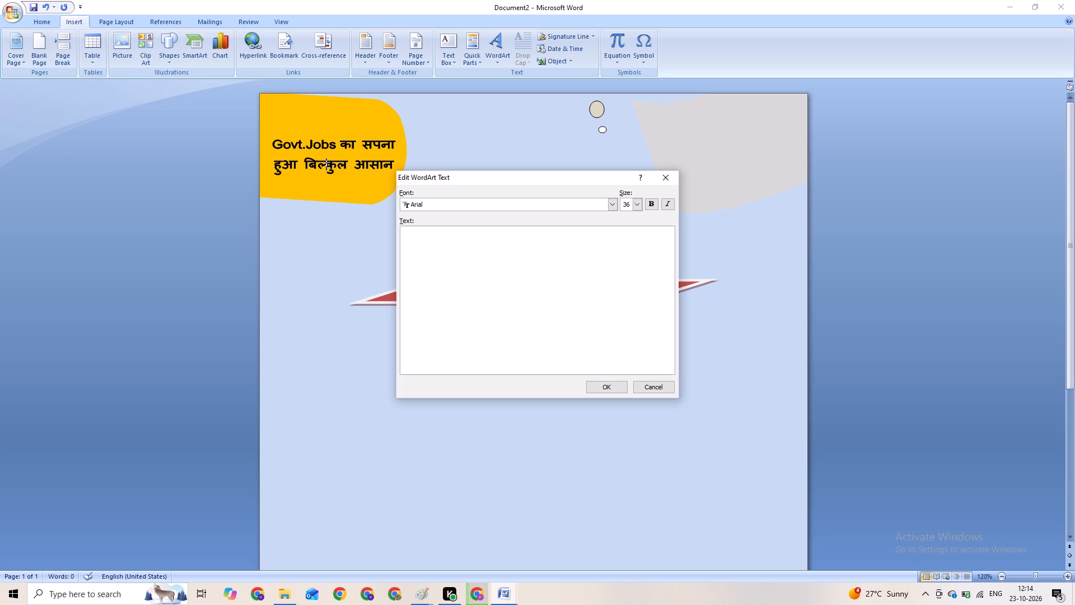
# Enter examwitharihant.com in lowercase as the WordArt text.
pyautogui.hotkey('shift', 'e')
pyautogui.hotkey('shift', 'x')
pyautogui.hotkey('shift', 'a')
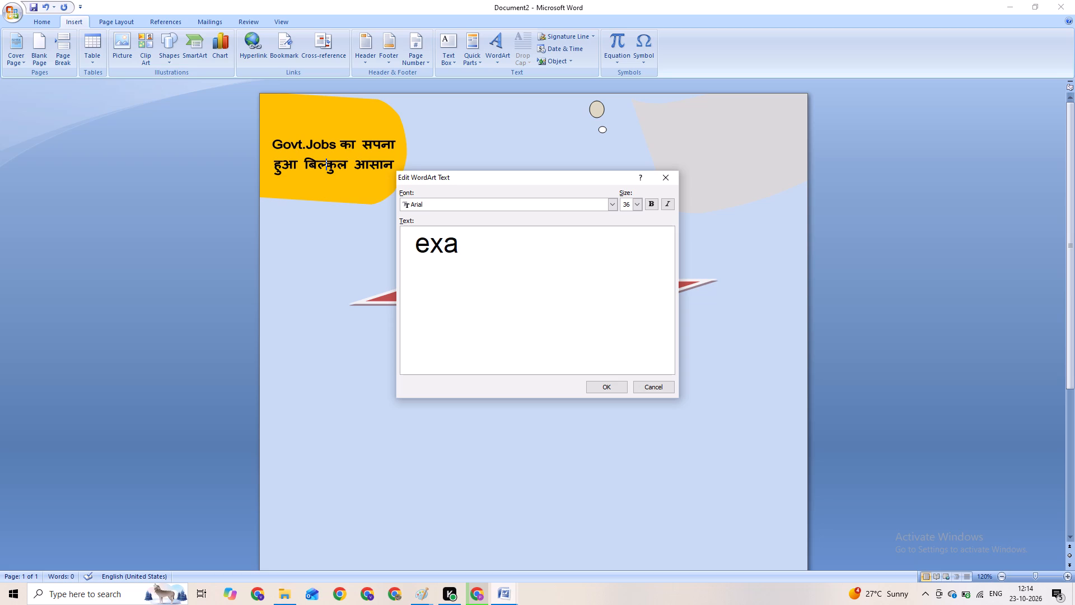
pyautogui.hotkey('shift', 'm')
pyautogui.hotkey('shift', 'w')
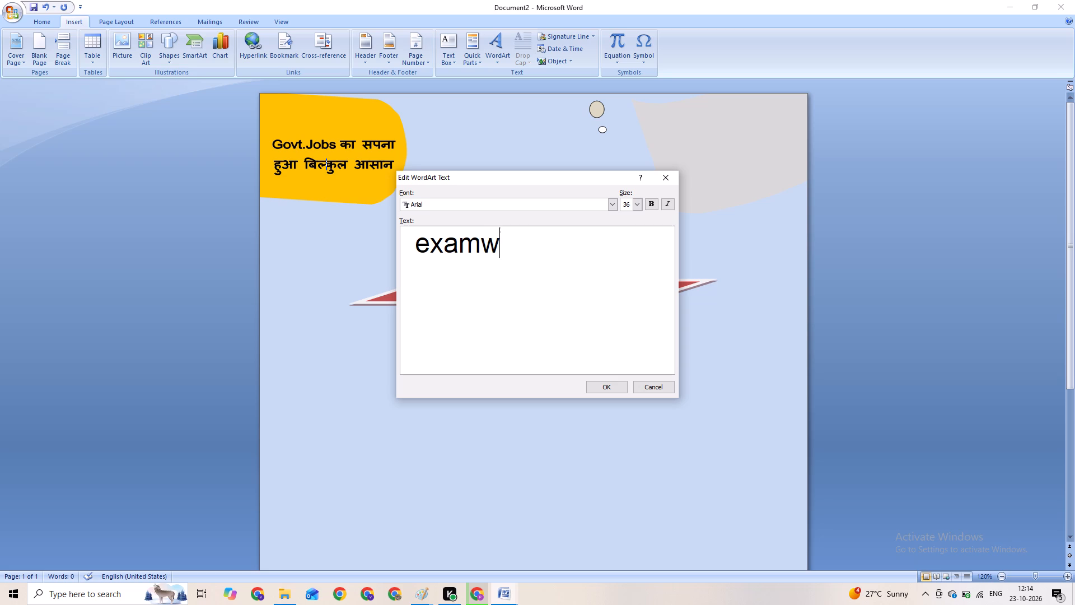
pyautogui.write('ith')
pyautogui.hotkey('shift', 'a')
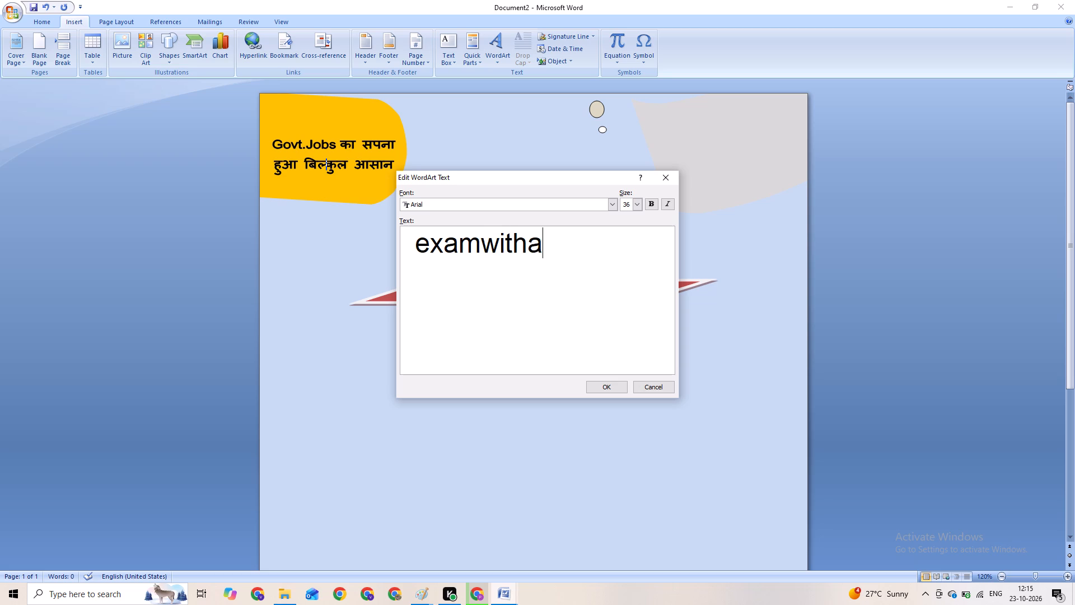
pyautogui.write('ri')
pyautogui.hotkey('shift', 'h')
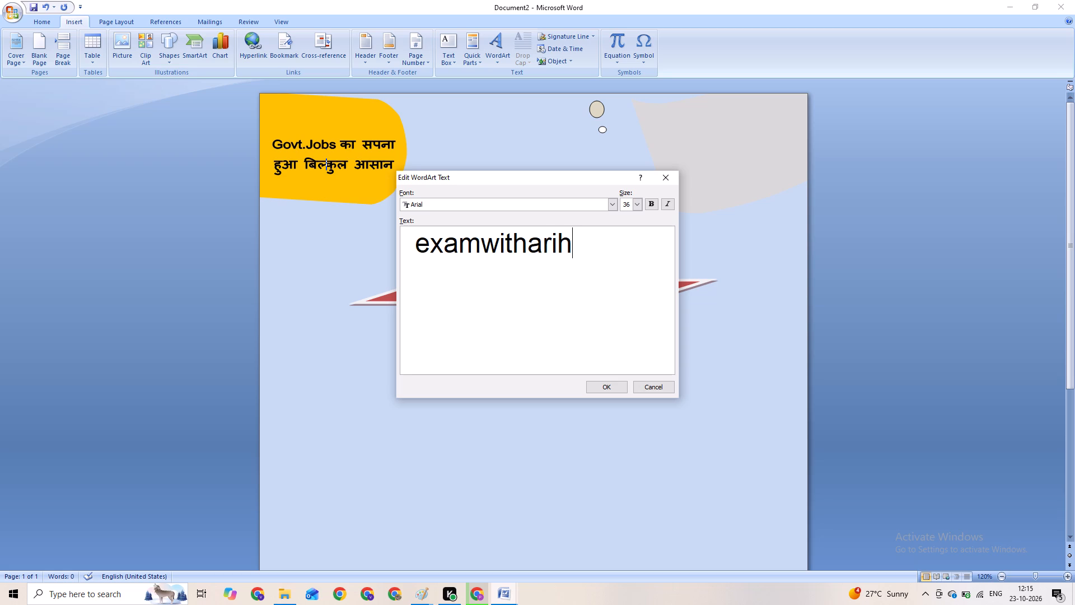
pyautogui.hotkey('shift', 'a')
pyautogui.hotkey('shift', 'n')
pyautogui.hotkey('shift', 't')
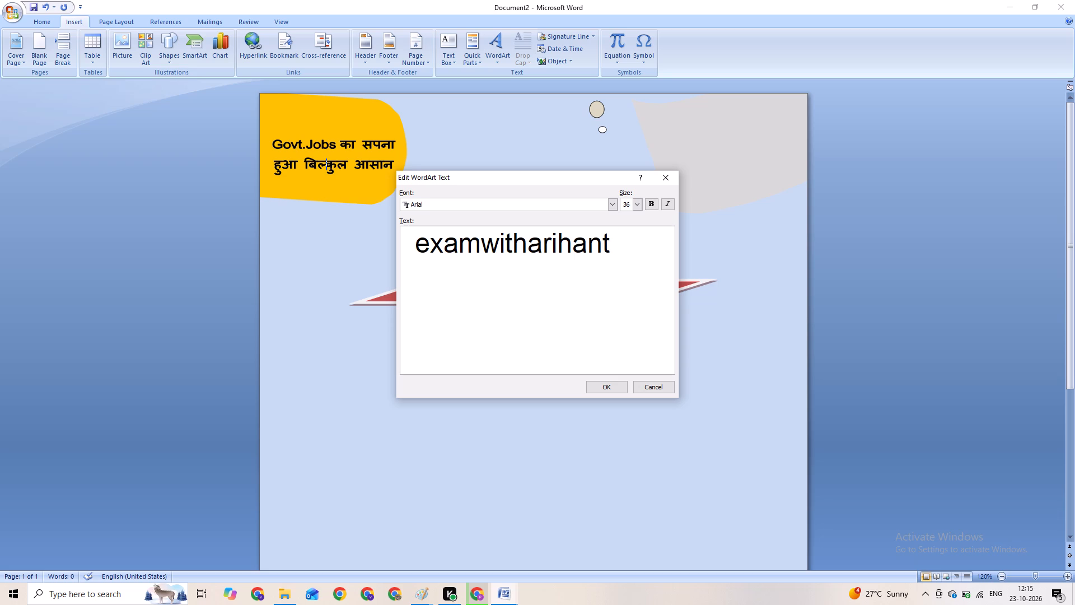
pyautogui.hotkey('shift', '>')
pyautogui.press('BackSpace')
pyautogui.press('.')
pyautogui.hotkey('shift', 'c')
pyautogui.write('om')
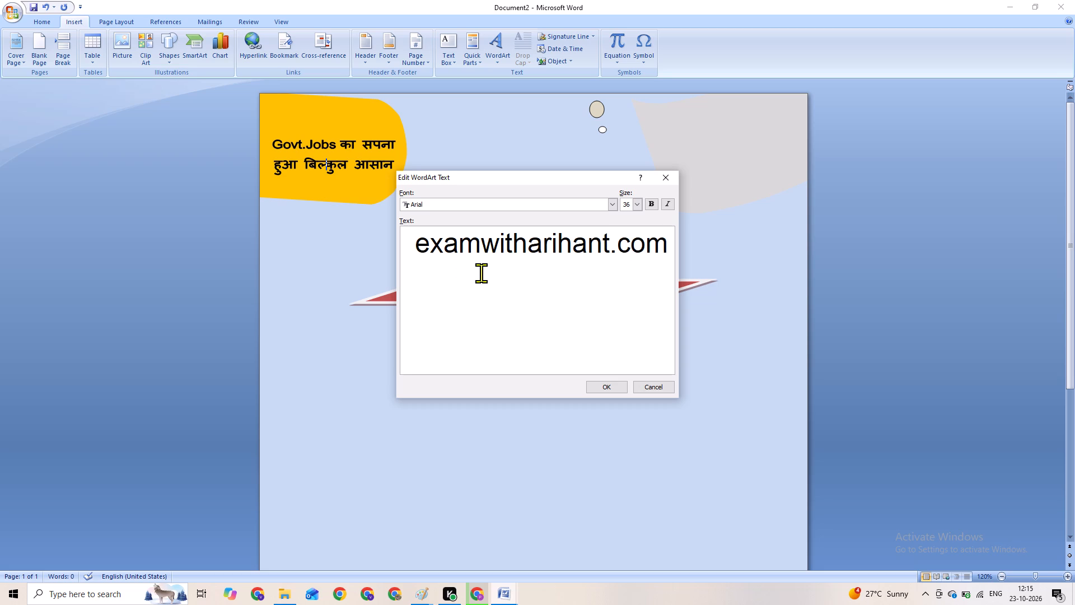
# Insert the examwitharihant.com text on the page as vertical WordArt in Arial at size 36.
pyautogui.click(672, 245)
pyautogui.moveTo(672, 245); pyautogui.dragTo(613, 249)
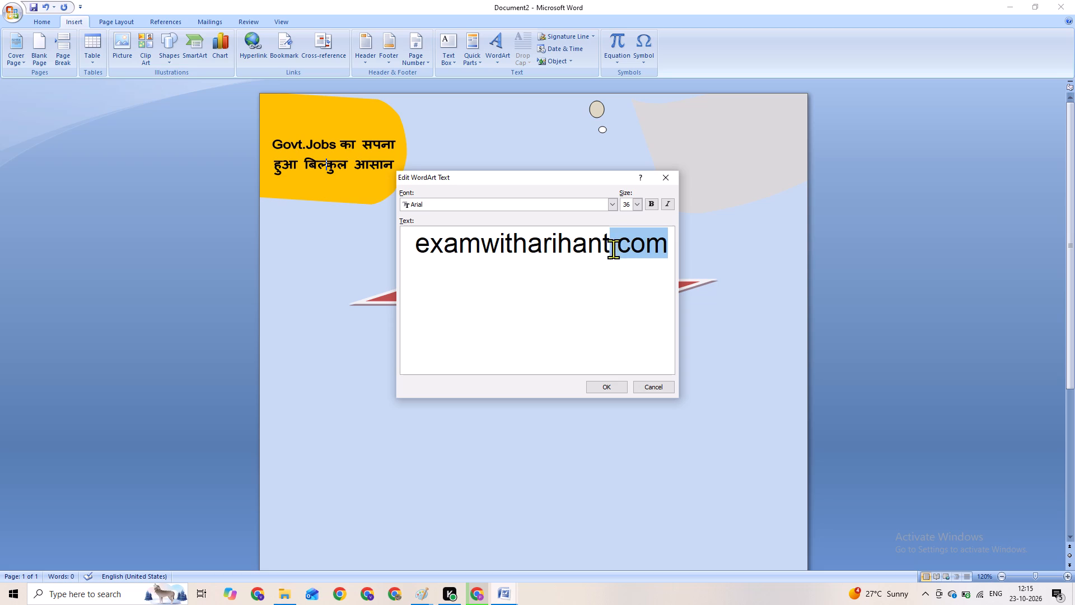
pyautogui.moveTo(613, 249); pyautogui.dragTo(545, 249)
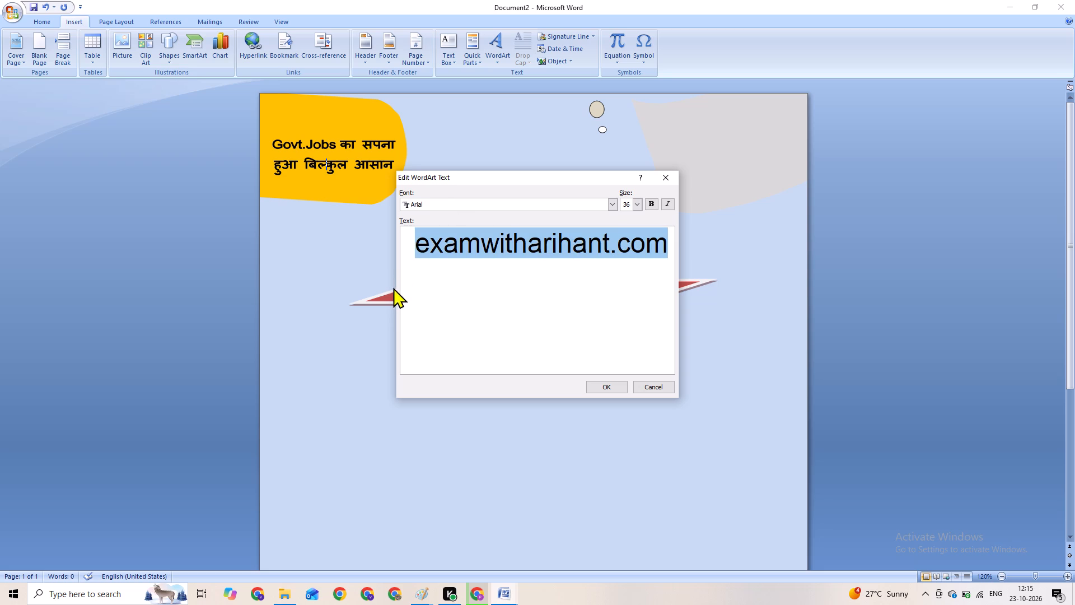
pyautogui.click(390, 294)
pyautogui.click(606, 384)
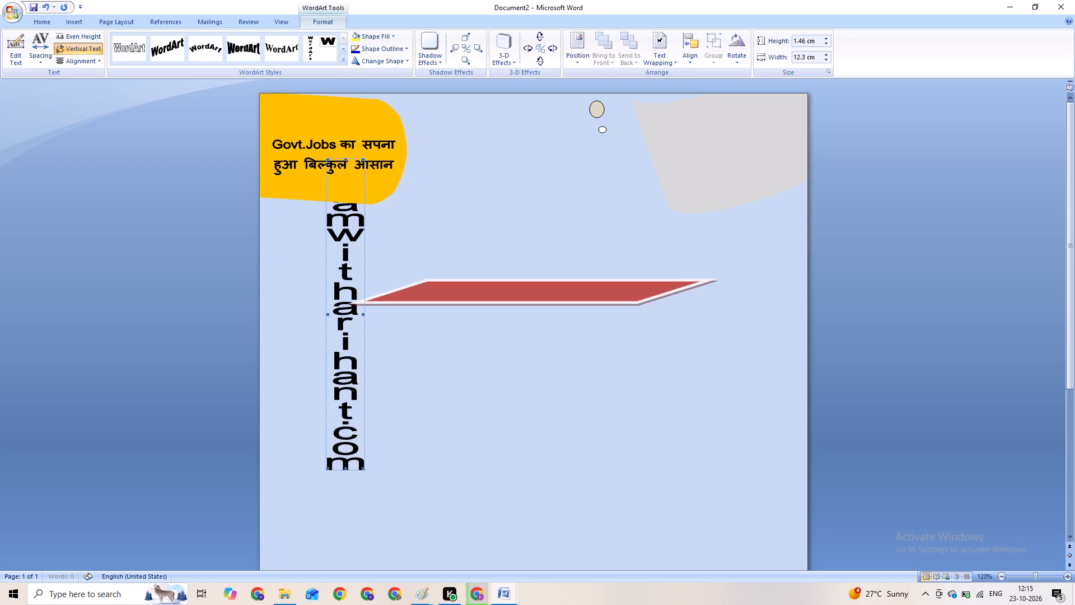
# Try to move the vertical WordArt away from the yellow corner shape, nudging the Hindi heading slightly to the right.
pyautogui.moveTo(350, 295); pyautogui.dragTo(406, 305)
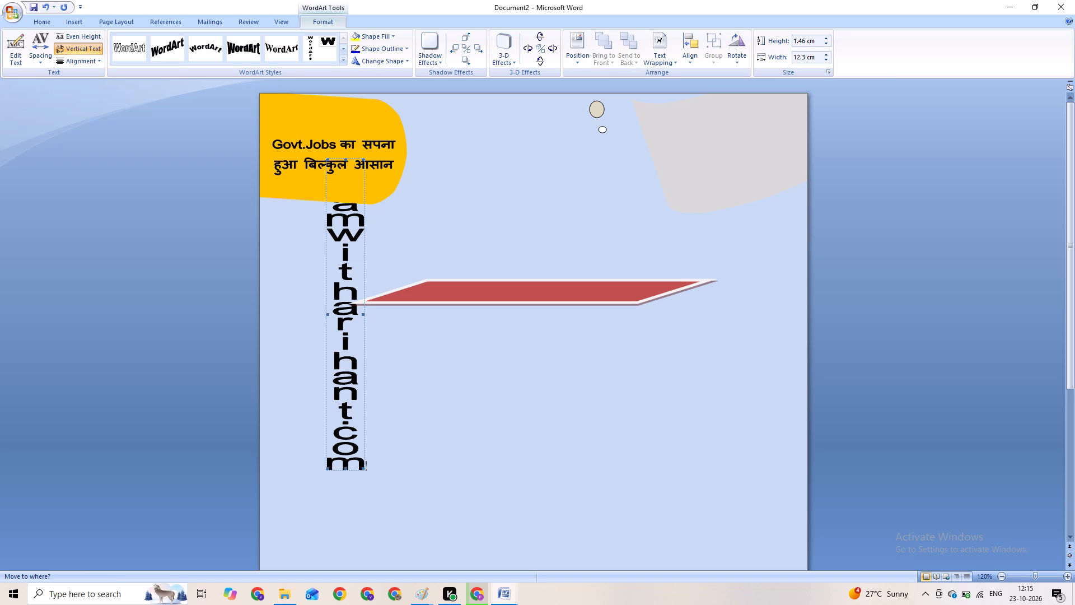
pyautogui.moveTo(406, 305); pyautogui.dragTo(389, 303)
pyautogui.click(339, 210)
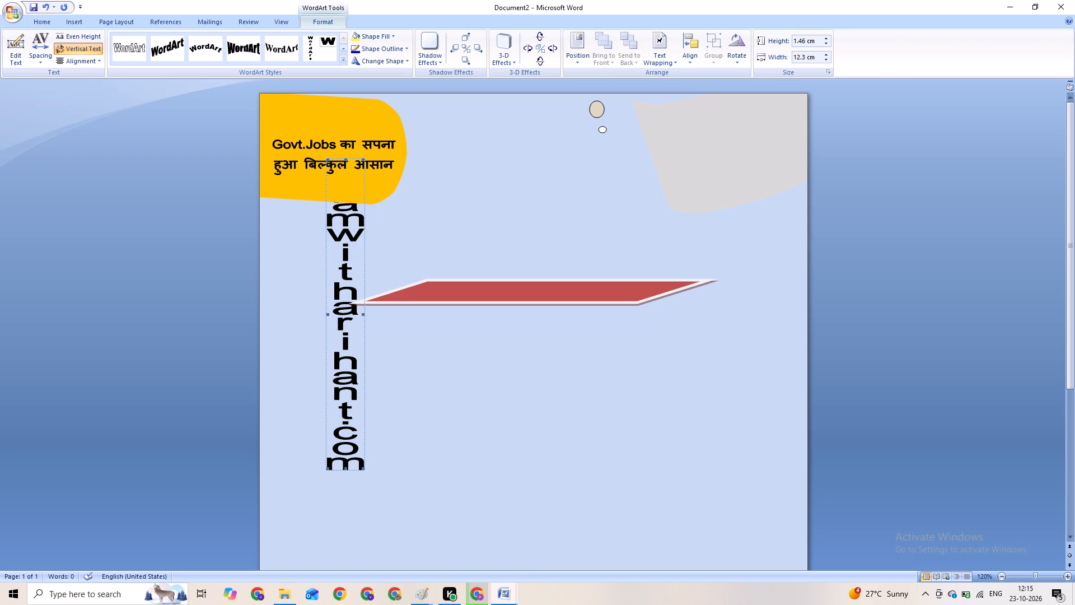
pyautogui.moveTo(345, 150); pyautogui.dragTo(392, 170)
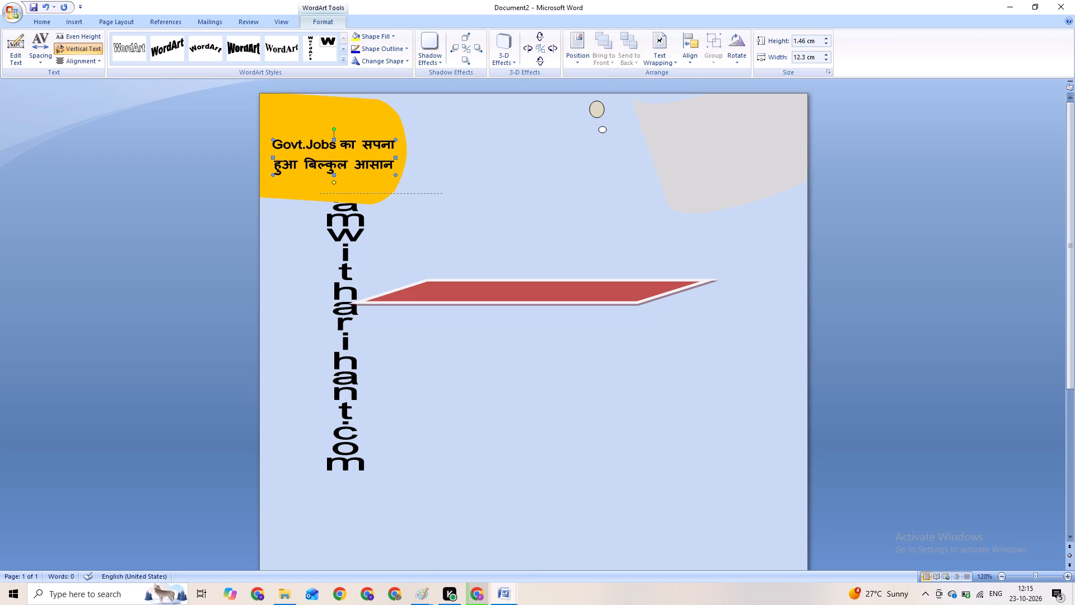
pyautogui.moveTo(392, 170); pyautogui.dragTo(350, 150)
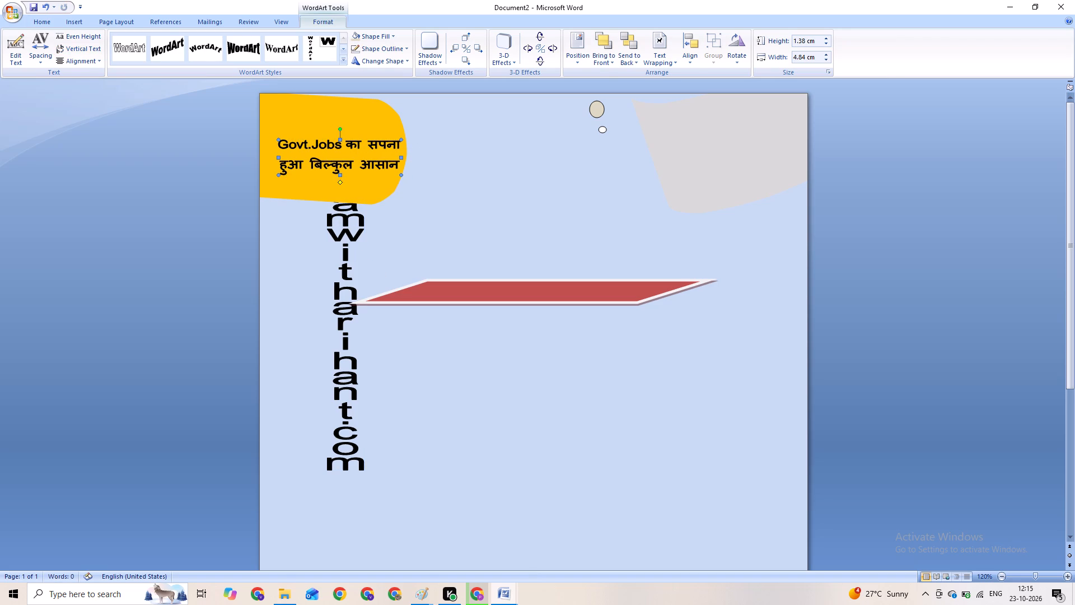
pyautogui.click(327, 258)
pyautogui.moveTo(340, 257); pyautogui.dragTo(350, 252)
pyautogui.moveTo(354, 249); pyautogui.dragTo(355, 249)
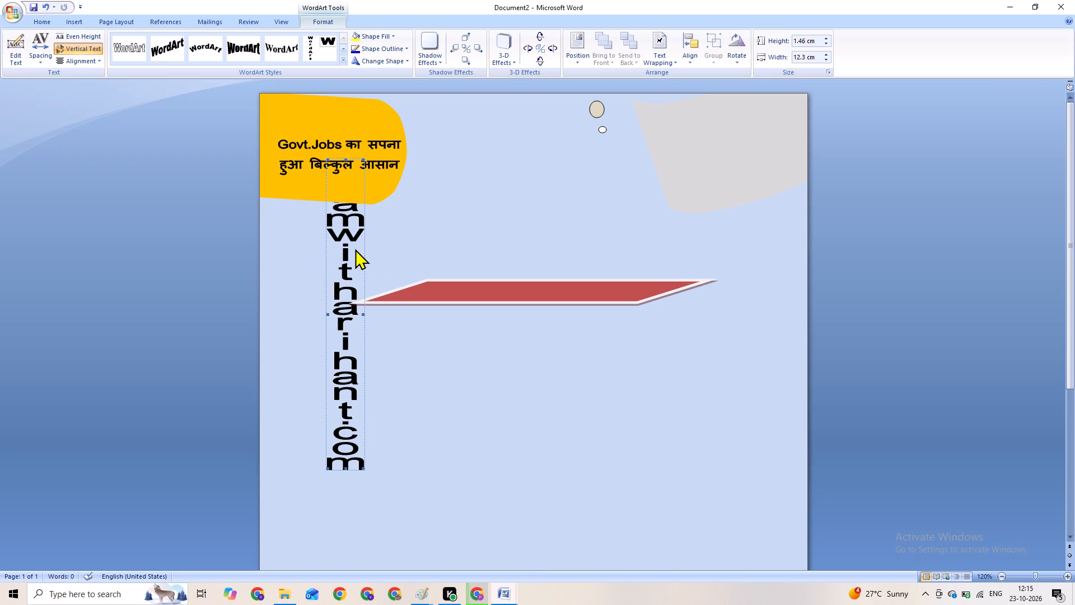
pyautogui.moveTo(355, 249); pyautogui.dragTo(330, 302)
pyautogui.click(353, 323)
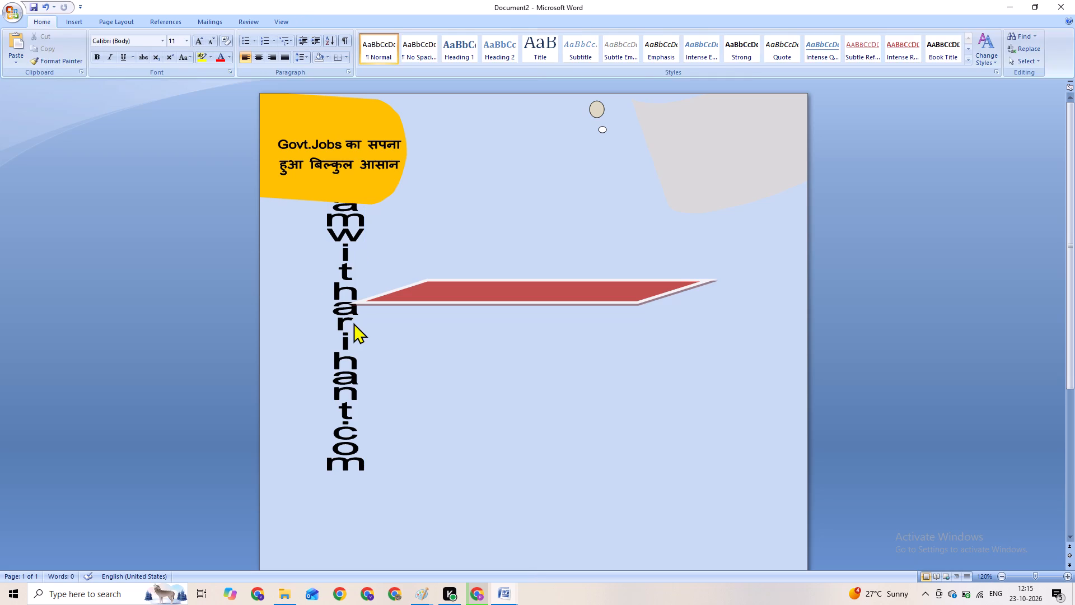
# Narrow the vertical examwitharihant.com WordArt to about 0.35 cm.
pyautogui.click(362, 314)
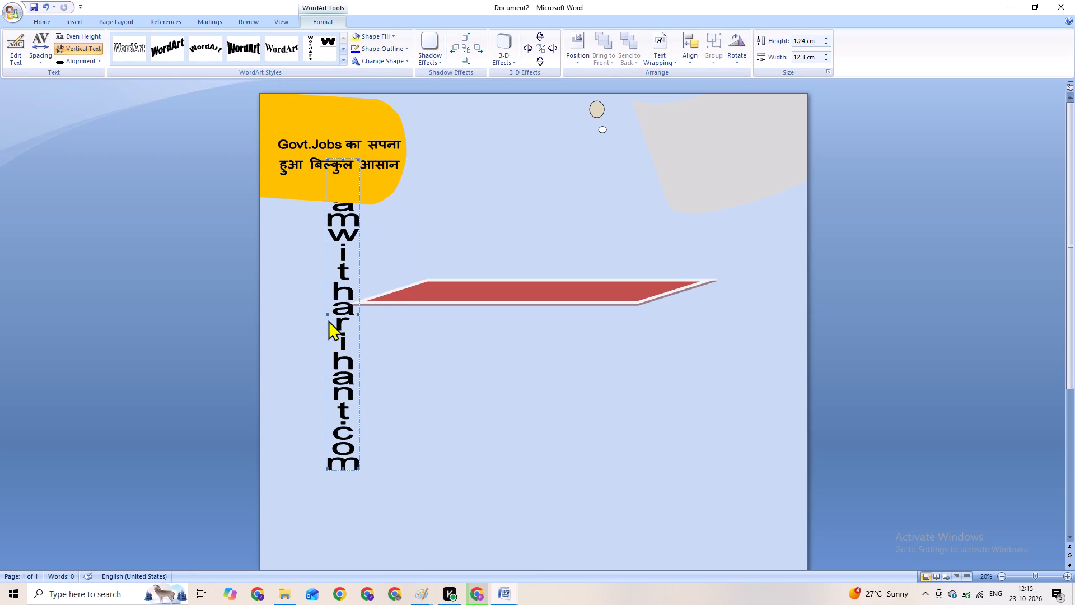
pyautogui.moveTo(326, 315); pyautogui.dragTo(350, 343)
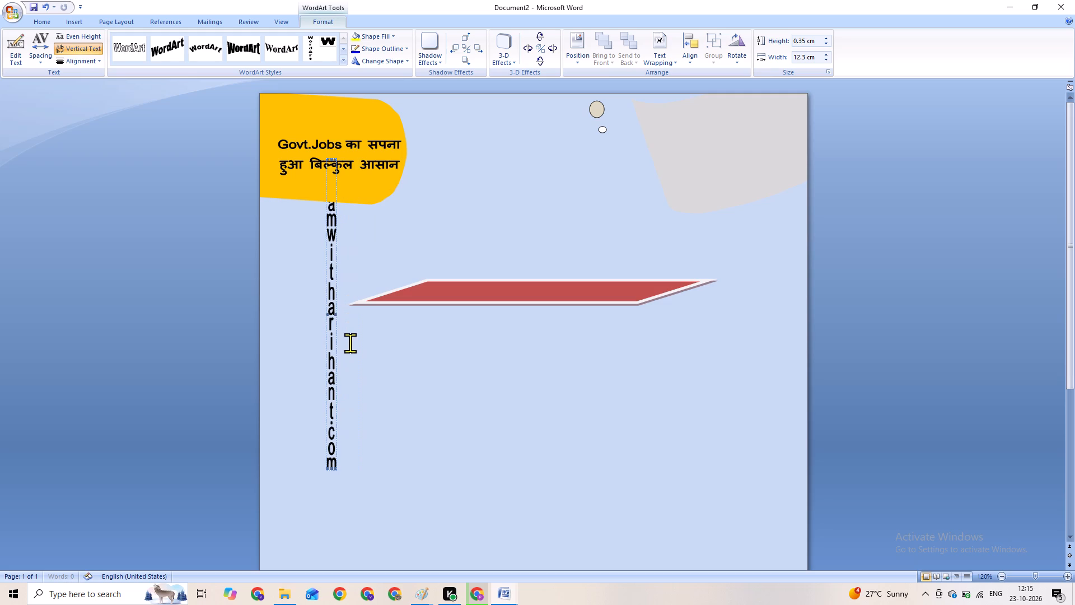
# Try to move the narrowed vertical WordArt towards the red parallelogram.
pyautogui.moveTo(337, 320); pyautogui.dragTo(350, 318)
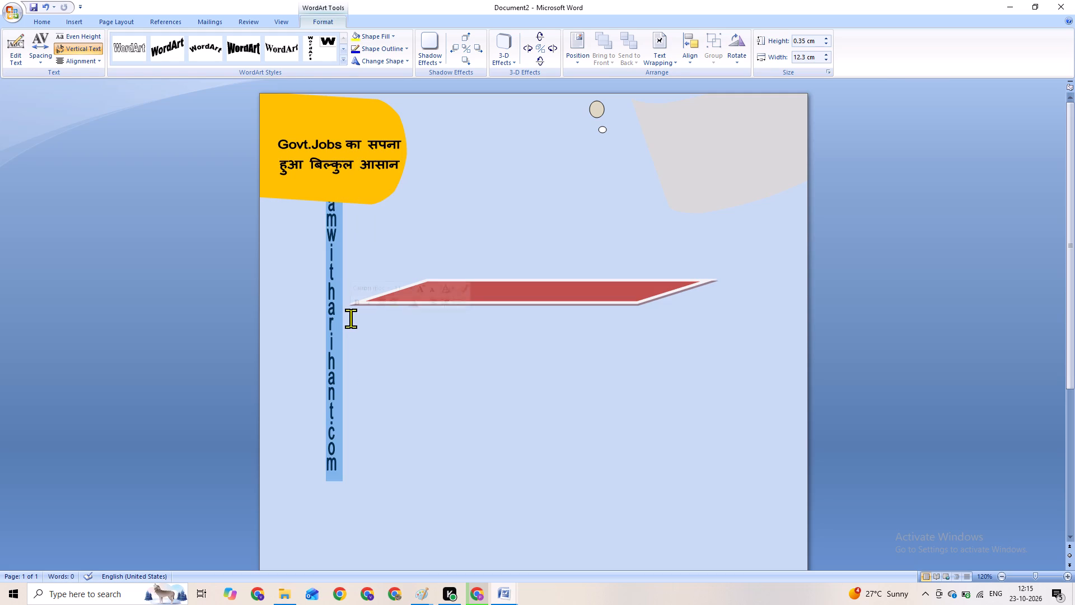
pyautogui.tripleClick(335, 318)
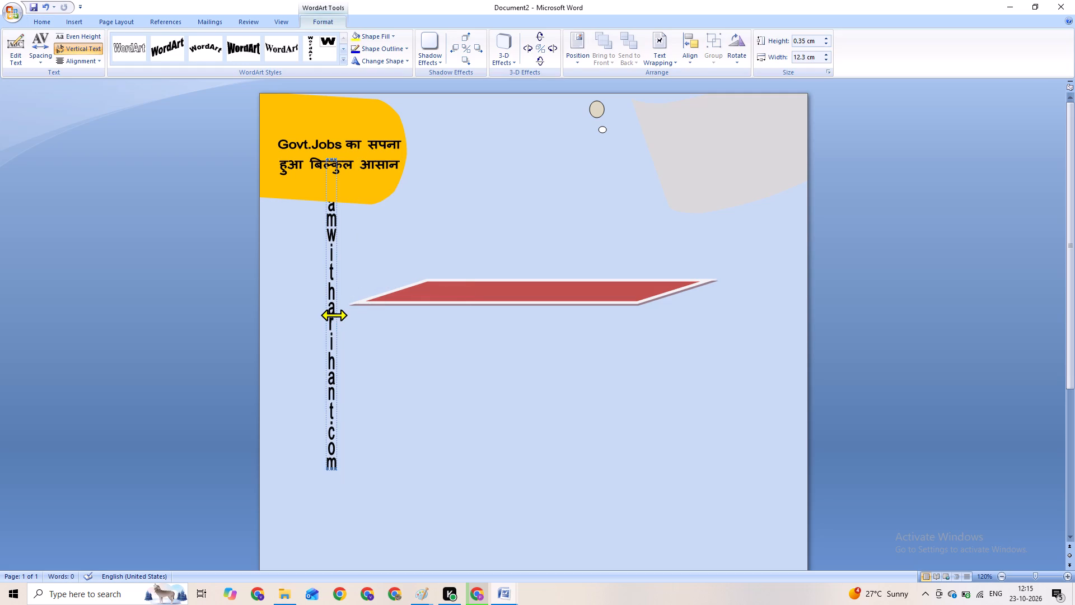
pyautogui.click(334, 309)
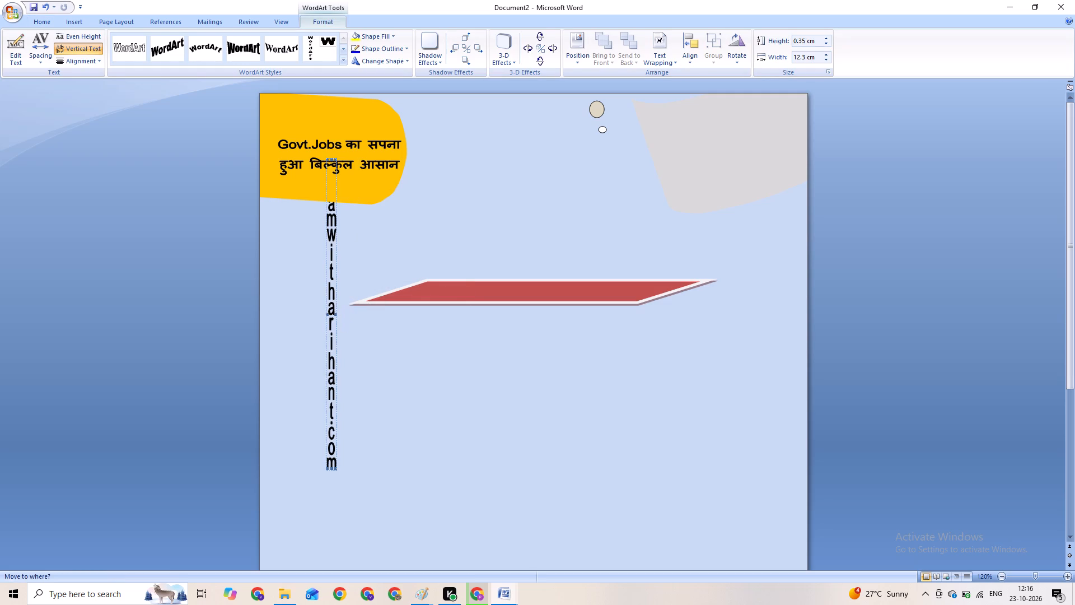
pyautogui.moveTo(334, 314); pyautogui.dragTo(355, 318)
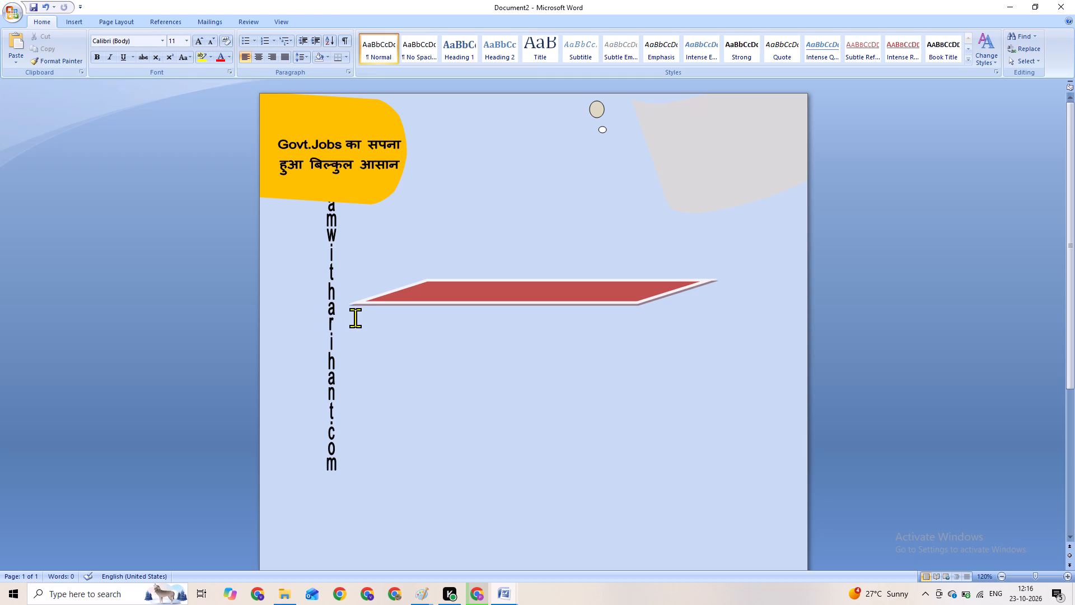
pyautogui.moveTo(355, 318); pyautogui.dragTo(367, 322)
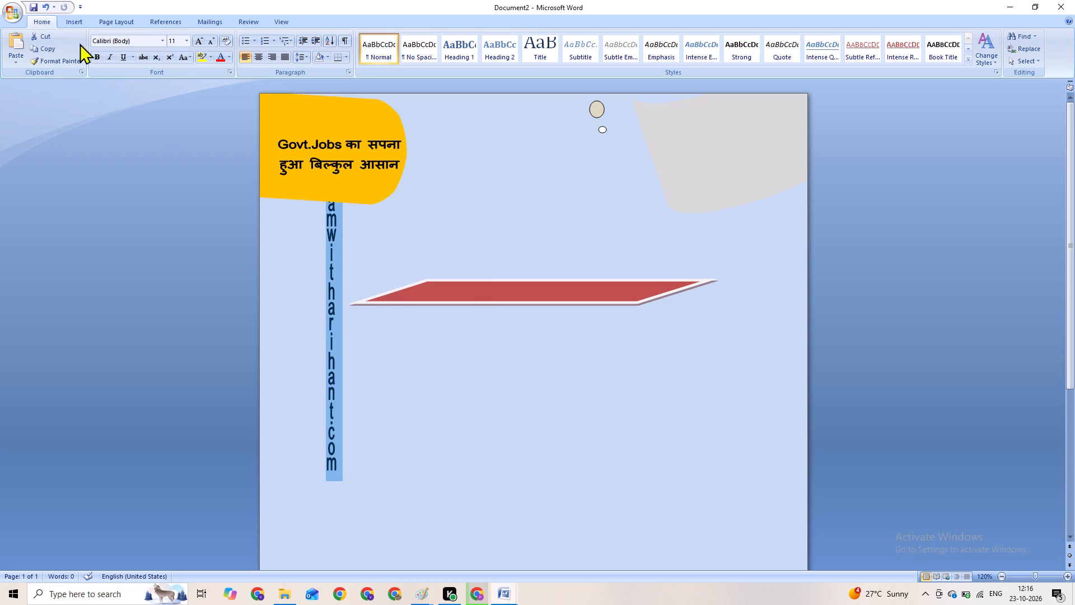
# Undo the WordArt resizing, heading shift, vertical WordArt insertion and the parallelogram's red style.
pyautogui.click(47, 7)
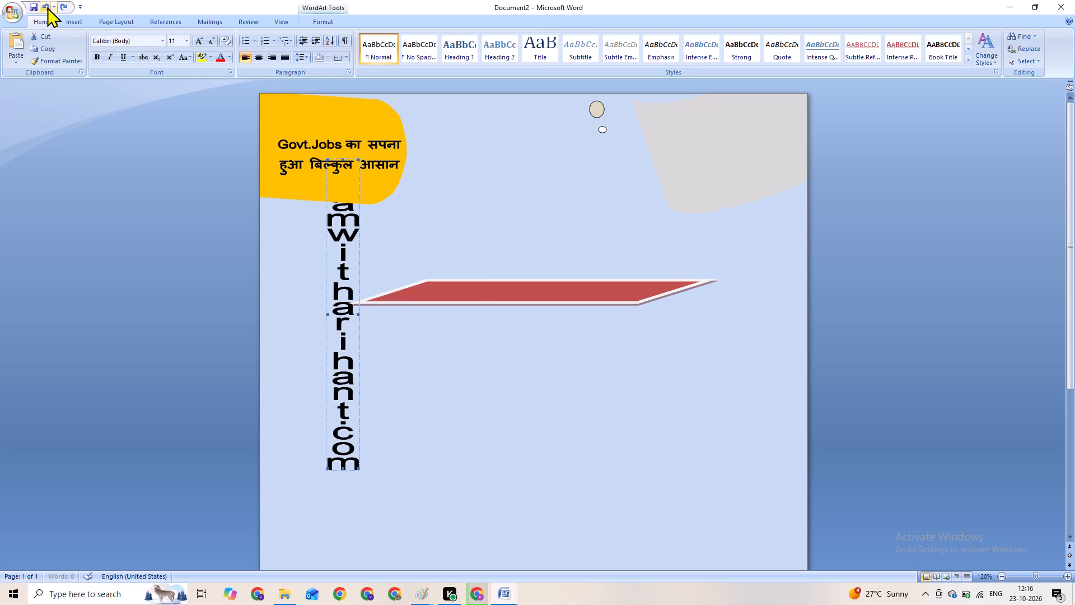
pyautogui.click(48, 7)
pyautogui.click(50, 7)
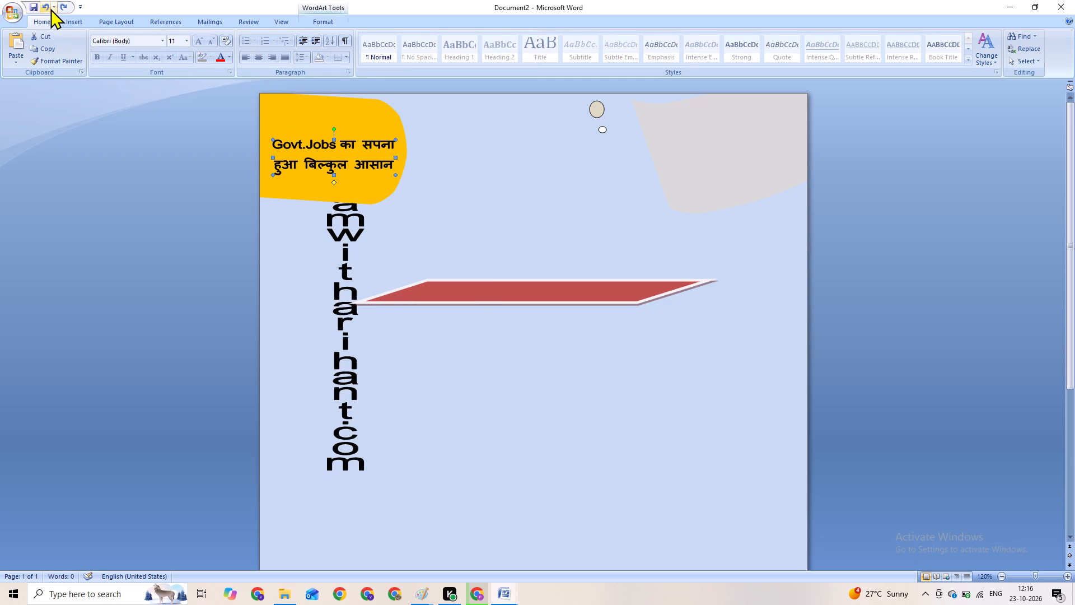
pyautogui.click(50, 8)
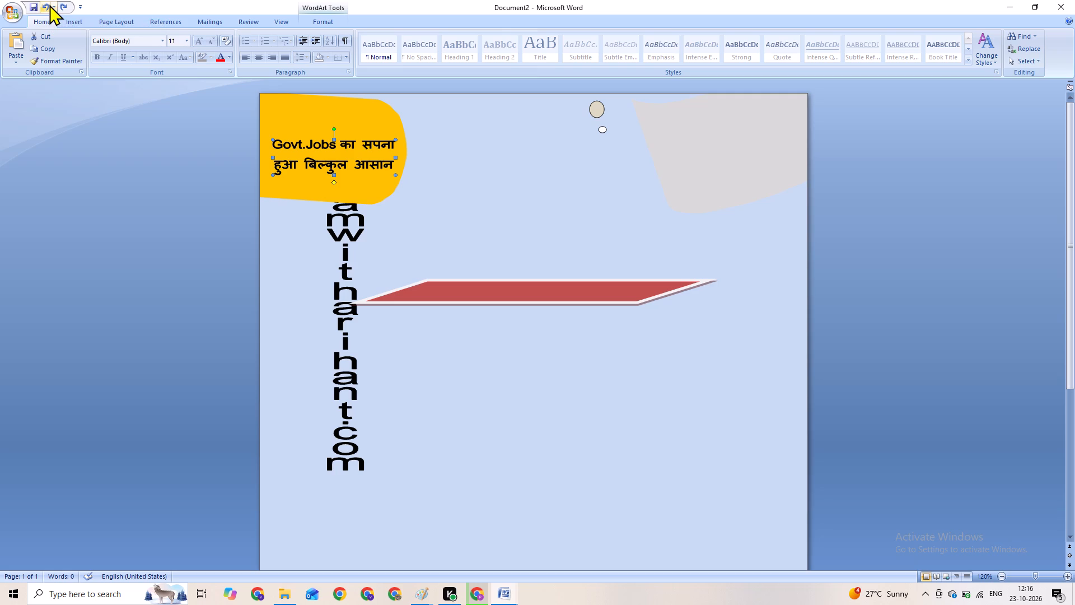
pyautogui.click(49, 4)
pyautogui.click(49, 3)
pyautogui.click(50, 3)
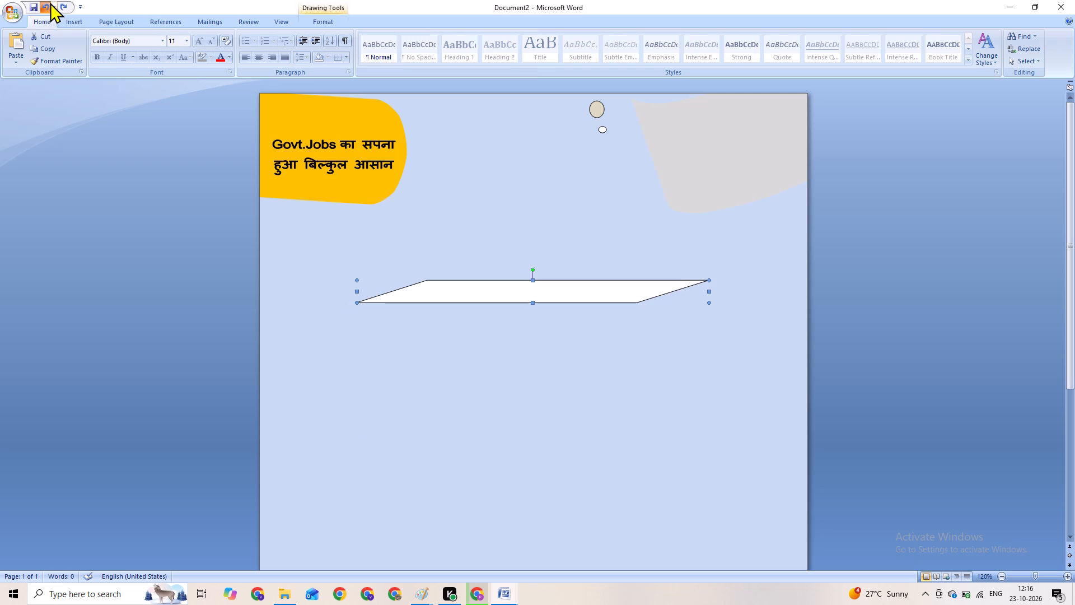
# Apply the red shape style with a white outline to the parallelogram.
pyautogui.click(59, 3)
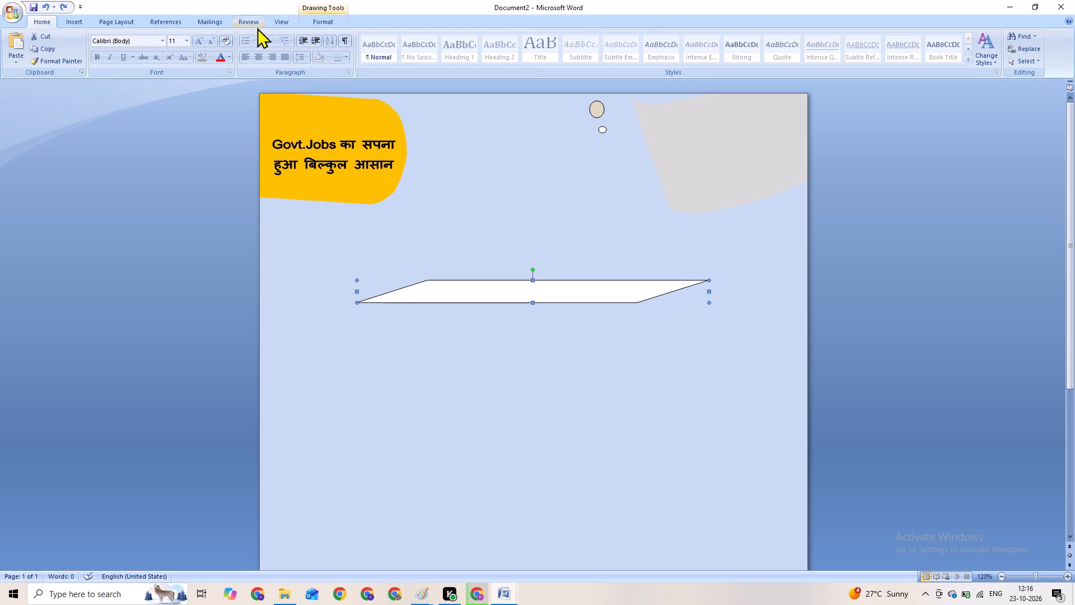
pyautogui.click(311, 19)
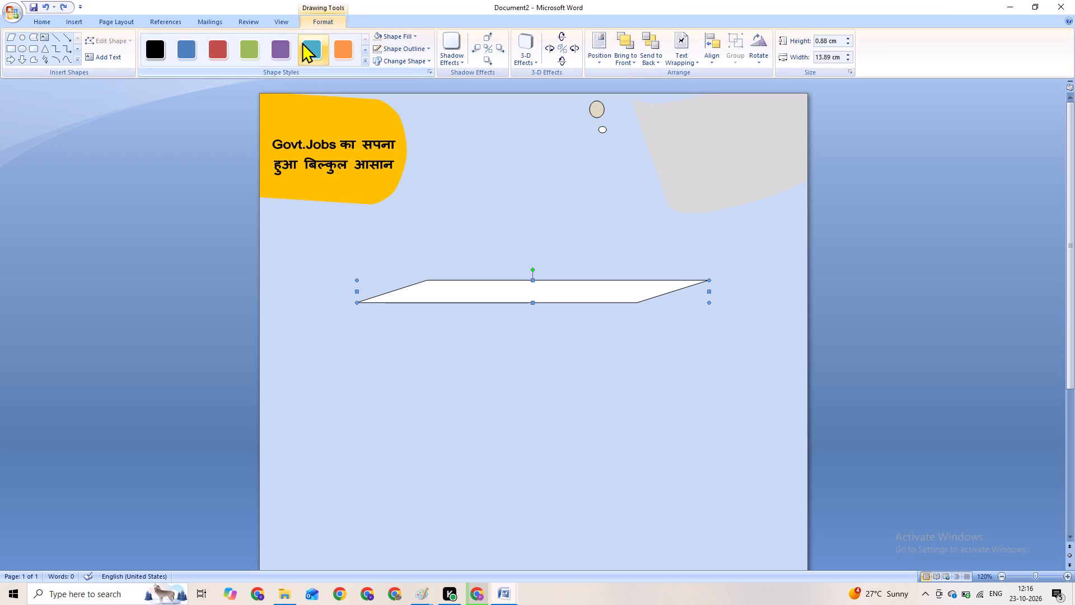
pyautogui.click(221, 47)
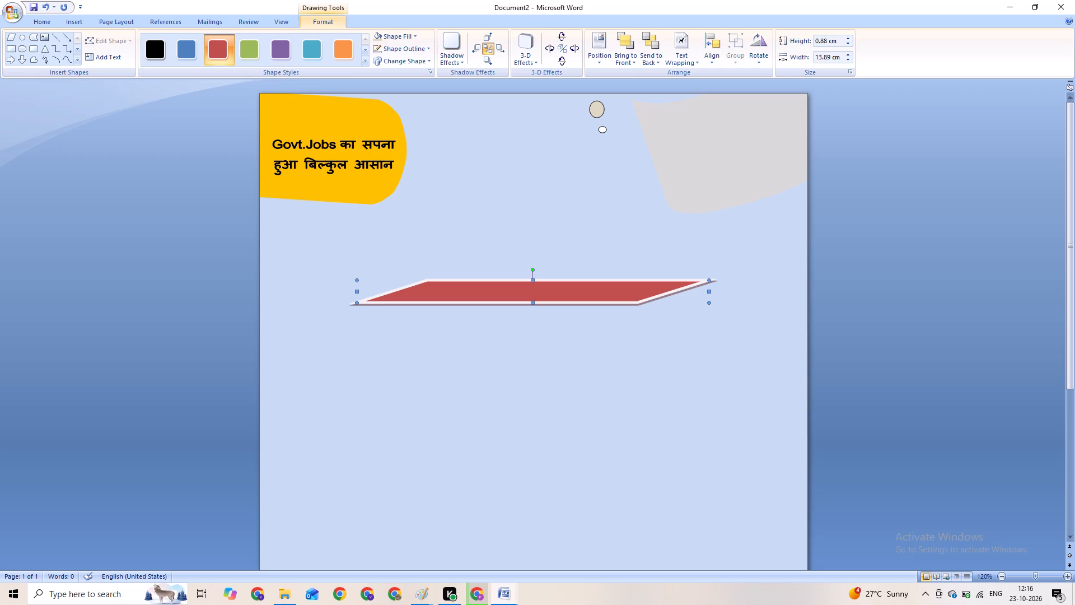
# Delete the red parallelogram from the page.
pyautogui.moveTo(525, 355); pyautogui.dragTo(522, 347)
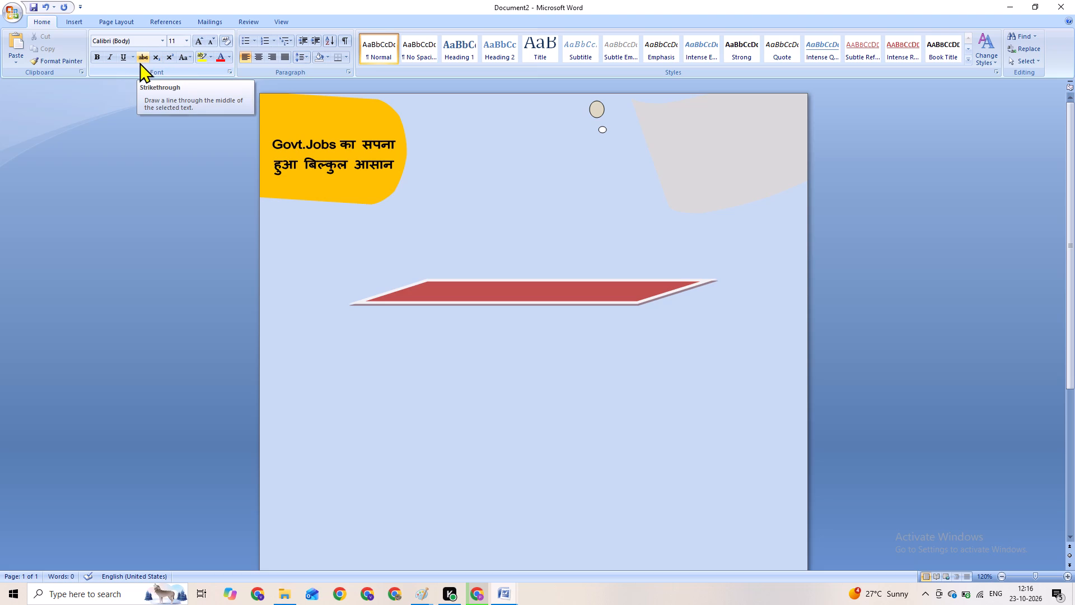
pyautogui.click(525, 295)
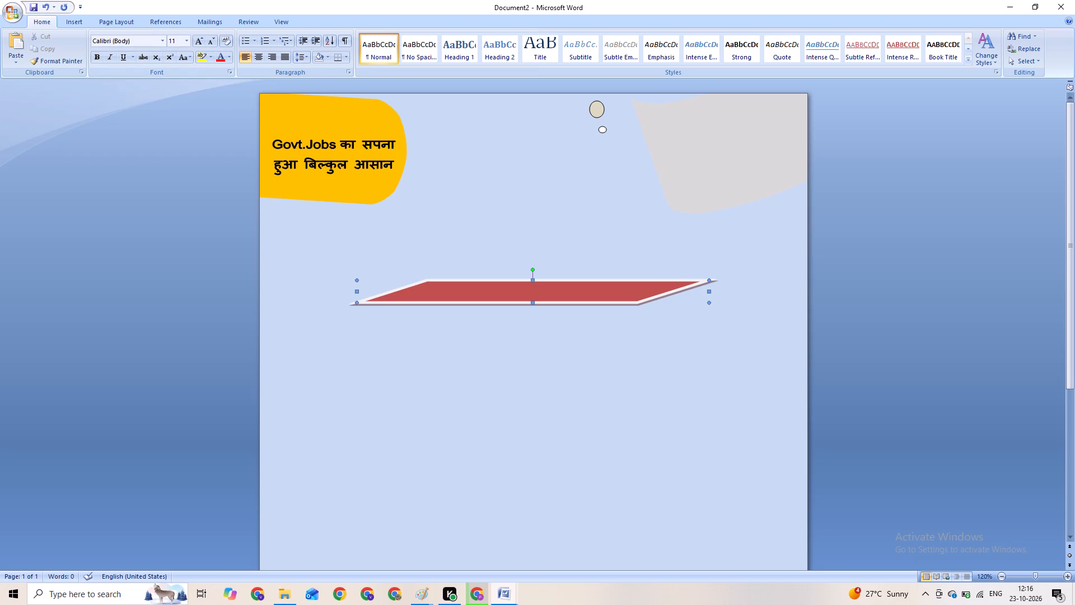
pyautogui.press('BackSpace')
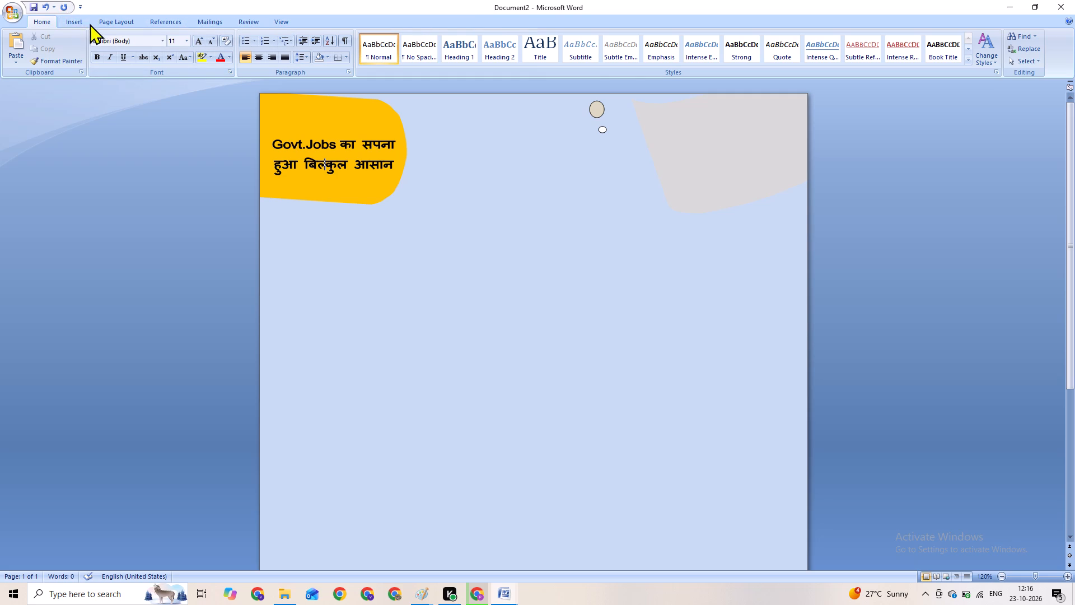
# Draw a parallelogram about 15.9 cm wide and 2.16 cm high below the yellow heading shape and grey corner shape.
pyautogui.click(73, 24)
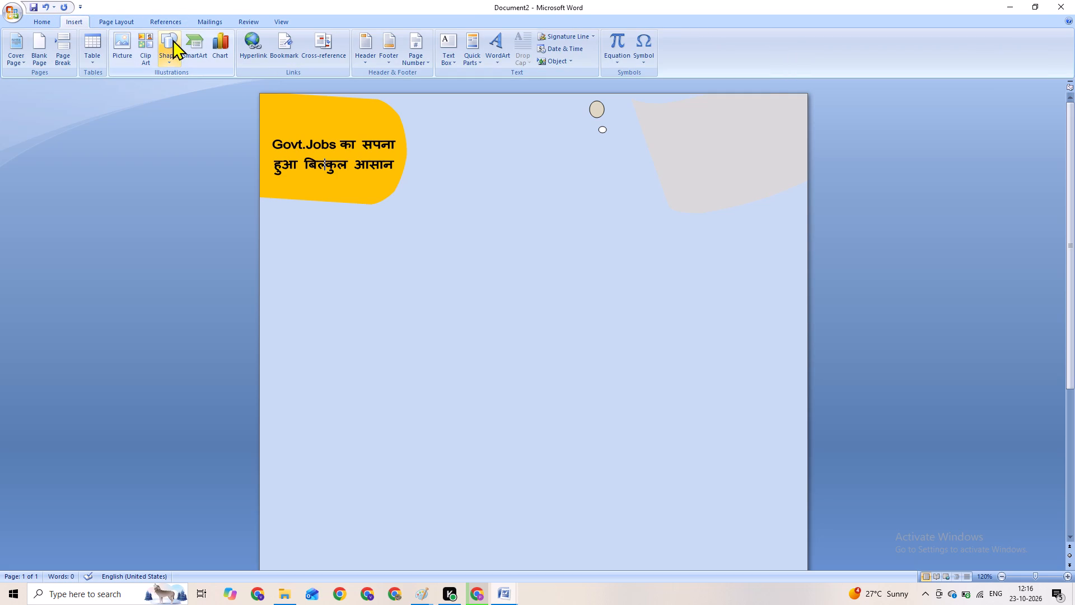
pyautogui.click(172, 39)
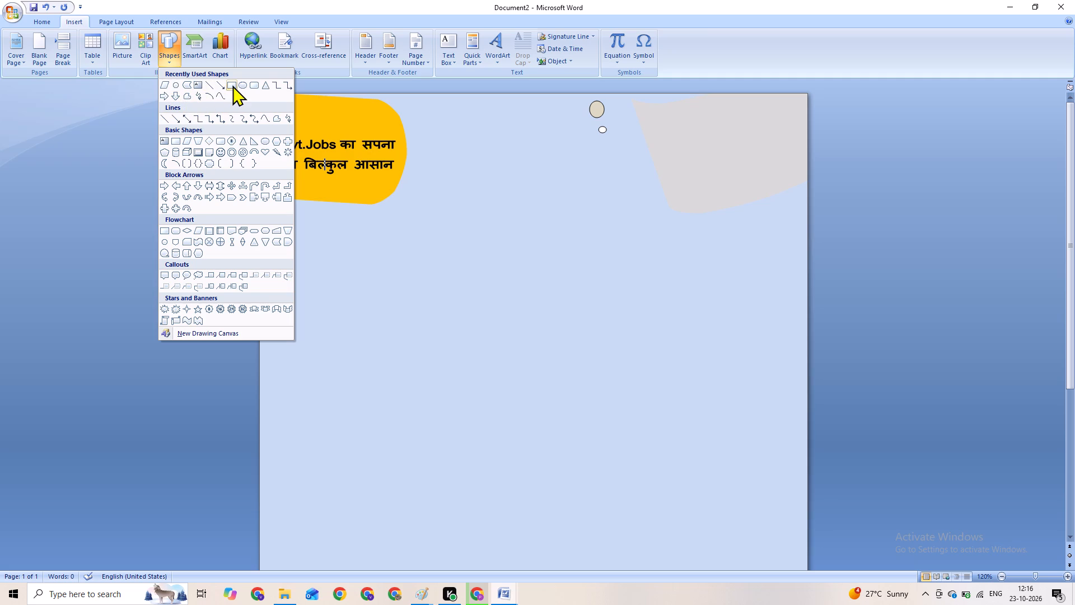
pyautogui.click(167, 85)
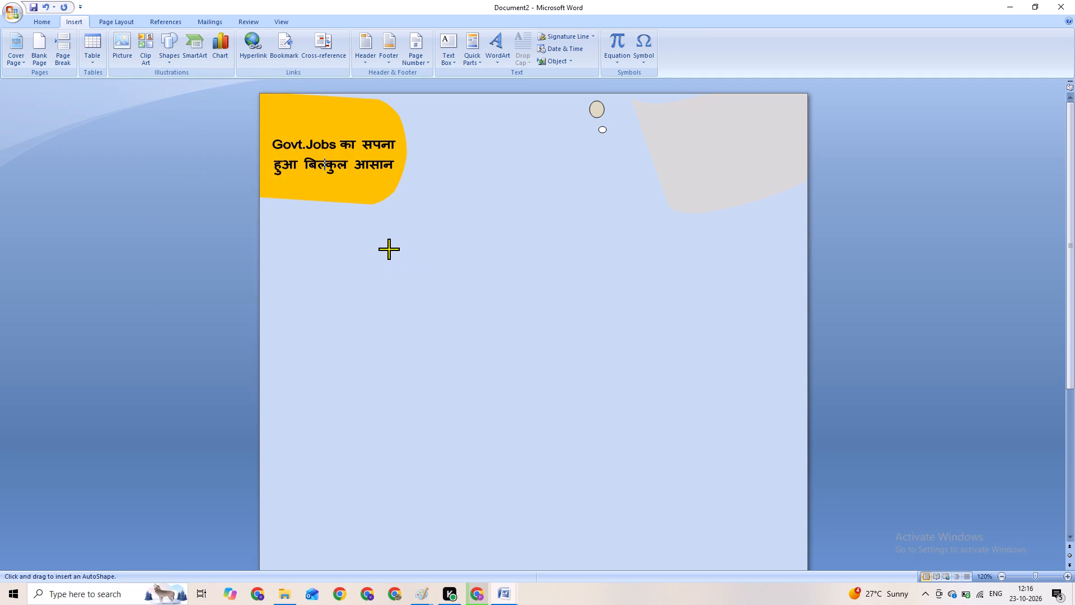
pyautogui.moveTo(394, 236); pyautogui.dragTo(601, 277)
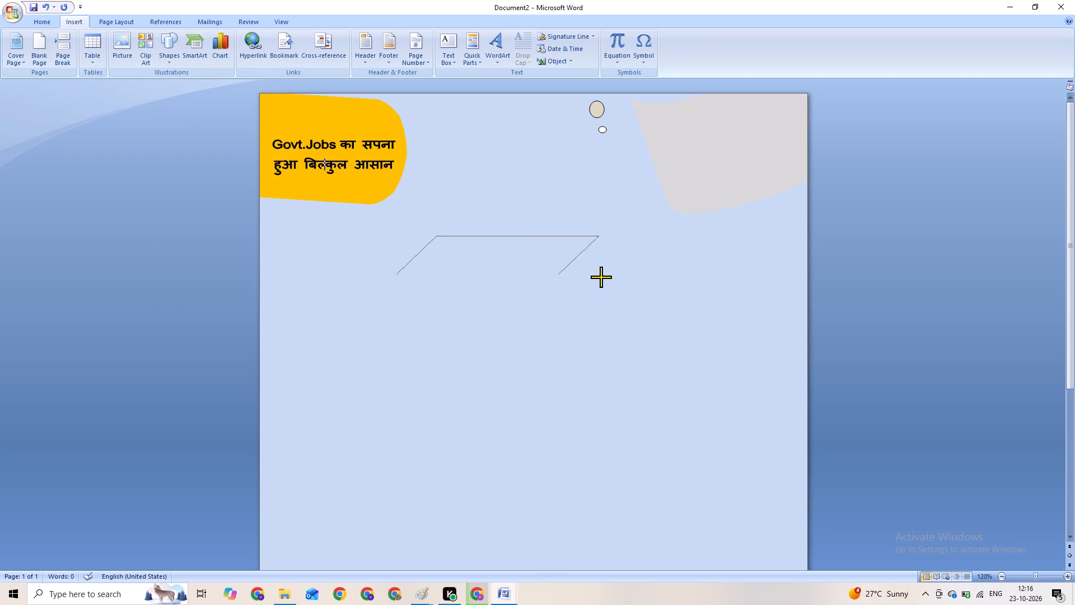
pyautogui.moveTo(601, 277); pyautogui.dragTo(723, 302)
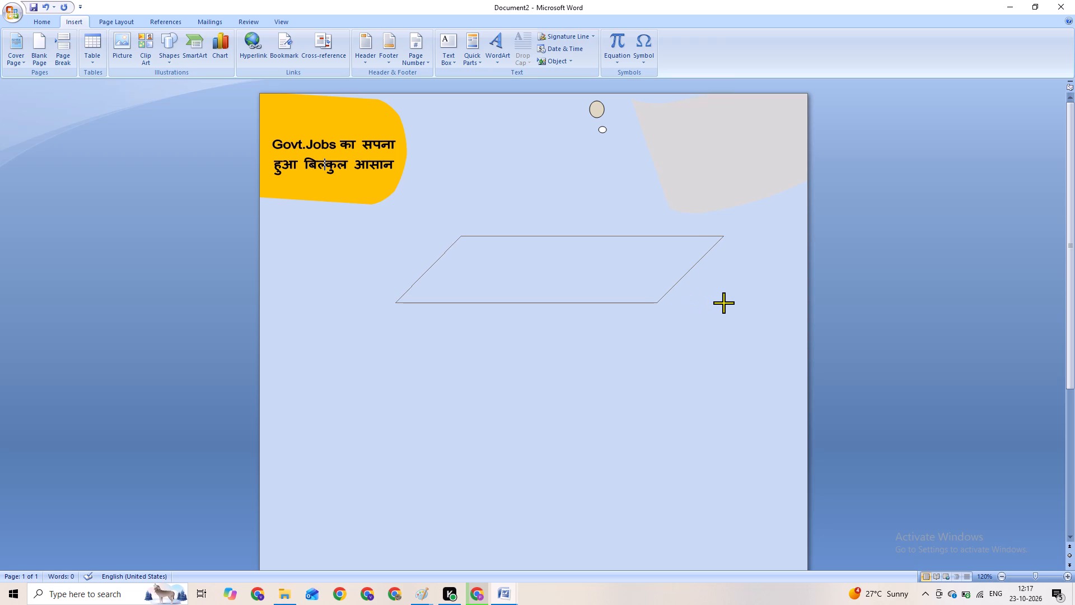
pyautogui.moveTo(723, 302); pyautogui.dragTo(724, 302)
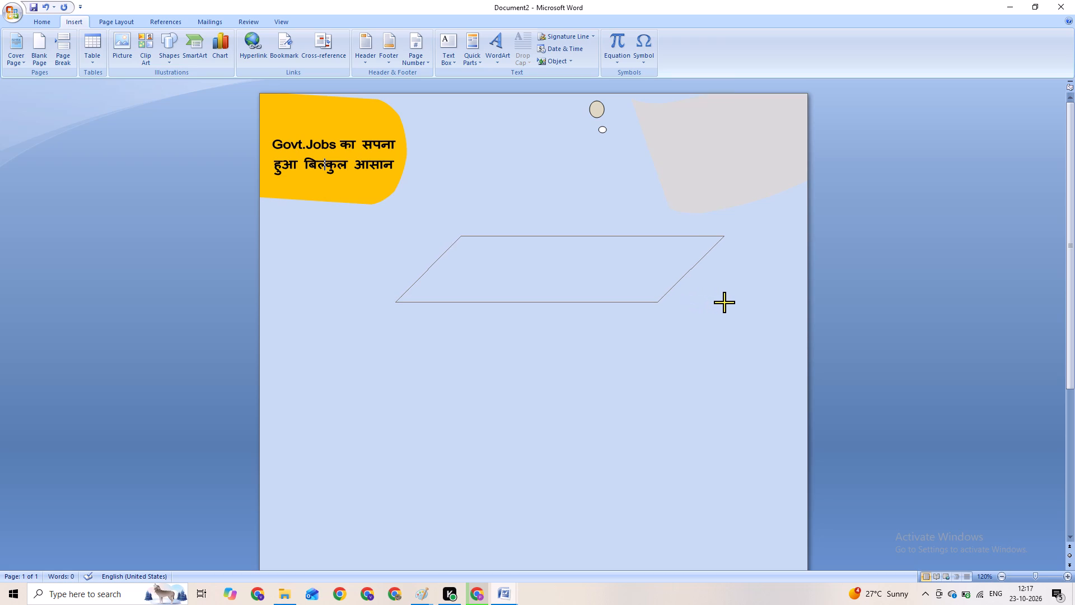
pyautogui.moveTo(724, 302); pyautogui.dragTo(721, 305)
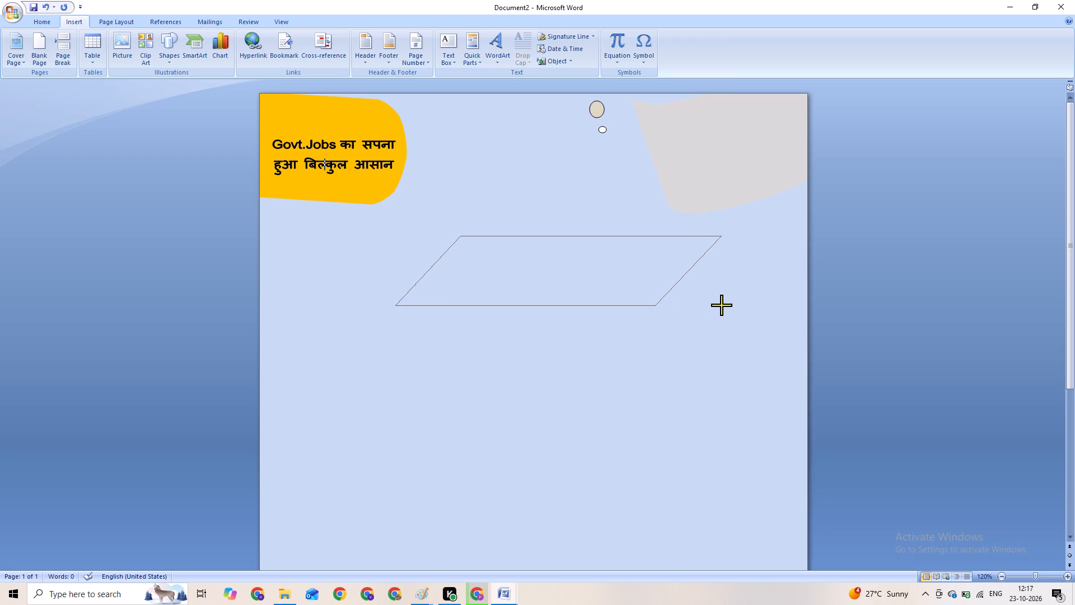
pyautogui.moveTo(721, 305); pyautogui.dragTo(712, 290)
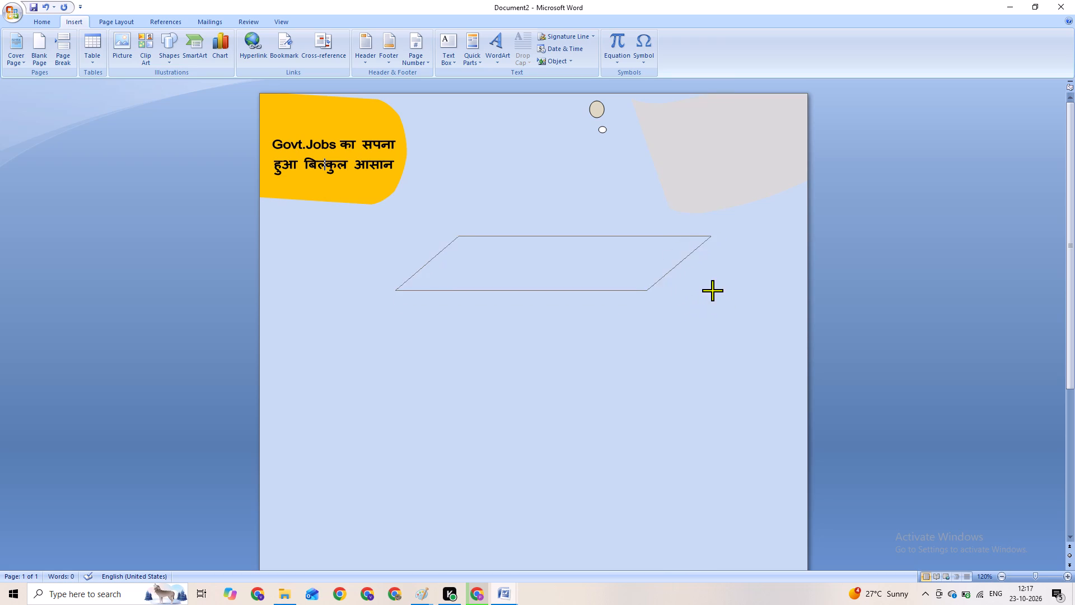
pyautogui.moveTo(712, 290); pyautogui.dragTo(782, 297)
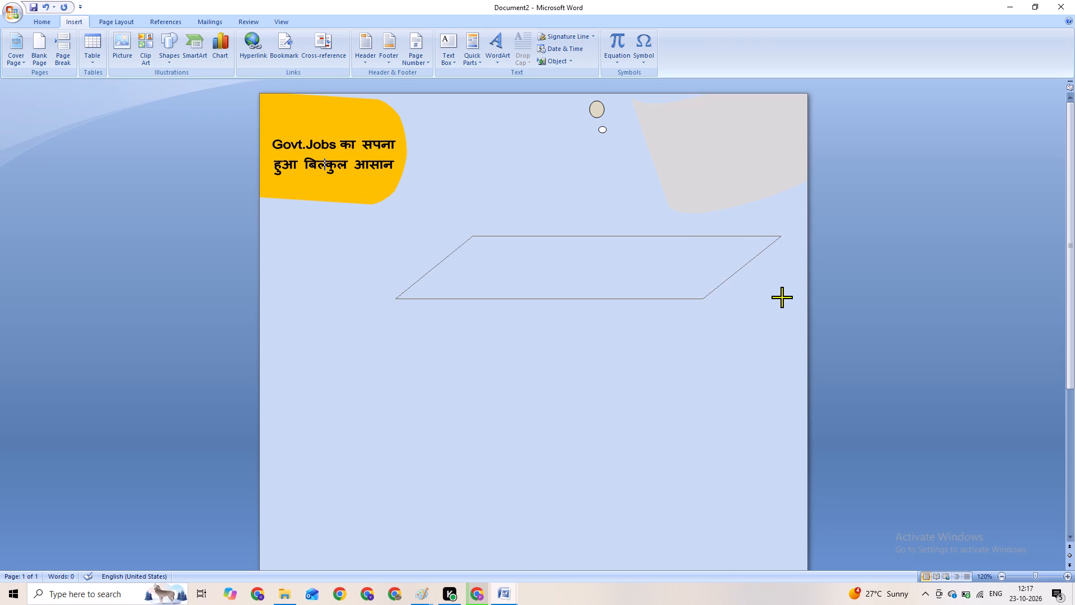
pyautogui.moveTo(782, 297); pyautogui.dragTo(794, 290)
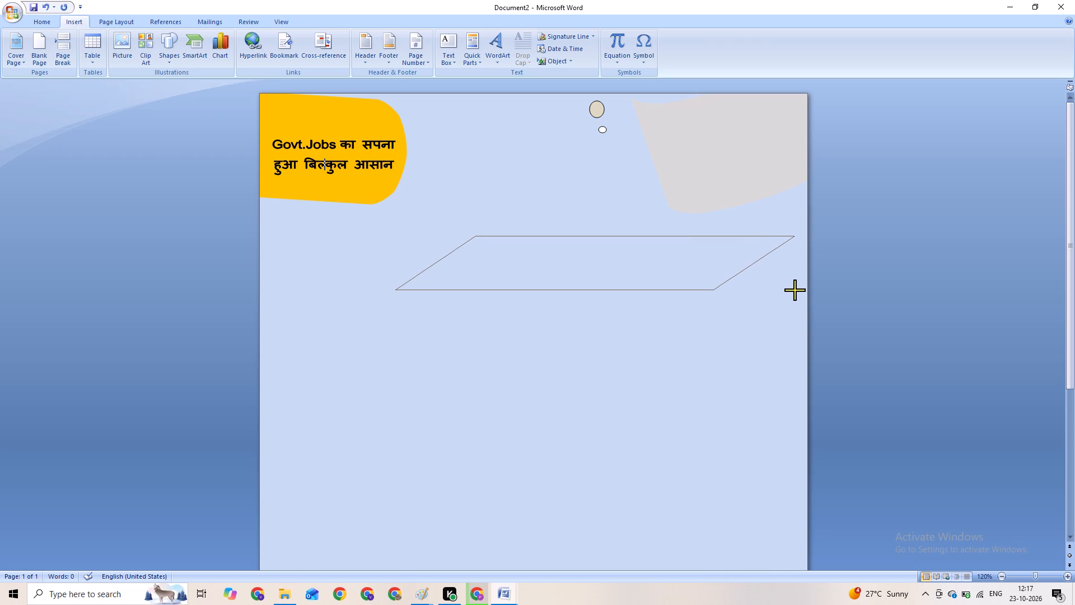
pyautogui.moveTo(794, 290); pyautogui.dragTo(798, 291)
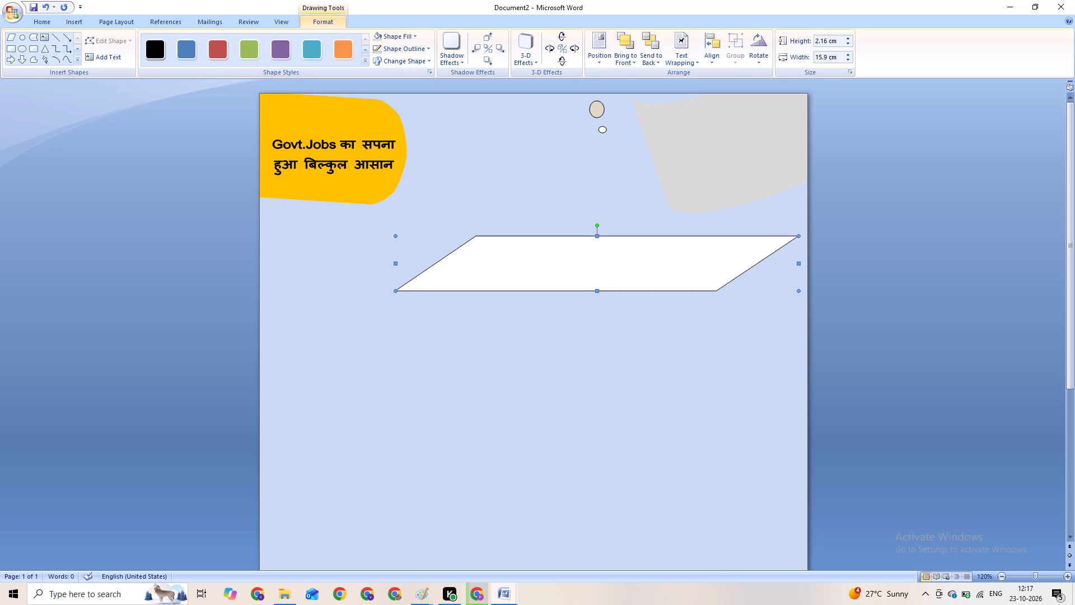
# Move the white parallelogram left across the page so it starts beneath the yellow heading shape.
pyautogui.click(595, 225)
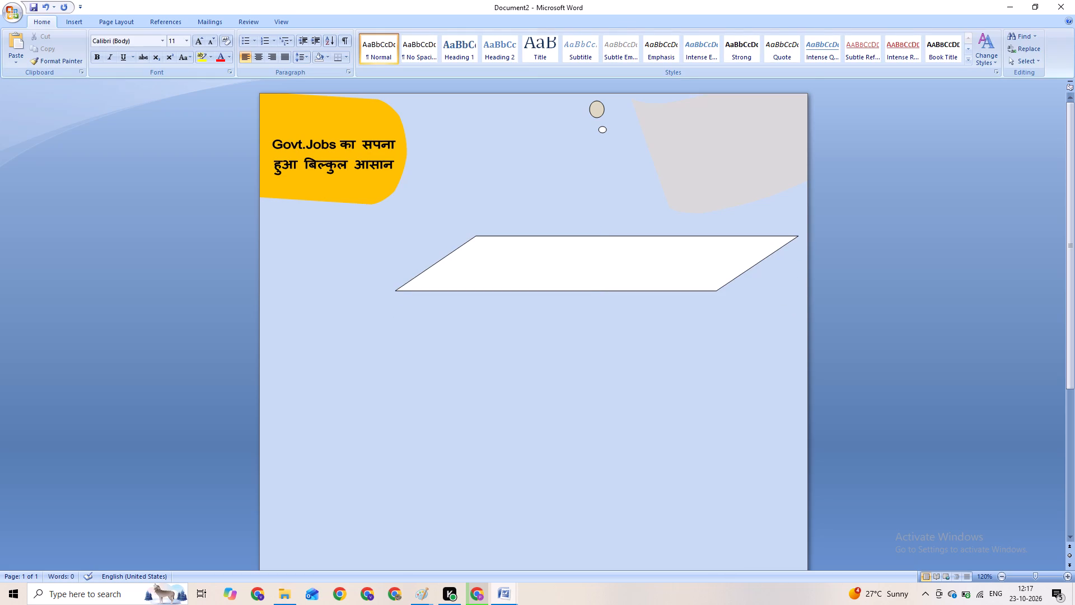
pyautogui.moveTo(532, 254); pyautogui.dragTo(536, 249)
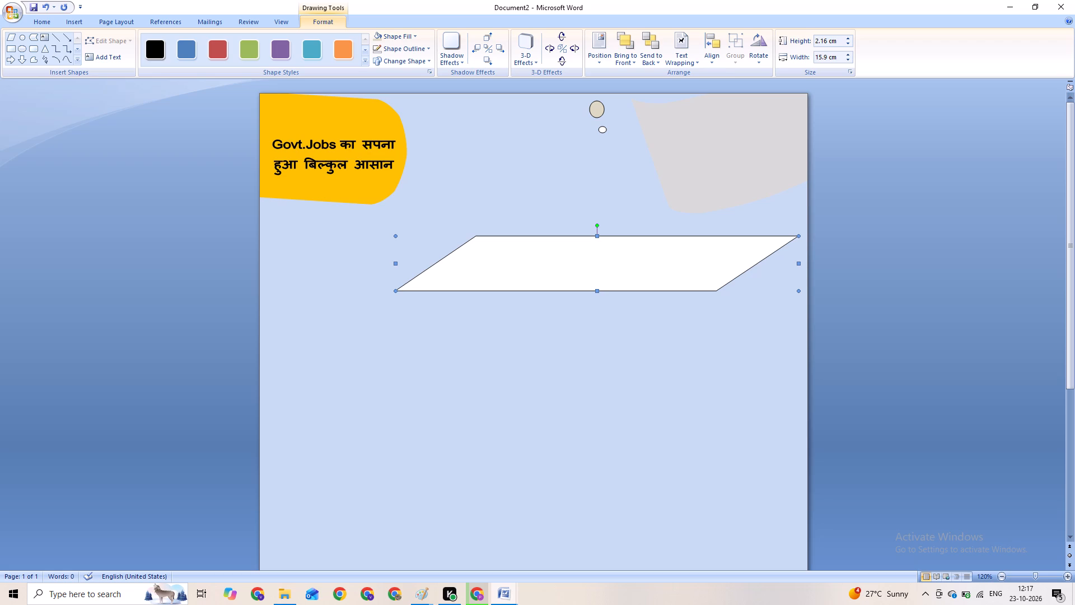
pyautogui.moveTo(604, 225); pyautogui.dragTo(601, 234)
pyautogui.click(591, 232)
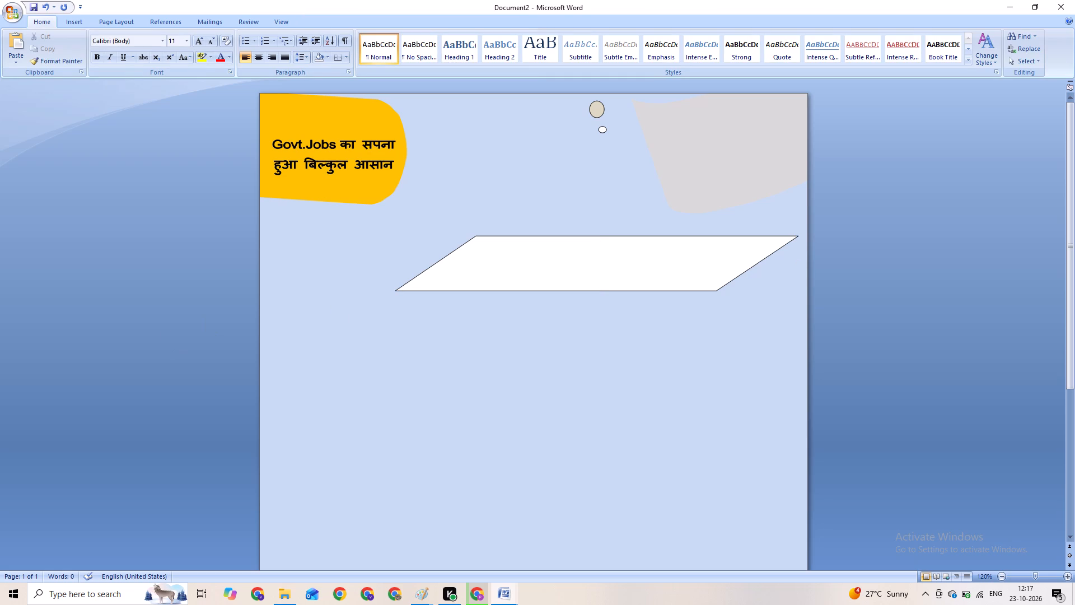
pyautogui.moveTo(387, 293); pyautogui.dragTo(357, 289)
pyautogui.click(447, 256)
pyautogui.moveTo(379, 268); pyautogui.dragTo(410, 292)
pyautogui.click(447, 278)
pyautogui.moveTo(449, 274); pyautogui.dragTo(420, 266)
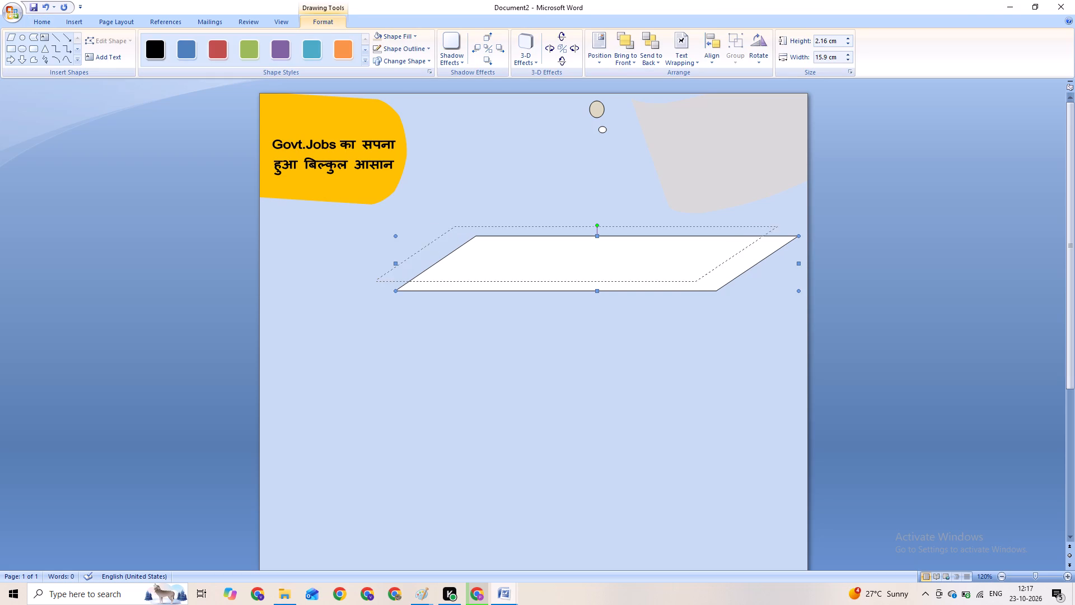
pyautogui.moveTo(420, 266); pyautogui.dragTo(370, 269)
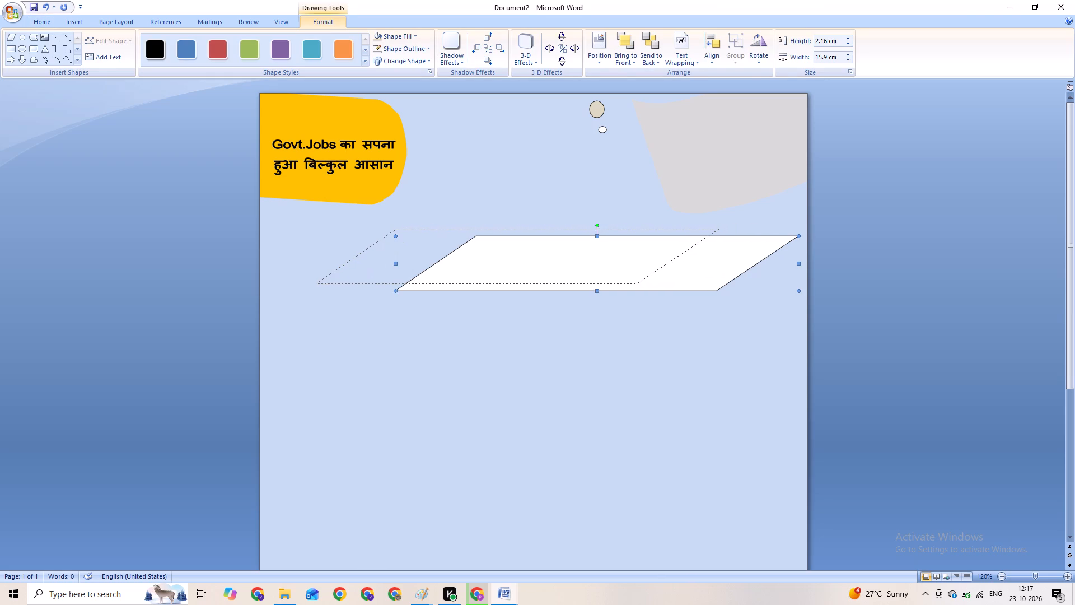
pyautogui.moveTo(370, 269); pyautogui.dragTo(347, 287)
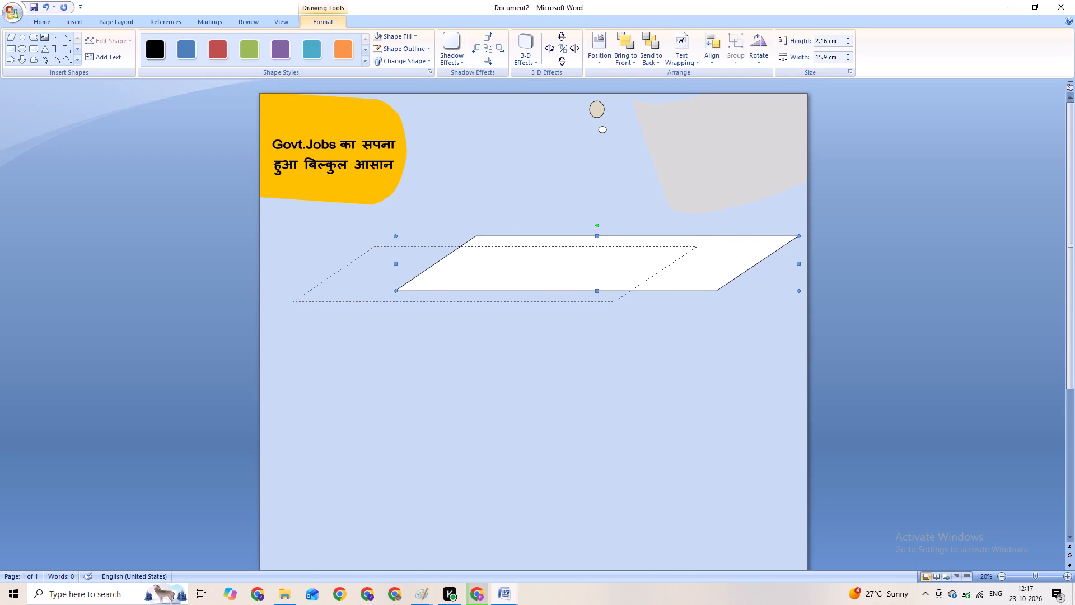
pyautogui.moveTo(347, 287); pyautogui.dragTo(338, 285)
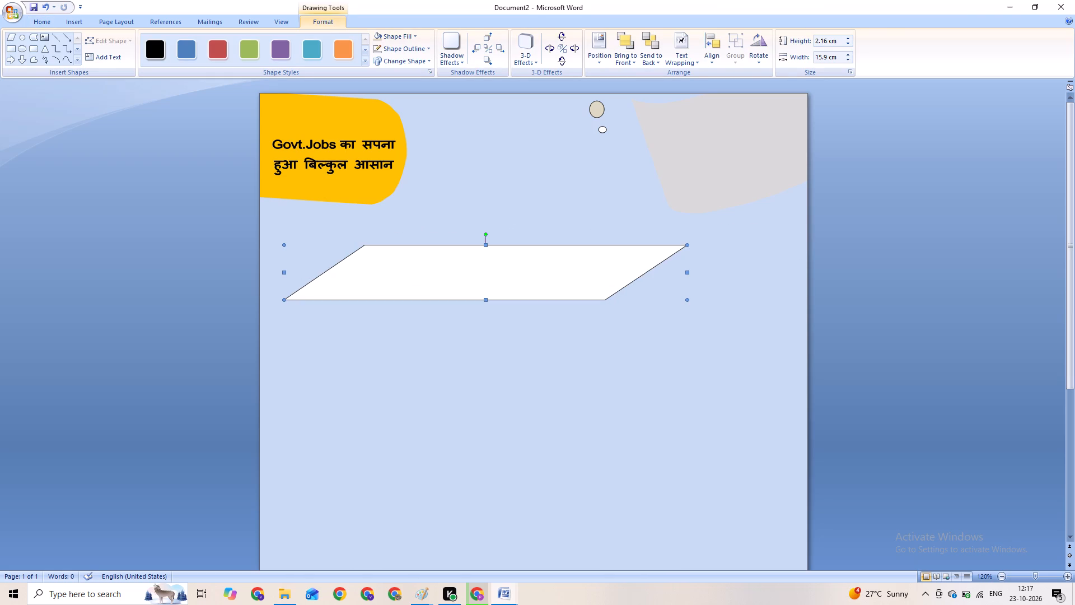
# Fine-tune the parallelogram's position by nudging it slightly up and to the right.
pyautogui.click(438, 217)
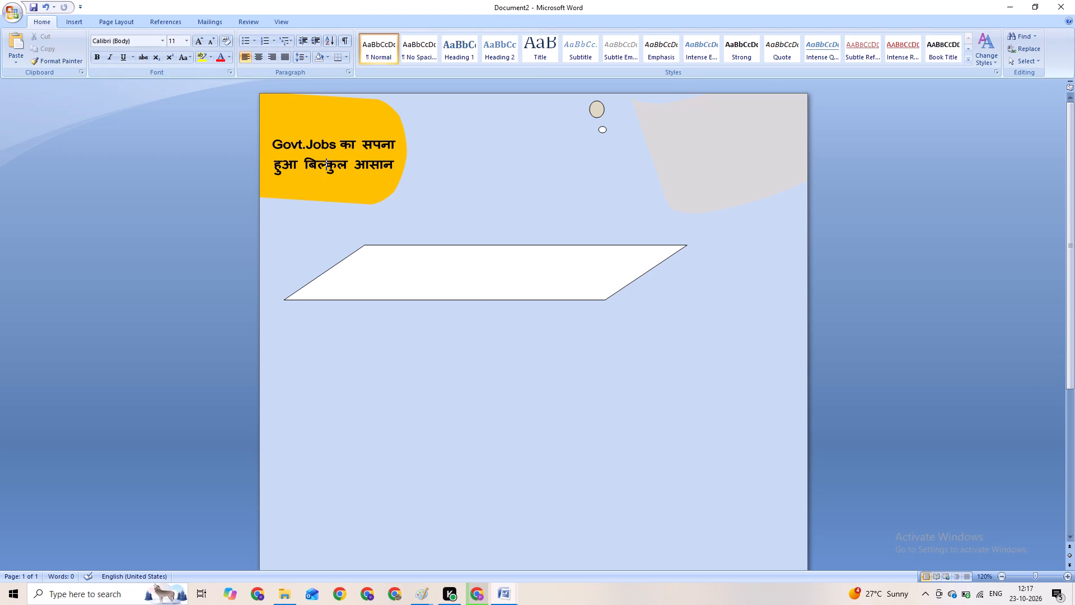
pyautogui.click(401, 286)
pyautogui.moveTo(482, 298); pyautogui.dragTo(483, 297)
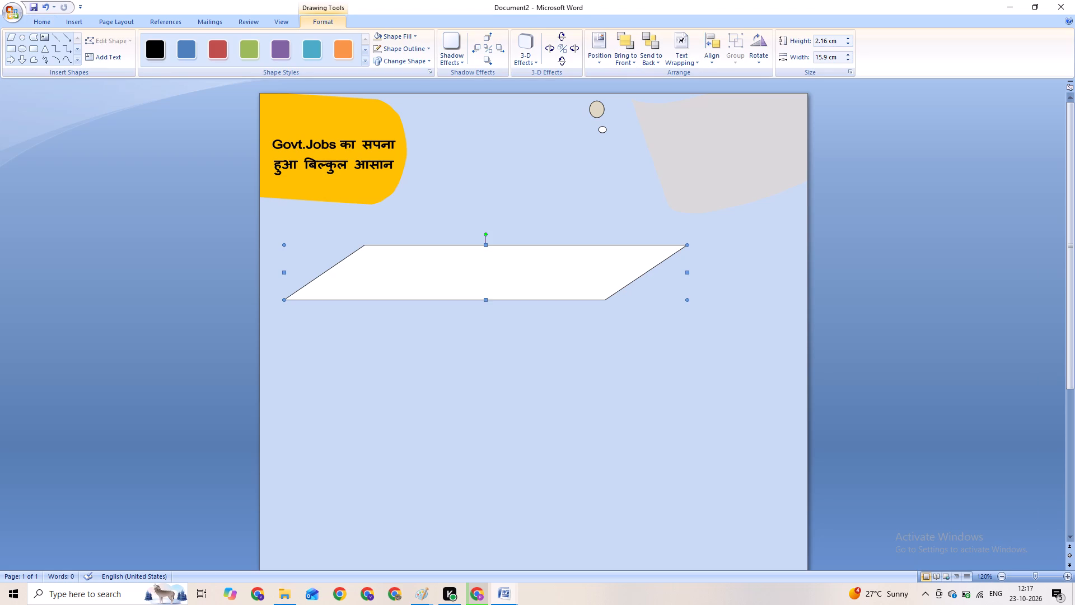
pyautogui.moveTo(483, 297); pyautogui.dragTo(487, 295)
pyautogui.moveTo(487, 295); pyautogui.dragTo(487, 293)
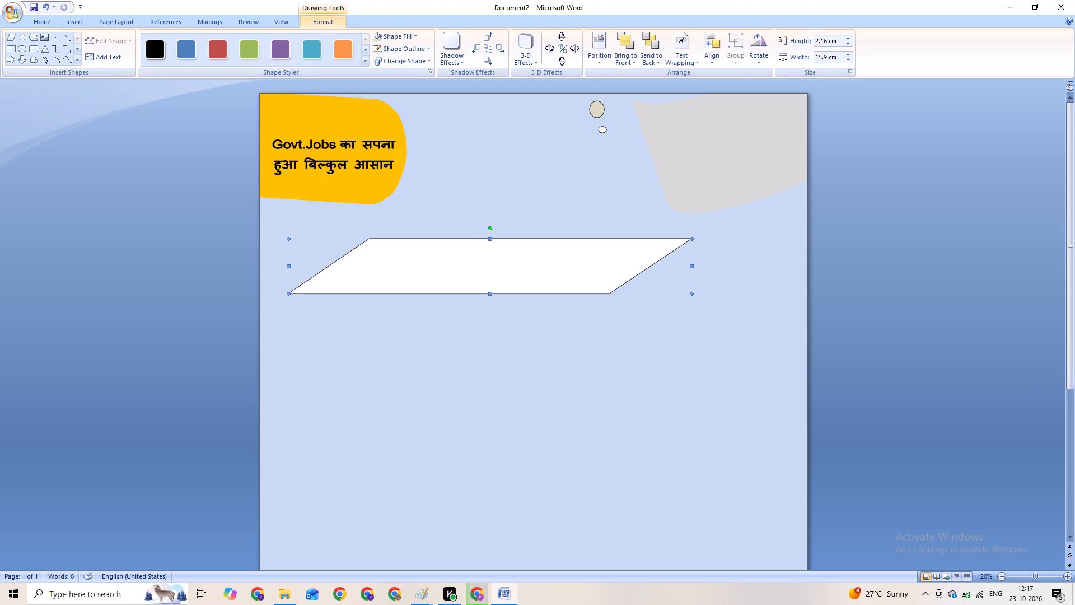
pyautogui.moveTo(491, 244); pyautogui.dragTo(491, 249)
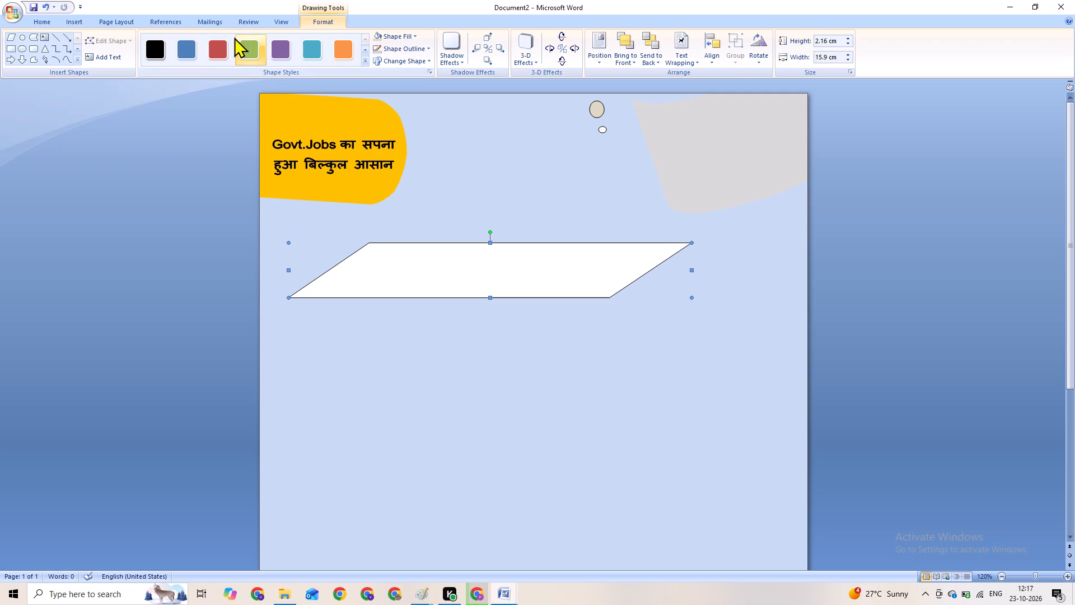
# Apply the red shape style to the parallelogram and remove its white outline.
pyautogui.click(216, 44)
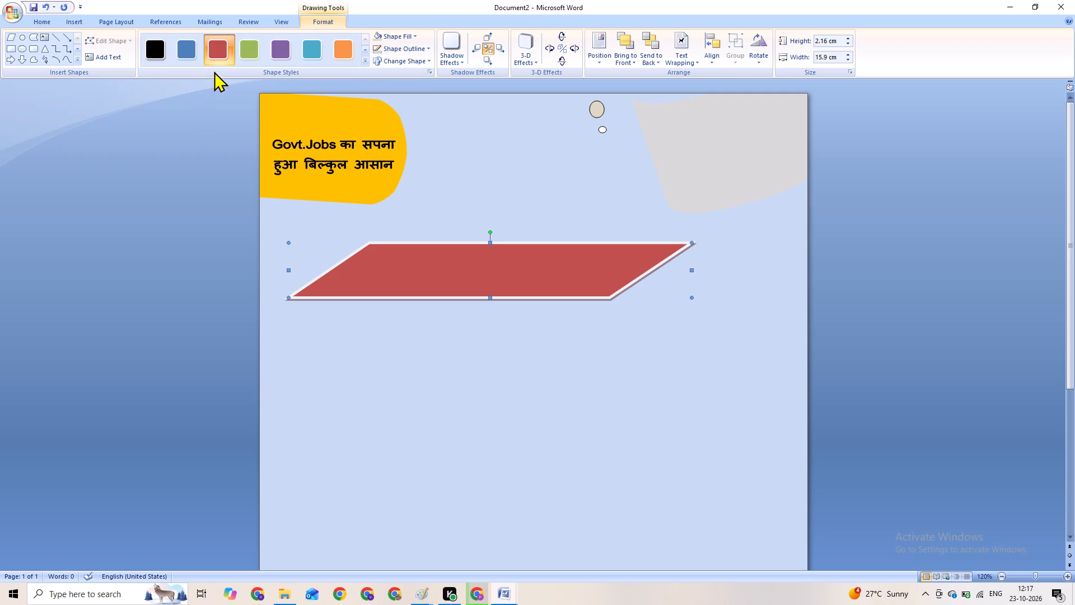
pyautogui.click(384, 46)
pyautogui.click(403, 143)
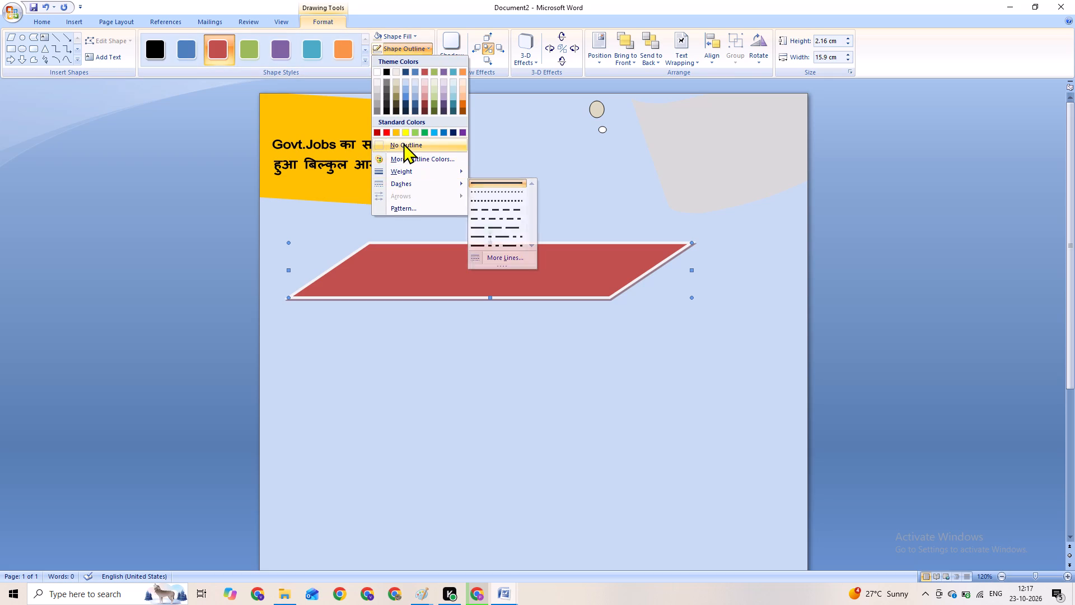
pyautogui.click(222, 174)
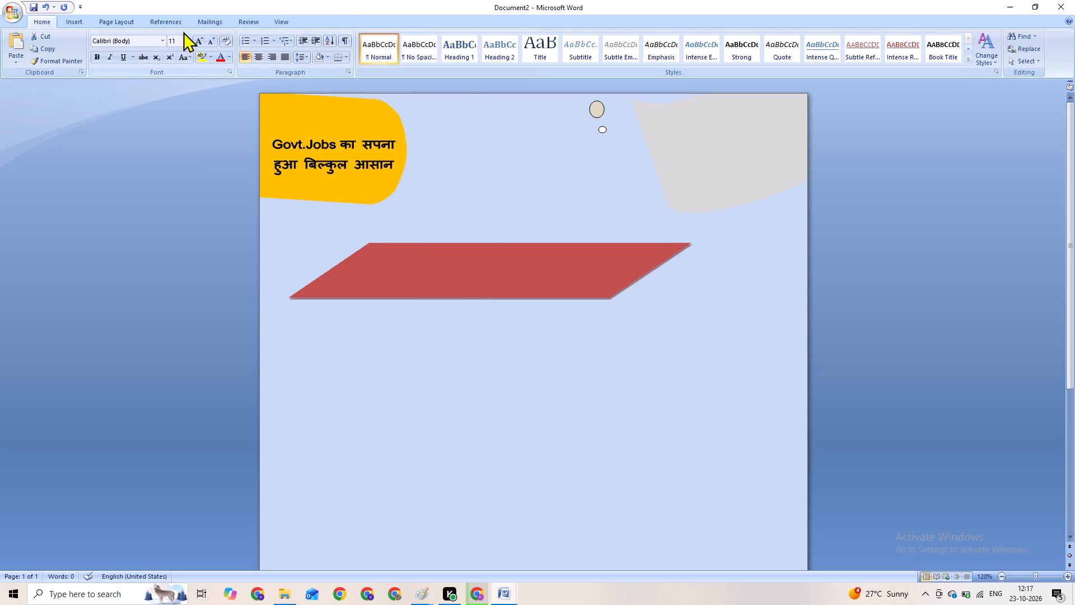
# Start a new WordArt in the first plain outline style with the text "examwitharihant.com".
pyautogui.click(82, 21)
pyautogui.click(493, 46)
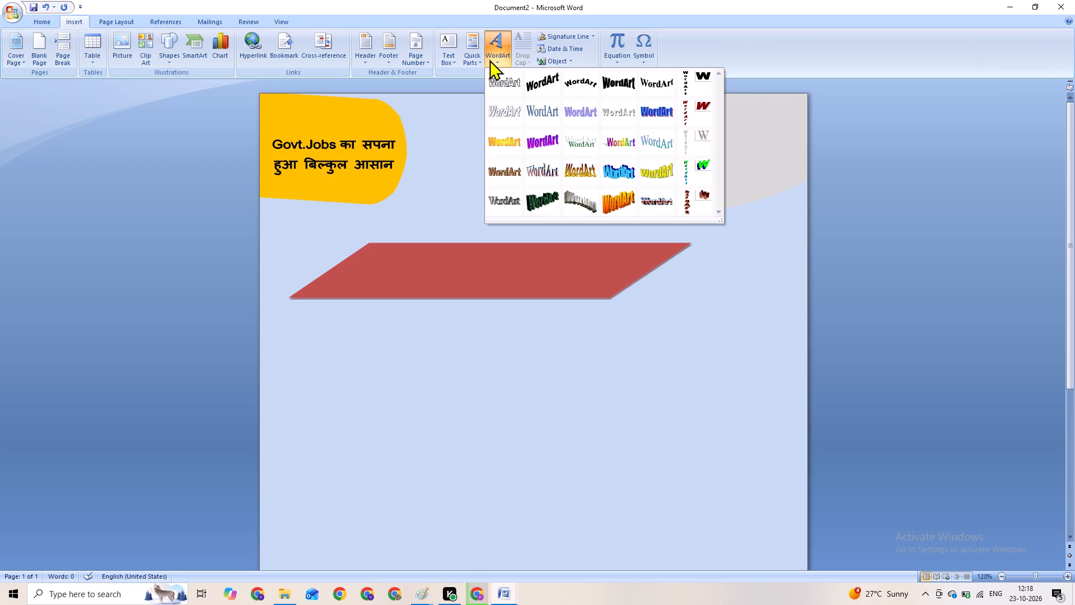
pyautogui.click(497, 80)
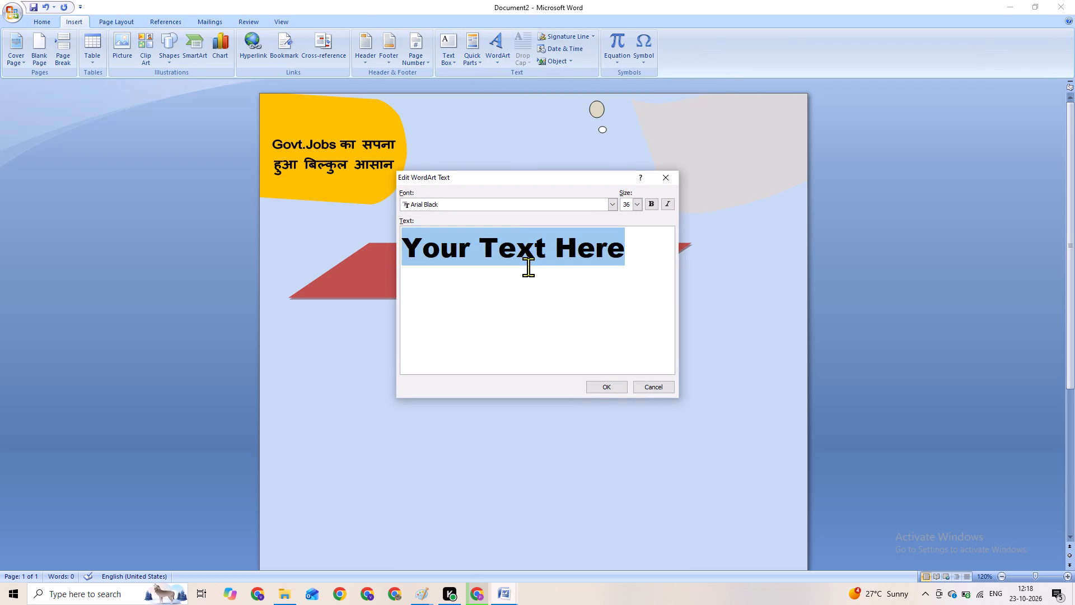
pyautogui.press('BackSpace')
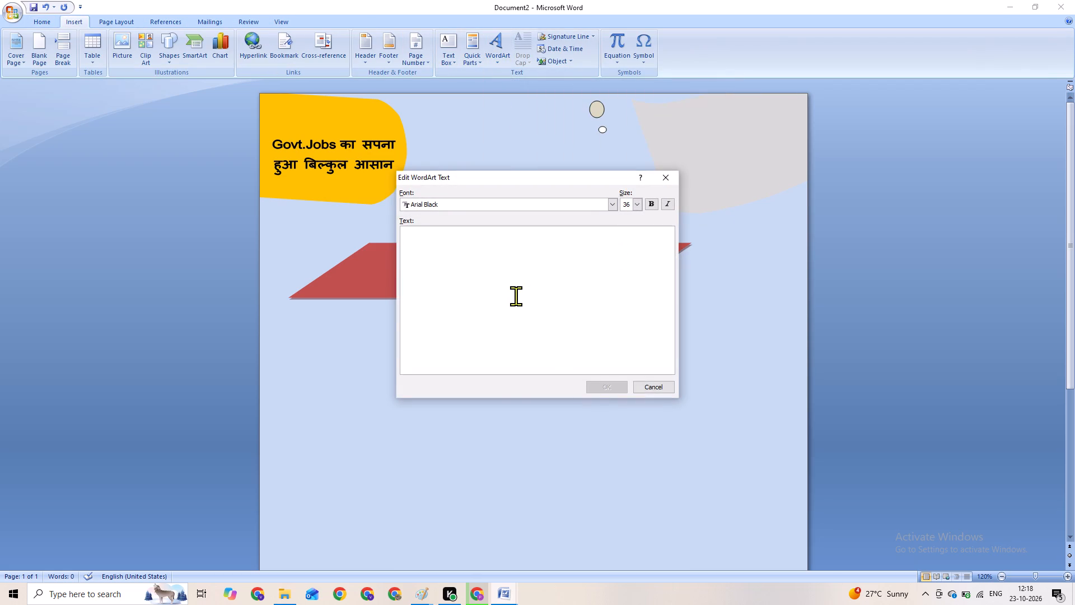
pyautogui.click(516, 296)
pyautogui.press('j')
pyautogui.press('y')
pyautogui.press('BackSpace')
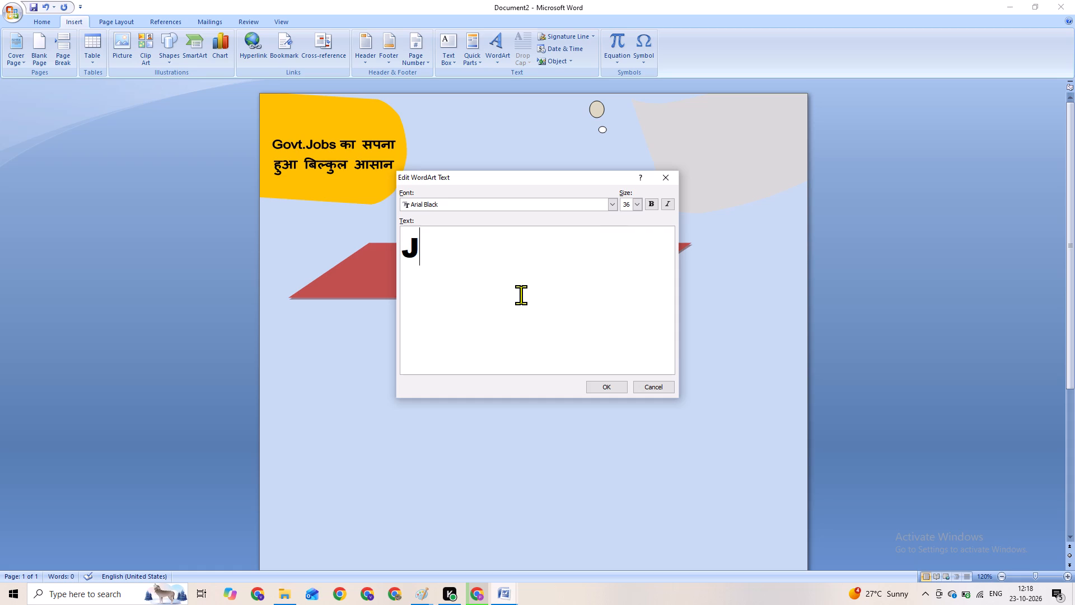
pyautogui.press('BackSpace')
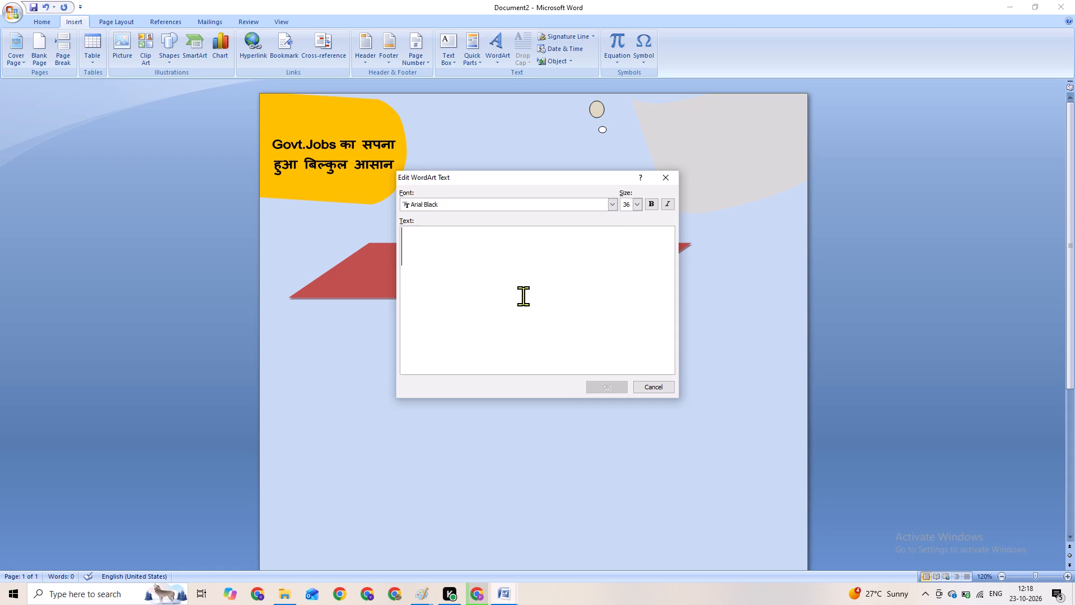
pyautogui.write('ex')
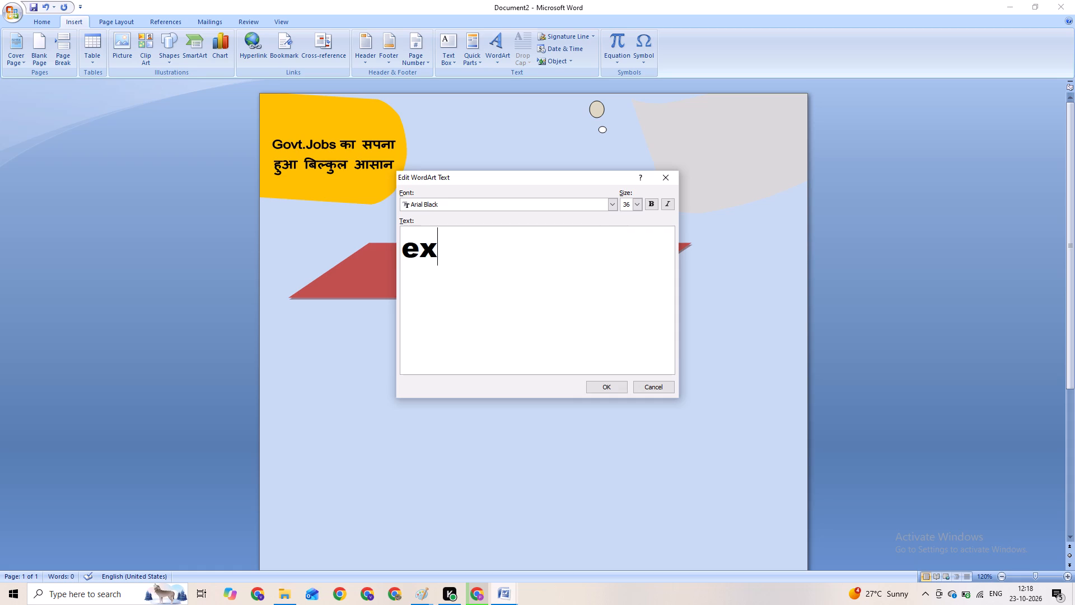
pyautogui.hotkey('shift', 'a')
pyautogui.hotkey('shift', 'm')
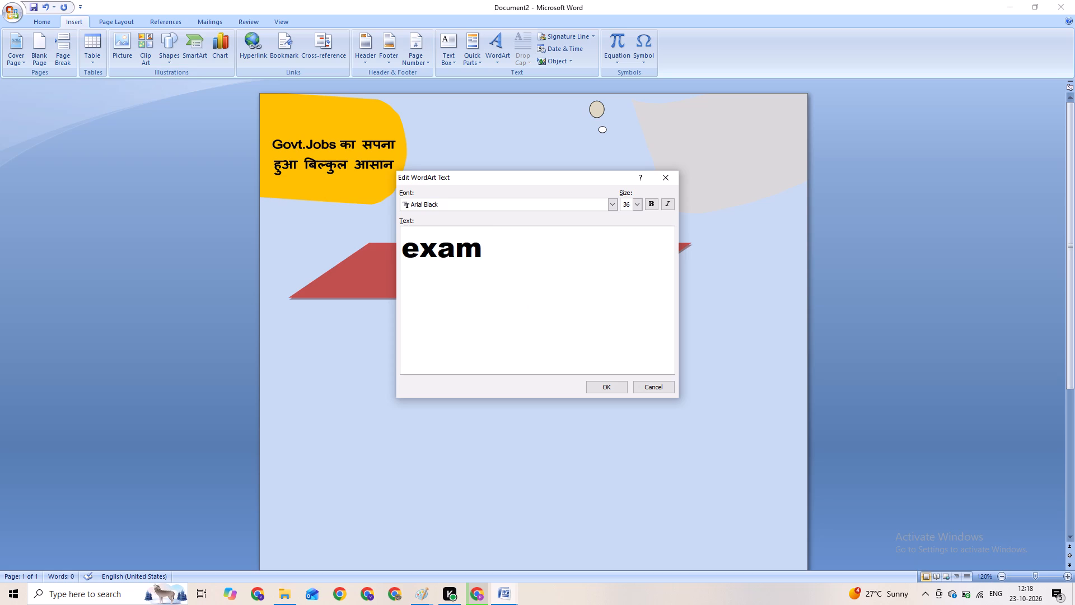
pyautogui.hotkey('shift', 'w')
pyautogui.hotkey('shift', 'i')
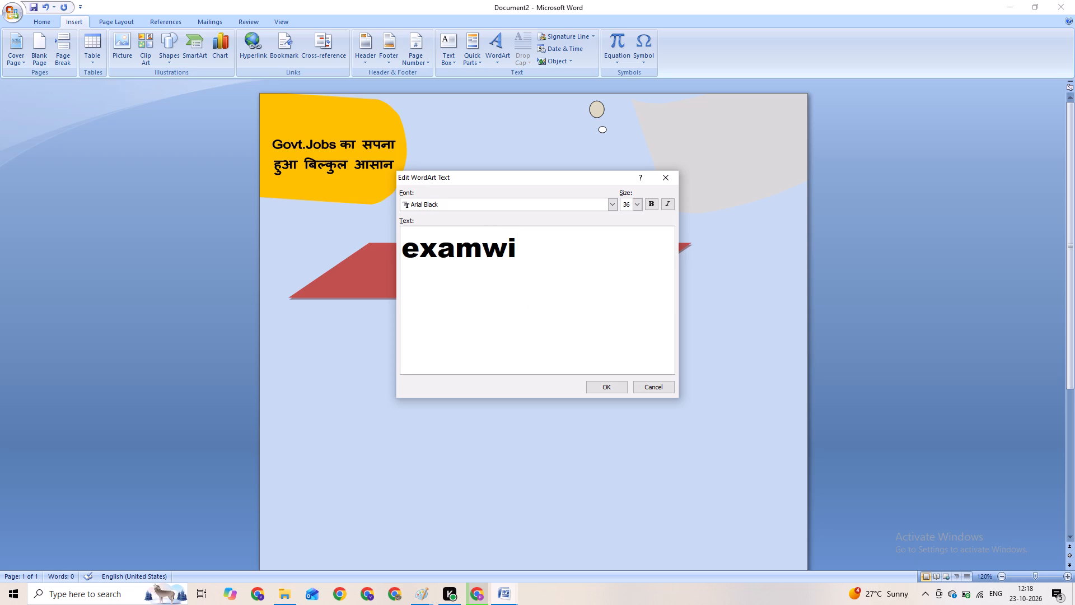
pyautogui.write('th')
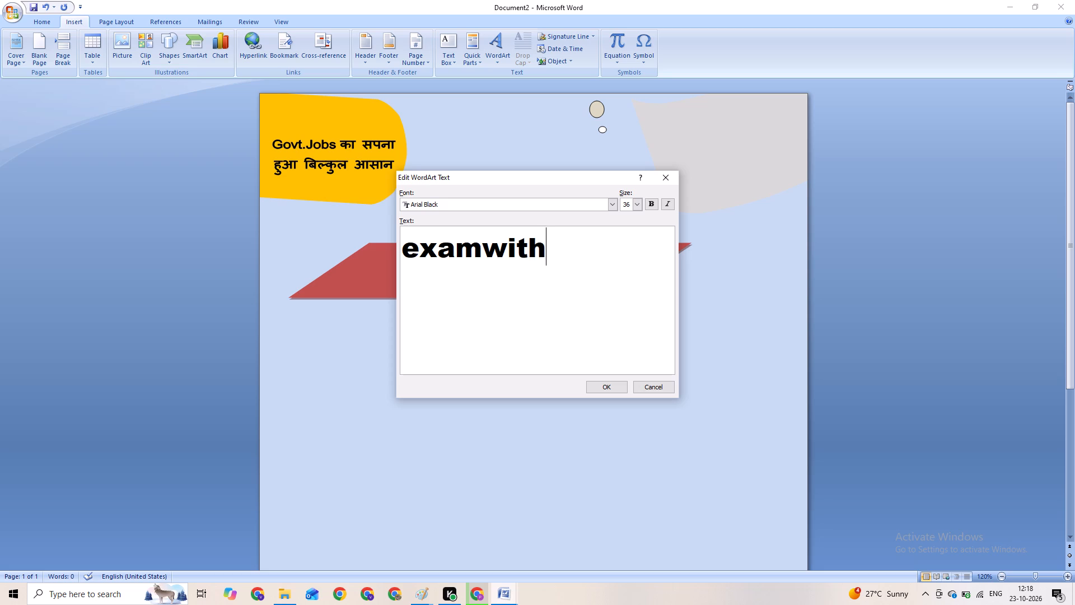
pyautogui.hotkey('shift', 'a')
pyautogui.write('ri')
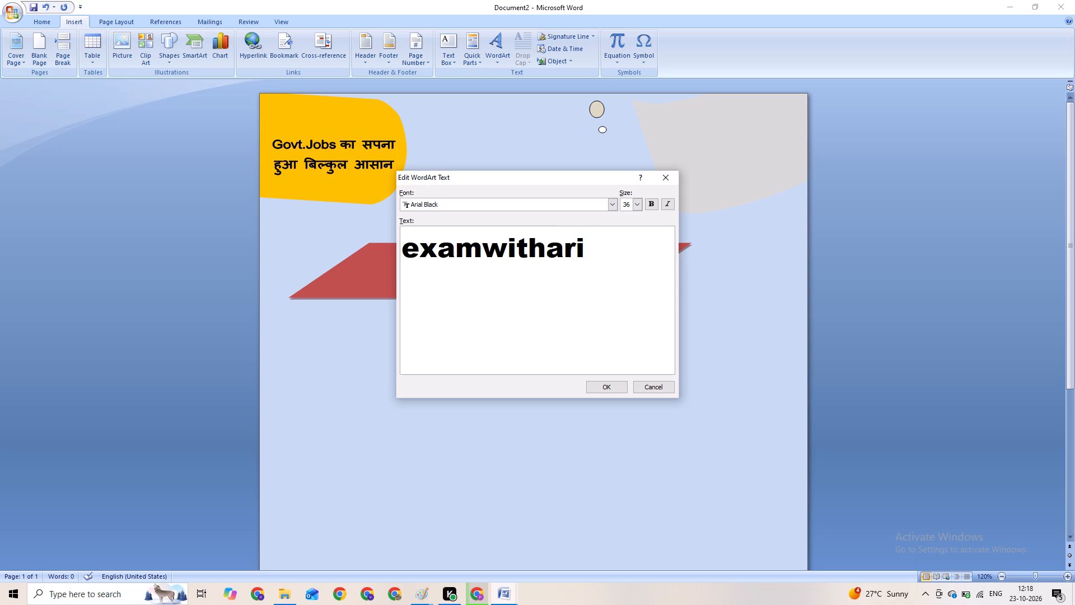
pyautogui.hotkey('shift', 'h')
pyautogui.write('an')
pyautogui.hotkey('shift', 't')
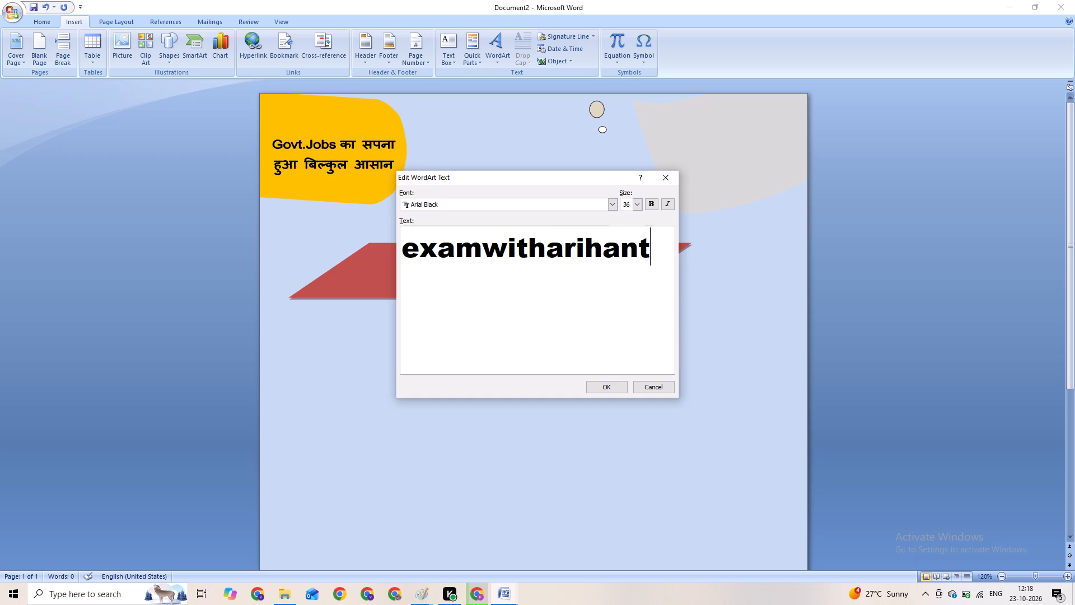
pyautogui.press('.')
pyautogui.hotkey('shift', 'c')
pyautogui.write('om')
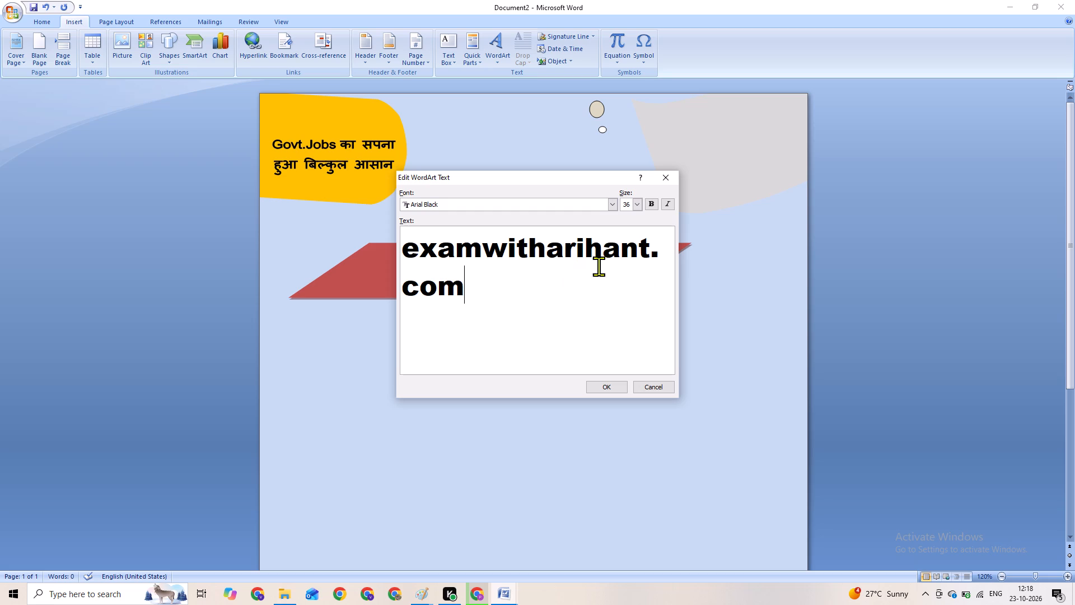
# Set the font size of the examwitharihant.com WordArt text to 20.
pyautogui.click(637, 202)
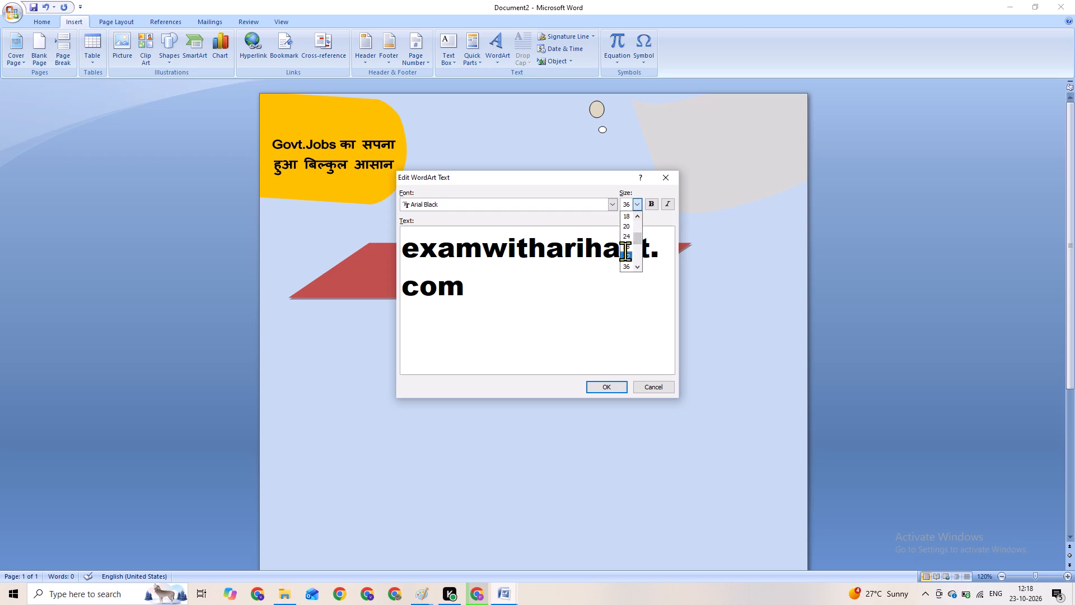
pyautogui.click(625, 231)
pyautogui.click(582, 241)
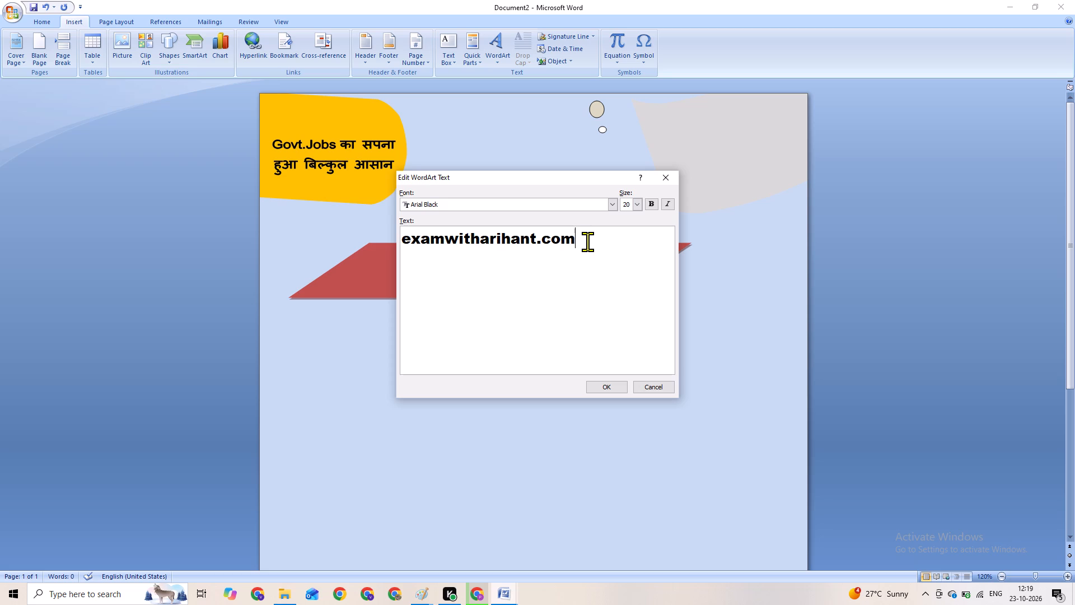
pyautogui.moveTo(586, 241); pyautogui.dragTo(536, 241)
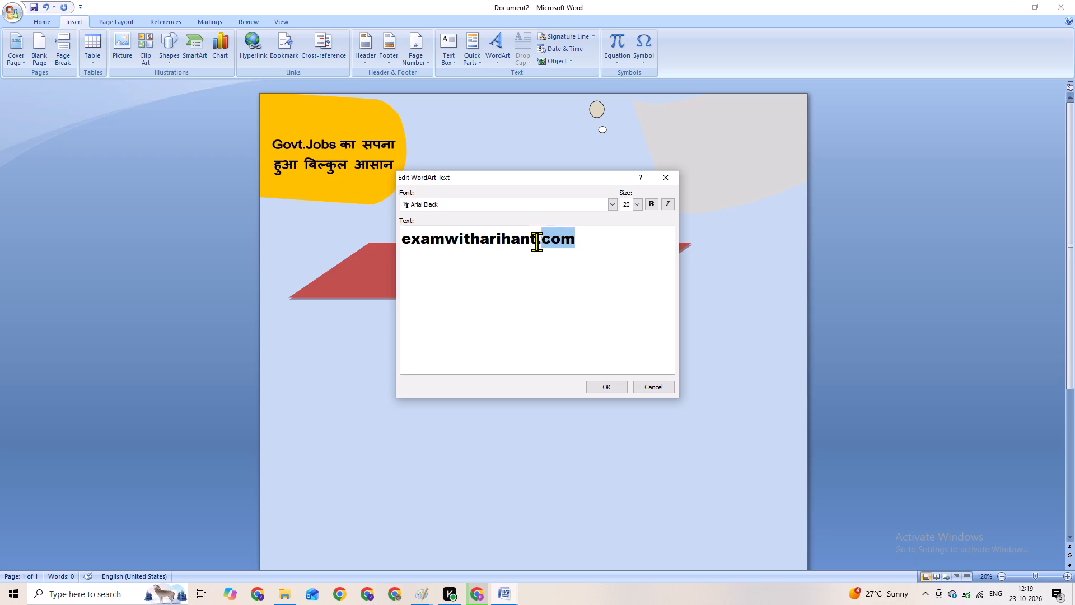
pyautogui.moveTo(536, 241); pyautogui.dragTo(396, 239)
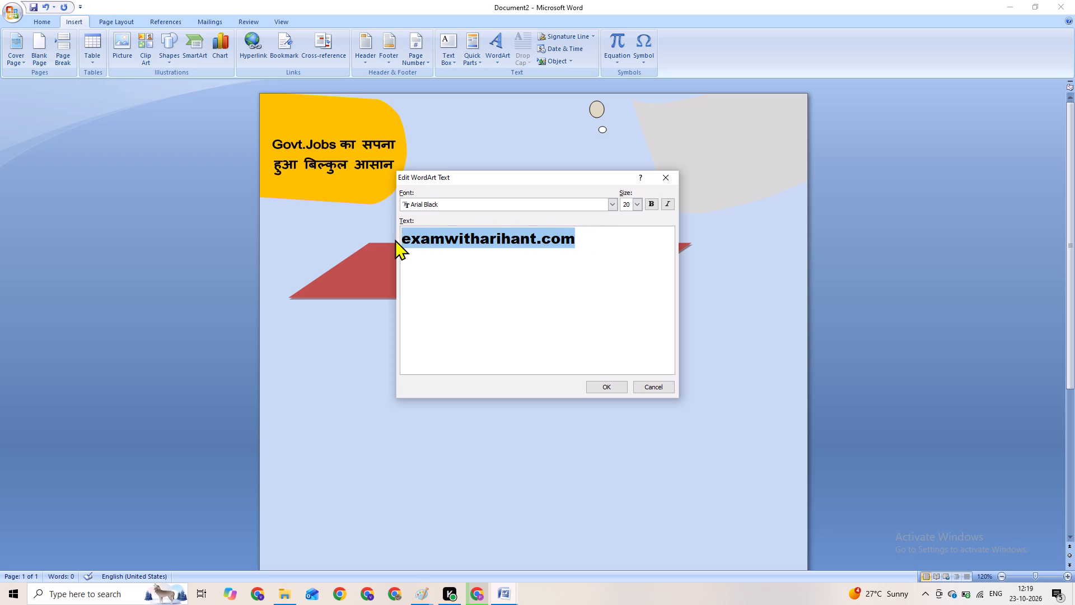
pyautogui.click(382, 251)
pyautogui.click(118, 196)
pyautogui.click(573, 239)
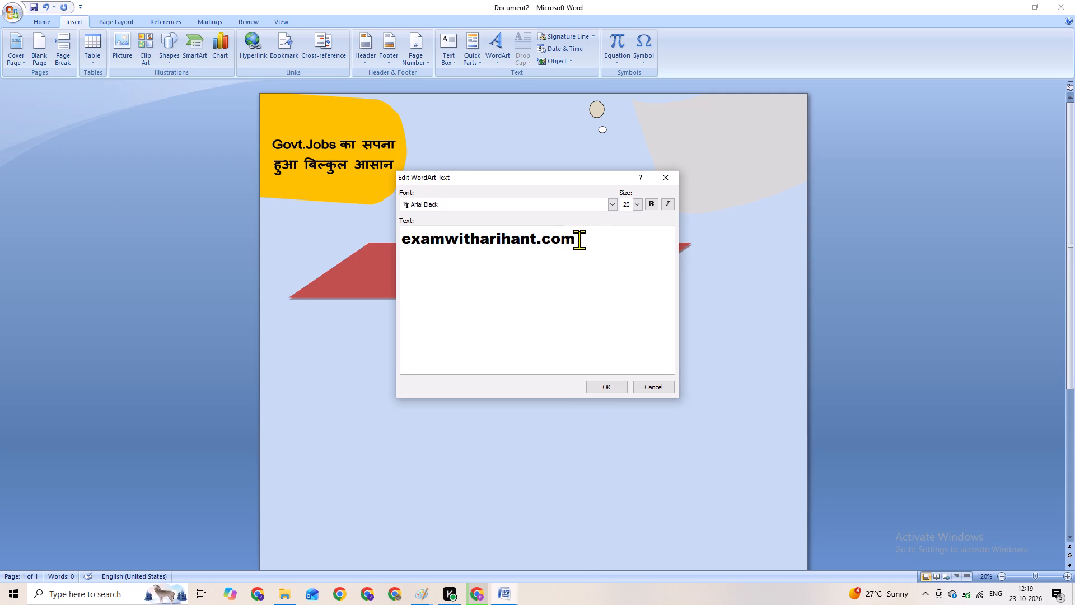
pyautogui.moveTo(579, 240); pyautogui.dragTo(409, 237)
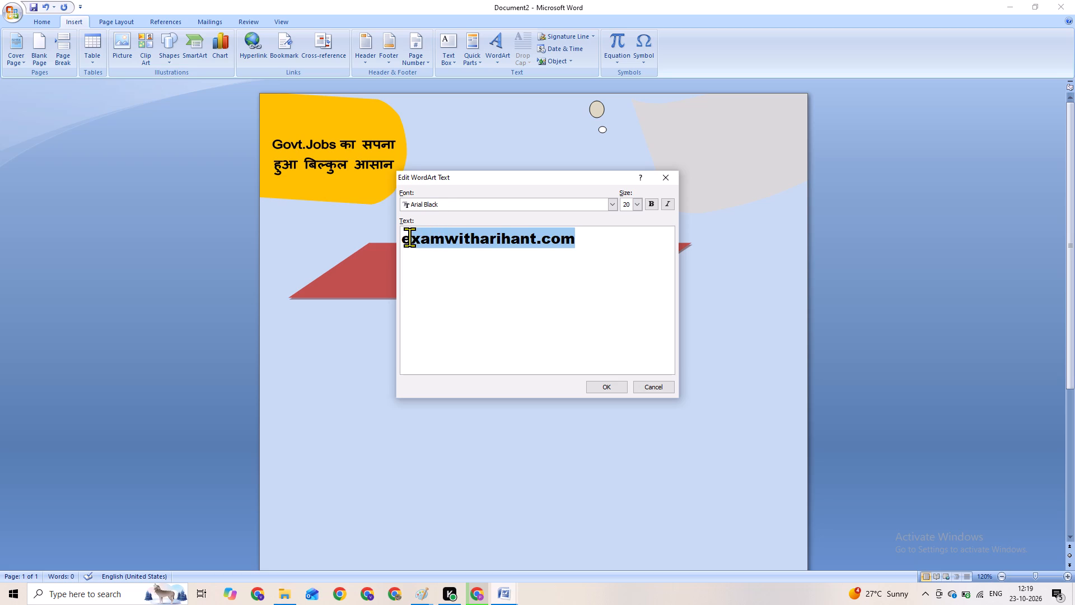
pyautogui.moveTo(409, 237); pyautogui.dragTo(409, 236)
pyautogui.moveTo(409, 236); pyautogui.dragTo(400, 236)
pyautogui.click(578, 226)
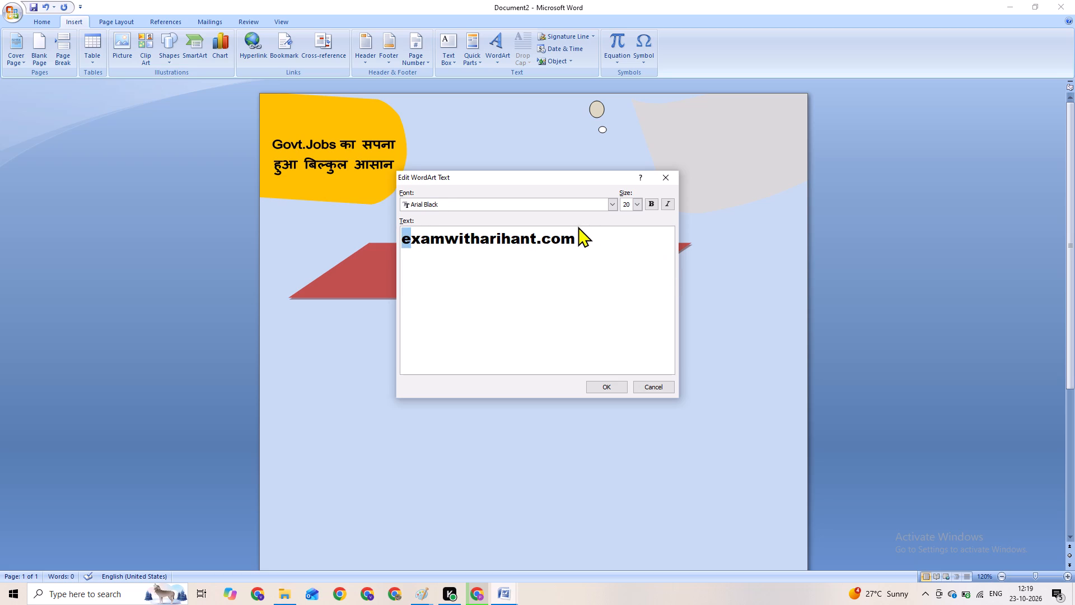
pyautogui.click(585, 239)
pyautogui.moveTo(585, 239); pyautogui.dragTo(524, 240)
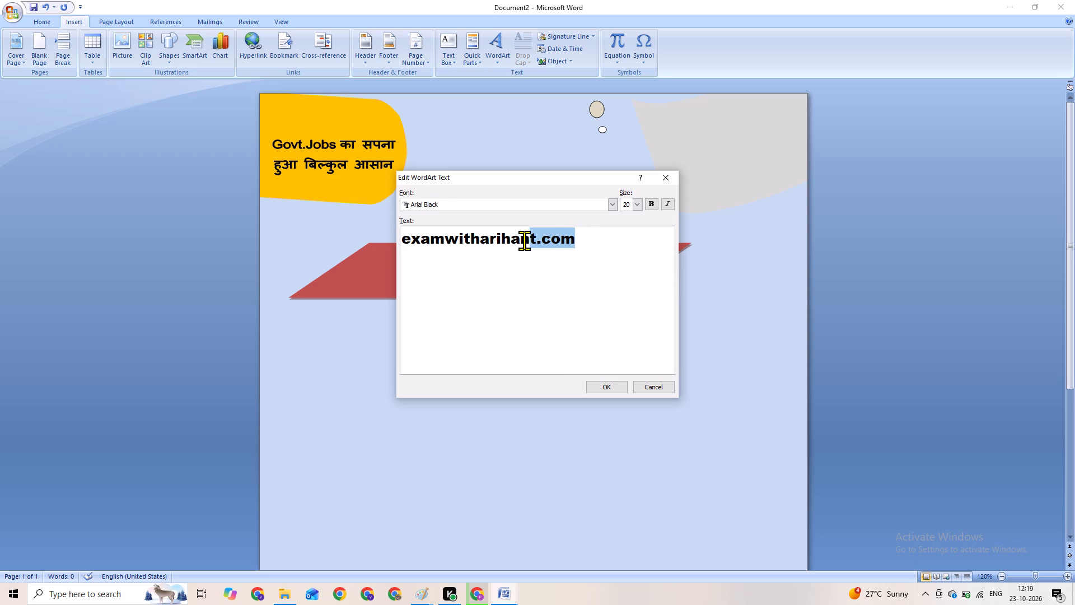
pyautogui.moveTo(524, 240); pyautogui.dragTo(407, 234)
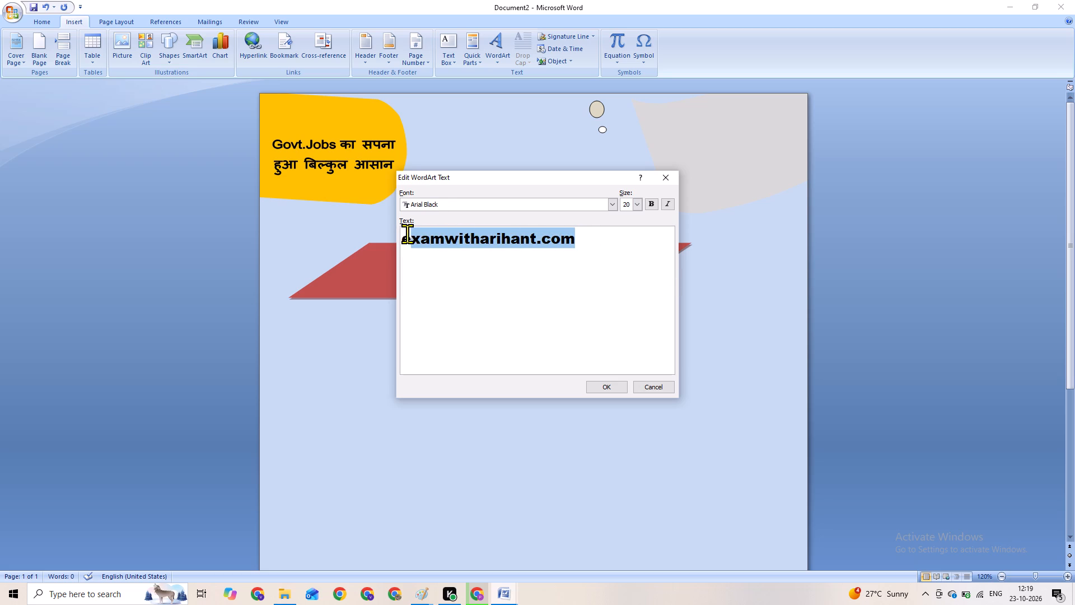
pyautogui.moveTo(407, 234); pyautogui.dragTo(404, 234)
# Place the examwitharihant.com WordArt on the page and set its text wrapping to In Front of Text.
pyautogui.click(606, 389)
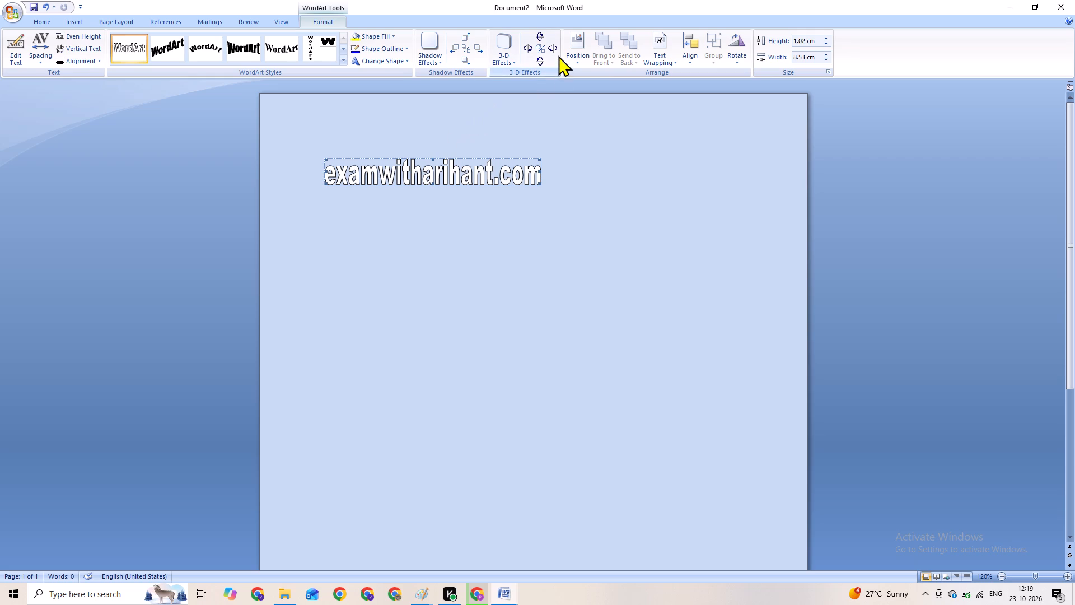
pyautogui.click(660, 41)
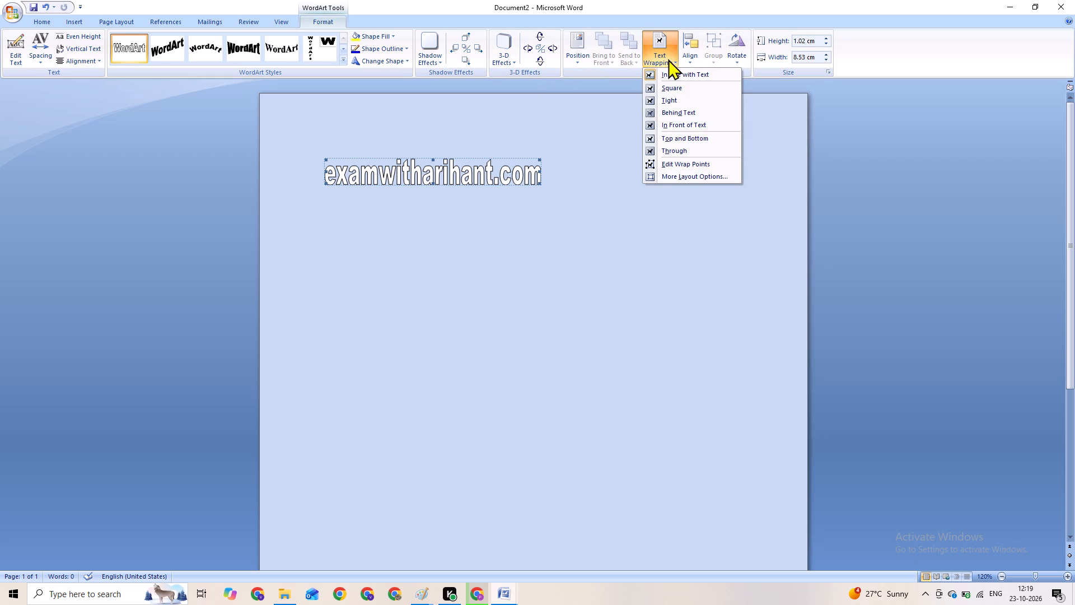
pyautogui.click(686, 123)
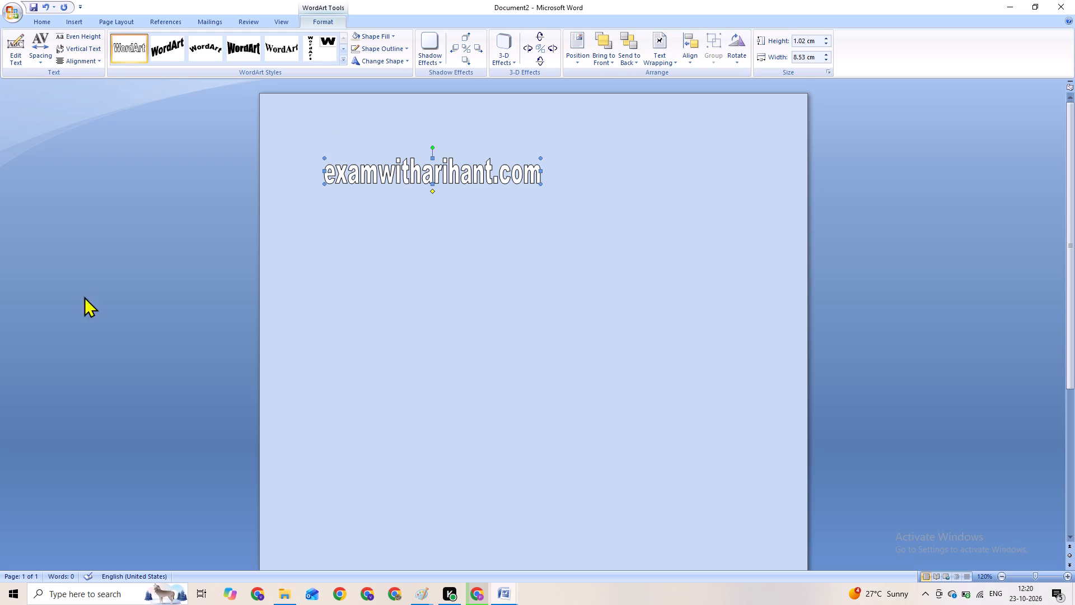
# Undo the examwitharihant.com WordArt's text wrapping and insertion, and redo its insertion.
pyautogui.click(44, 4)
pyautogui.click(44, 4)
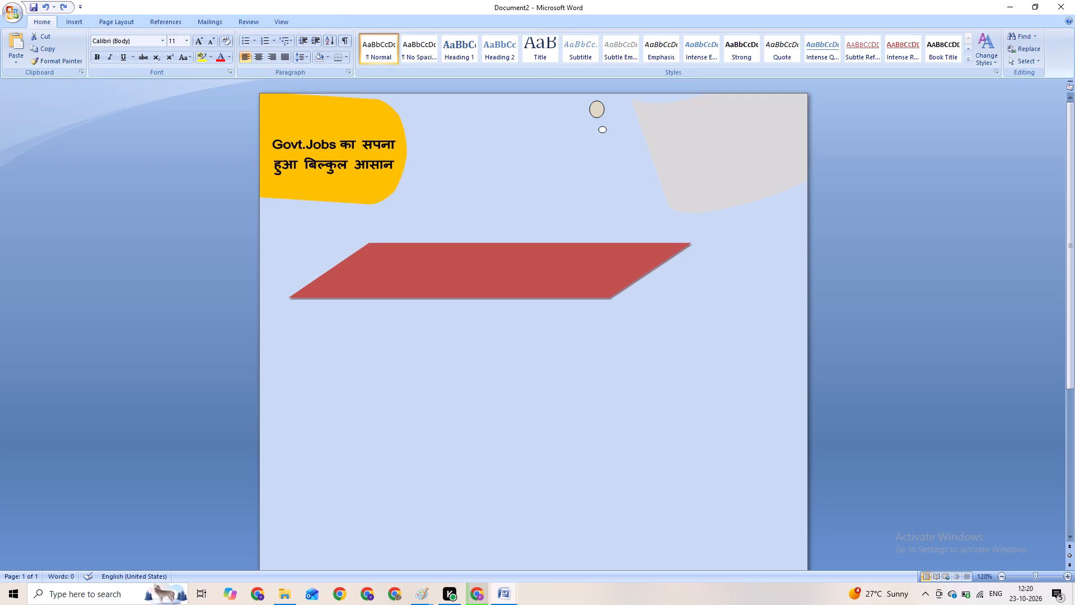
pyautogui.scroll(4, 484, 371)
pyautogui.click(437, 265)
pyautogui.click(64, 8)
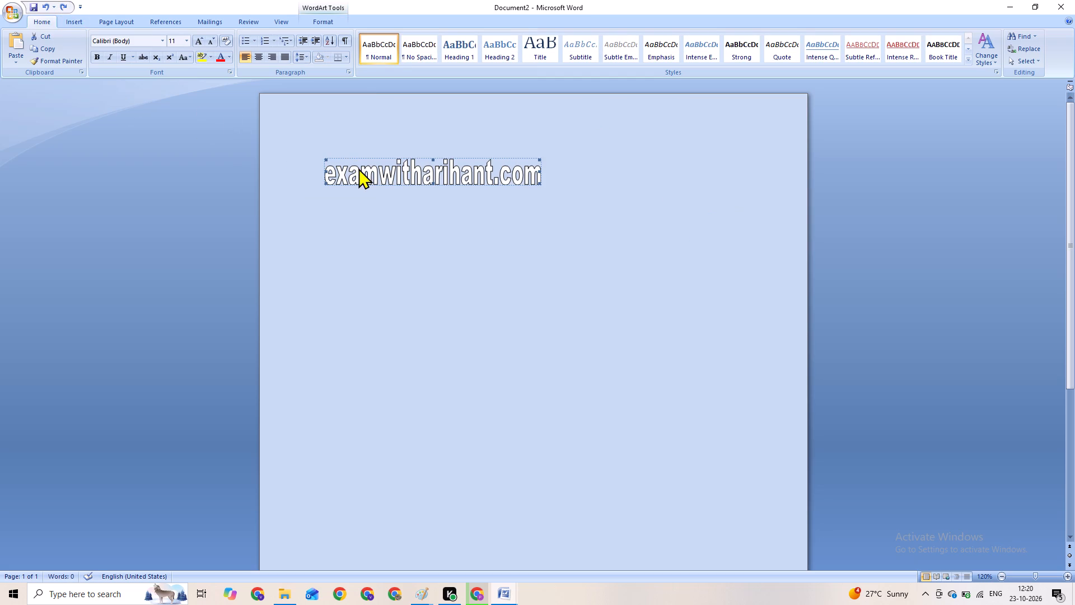
# Cut the text examwitharihant.com from the WordArt's text editor for reuse, and cancel the edit.
pyautogui.rightClick(358, 168)
pyautogui.click(386, 220)
pyautogui.click(387, 216)
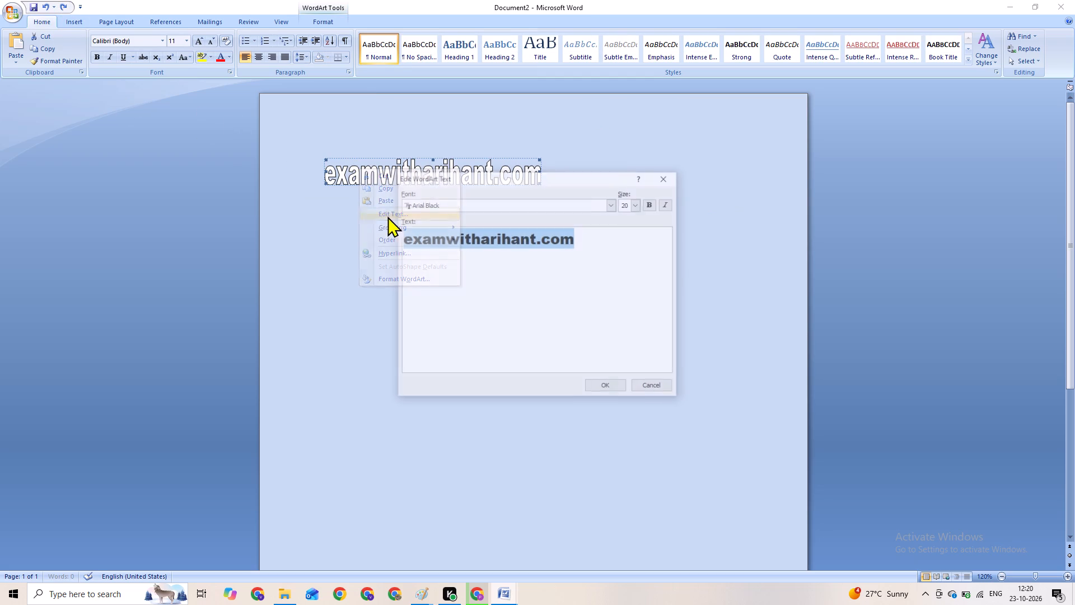
pyautogui.rightClick(520, 243)
pyautogui.click(537, 254)
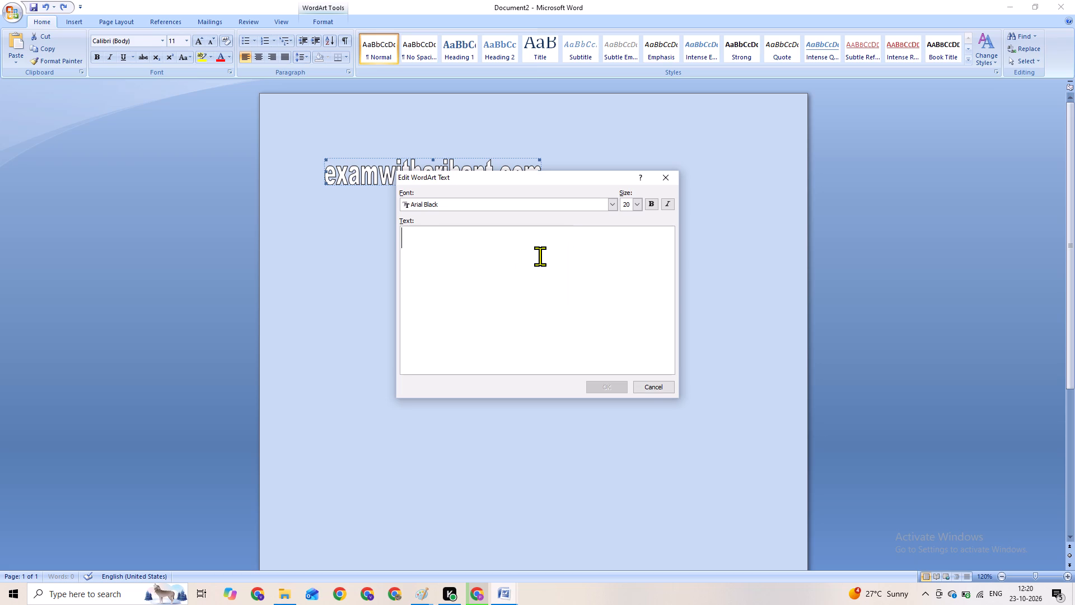
pyautogui.click(643, 381)
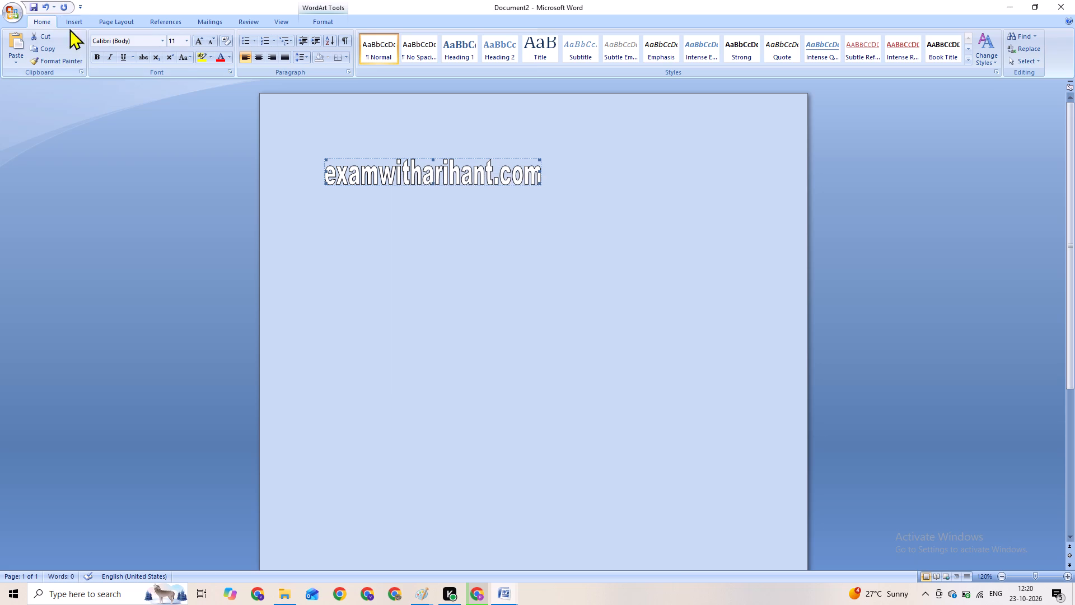
# Undo the WordArt insertion and place the text cursor in the blank area below the red parallelogram.
pyautogui.click(46, 8)
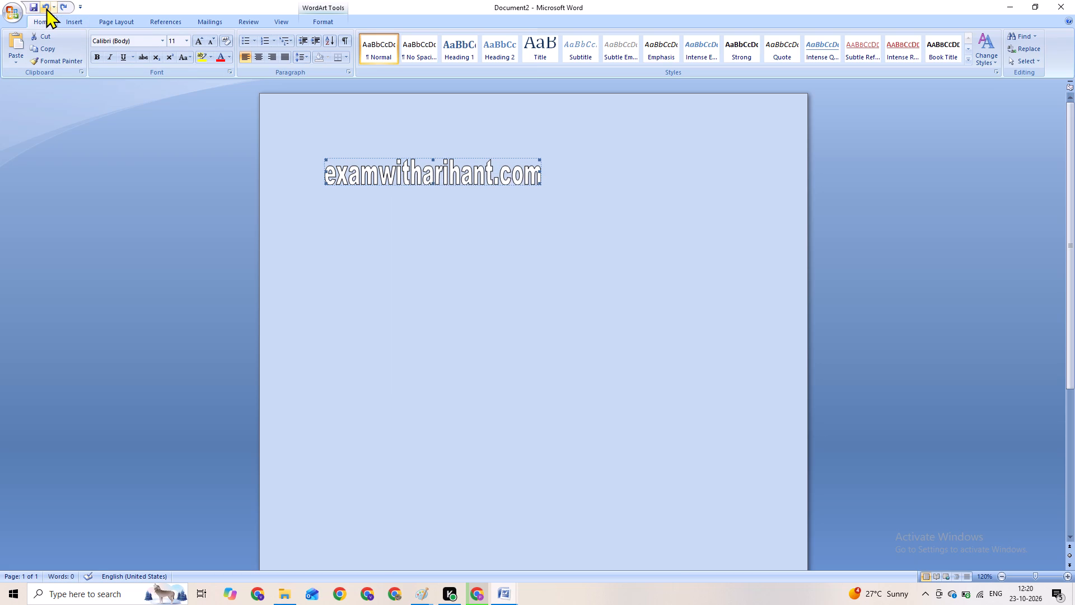
pyautogui.click(46, 8)
pyautogui.click(481, 390)
pyautogui.doubleClick(440, 420)
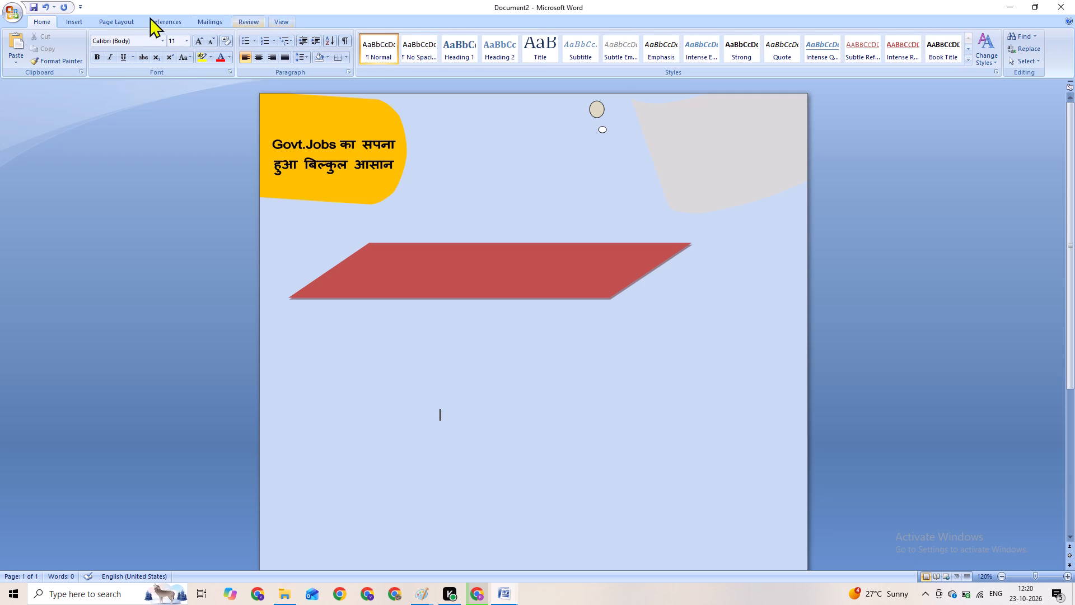
# Insert a WordArt in the first plain outline style with the pasted text "examwitharihant.com", keeping Arial Black at size 36.
pyautogui.click(73, 23)
pyautogui.click(496, 47)
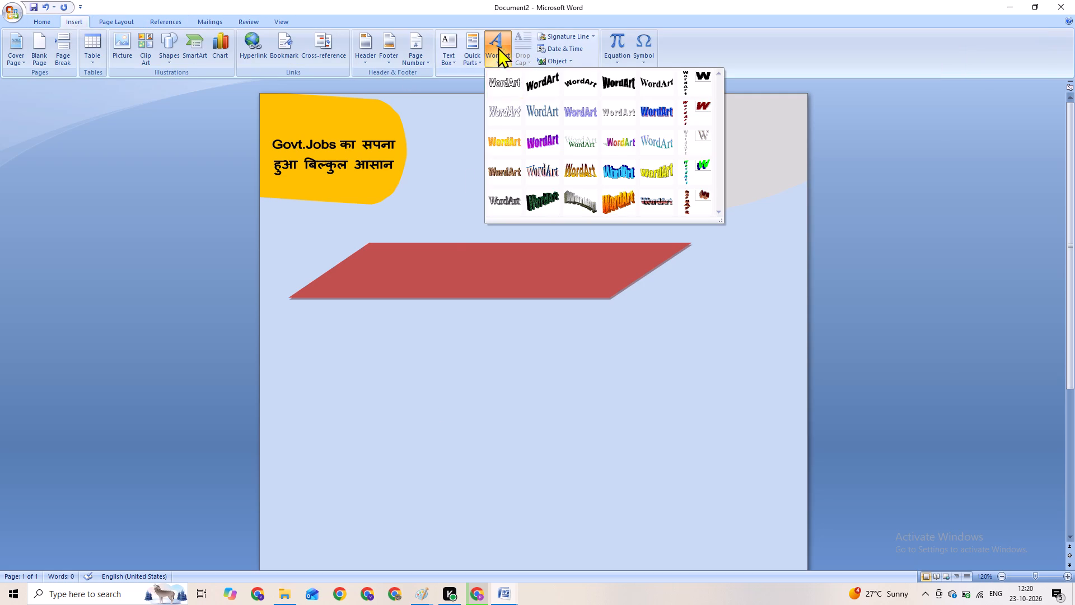
pyautogui.click(498, 81)
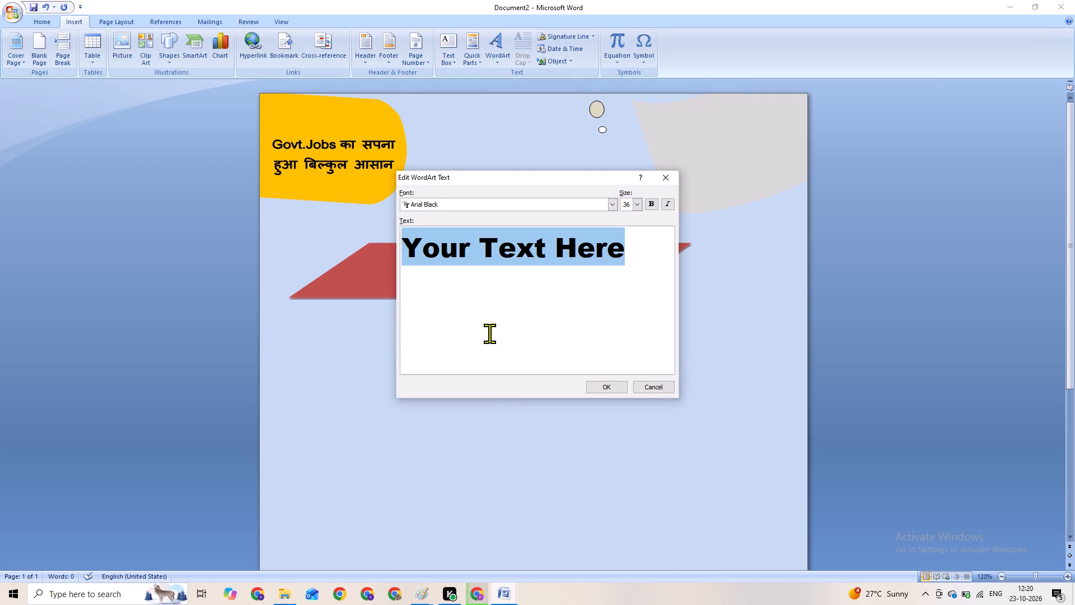
pyautogui.hotkey('ctrl', 'v')
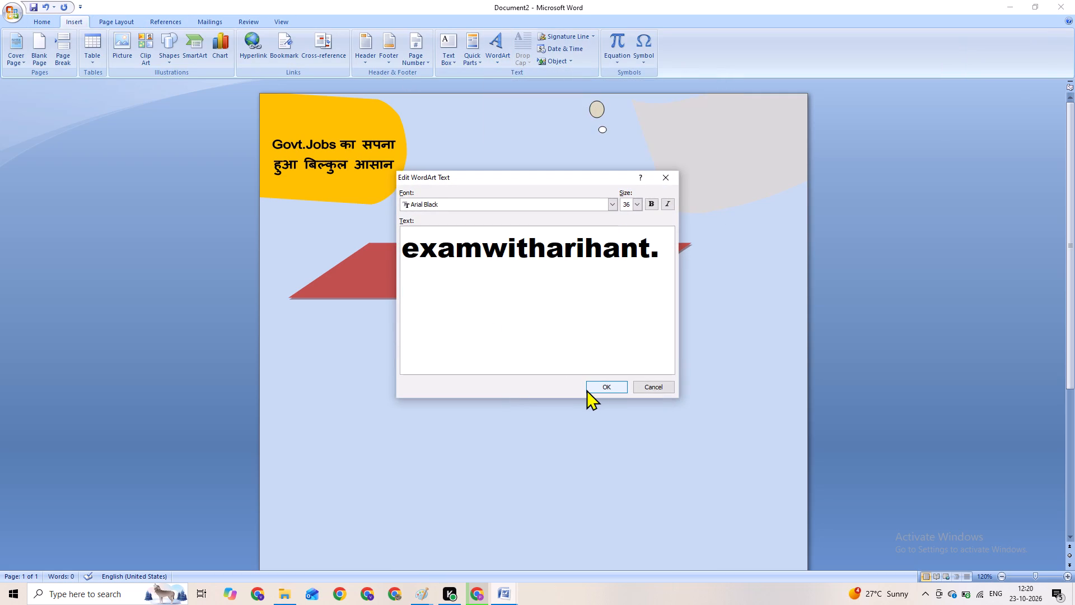
pyautogui.click(605, 376)
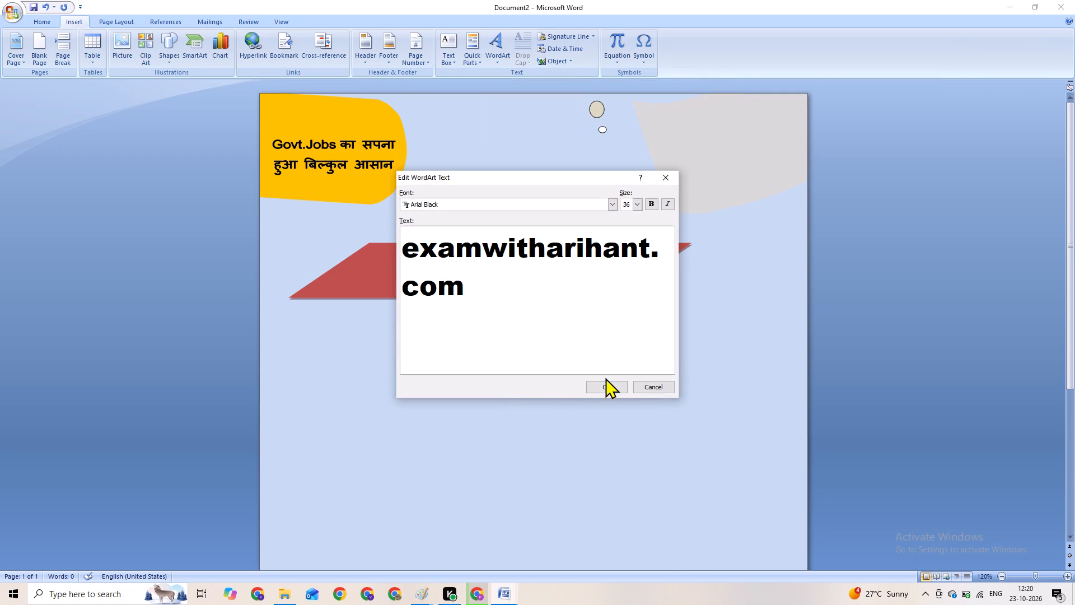
pyautogui.click(605, 383)
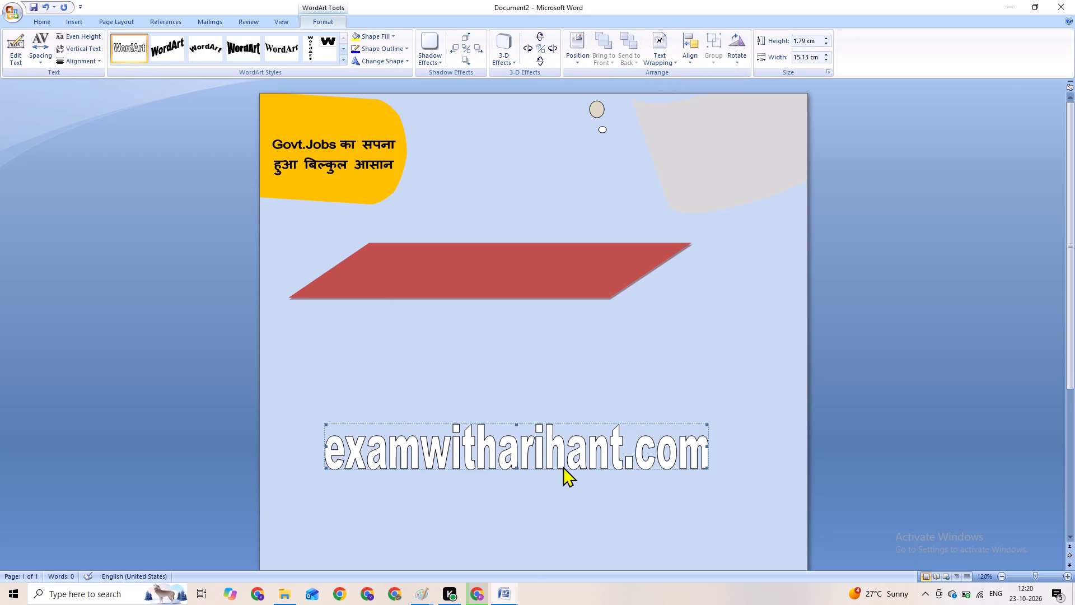
# Set the examwitharihant.com WordArt's text wrapping to In Front of Text.
pyautogui.moveTo(554, 445); pyautogui.dragTo(560, 427)
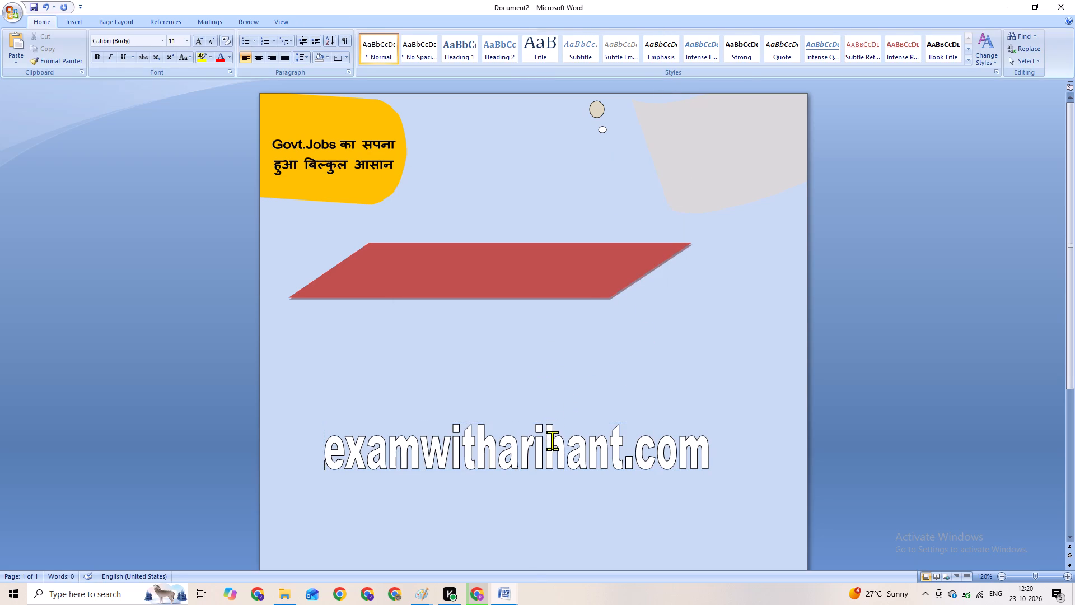
pyautogui.click(548, 443)
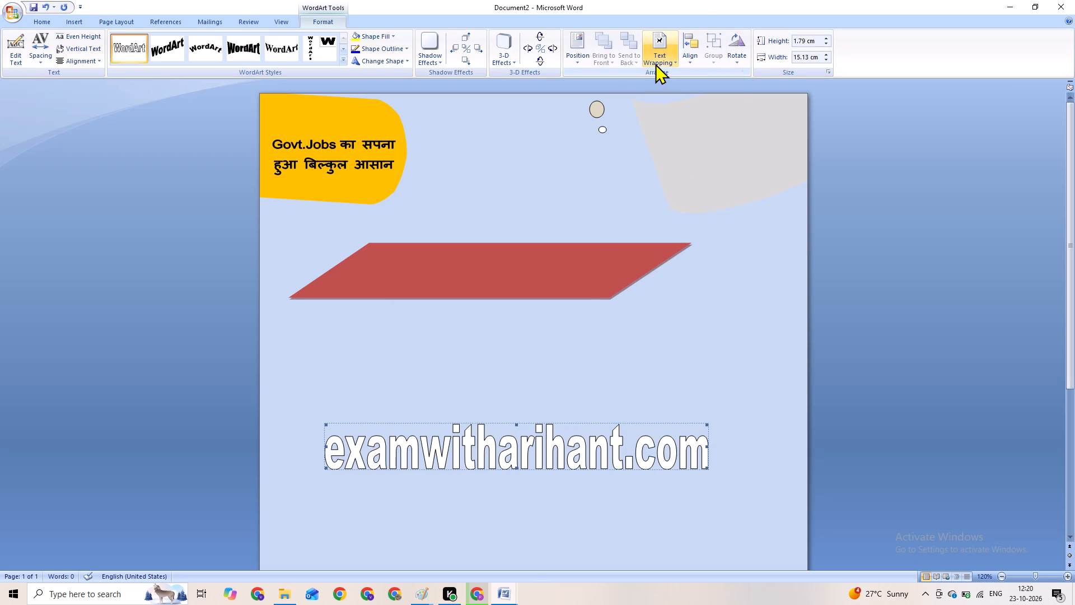
pyautogui.click(655, 63)
pyautogui.click(670, 123)
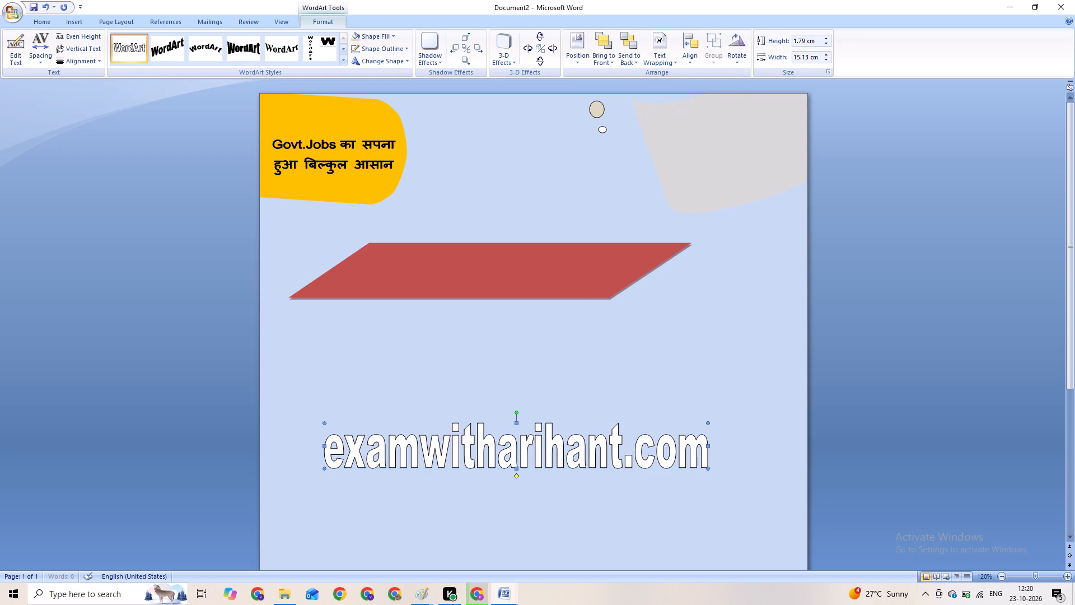
# Move the examwitharihant.com WordArt onto the red parallelogram and resize it to about 1.51 cm high and 6.32 cm wide.
pyautogui.moveTo(485, 445); pyautogui.dragTo(505, 264)
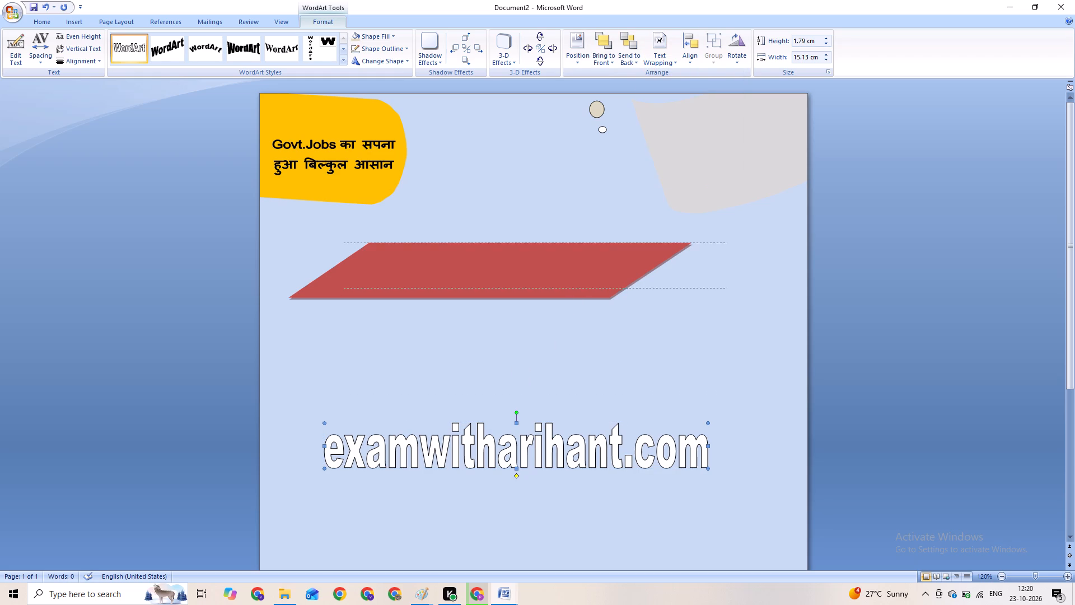
pyautogui.moveTo(505, 264); pyautogui.dragTo(496, 269)
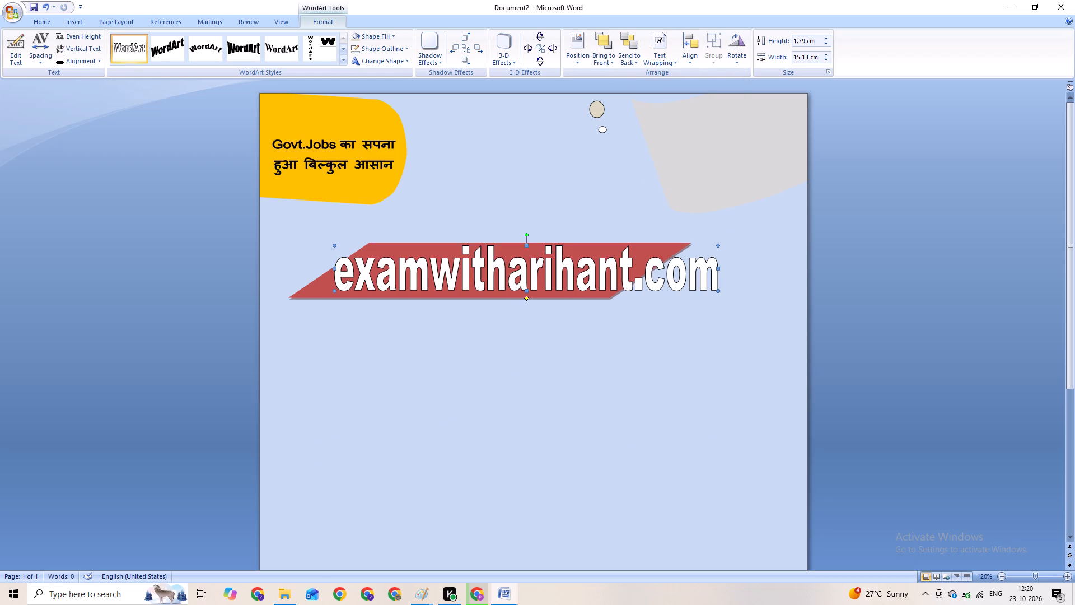
pyautogui.moveTo(718, 246); pyautogui.dragTo(494, 267)
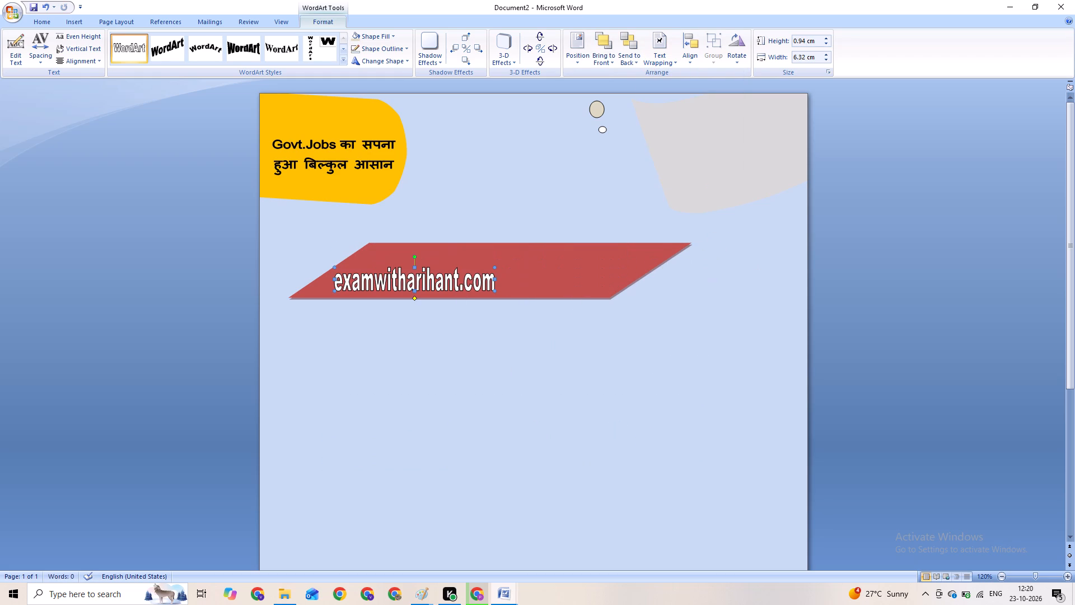
pyautogui.moveTo(431, 282); pyautogui.dragTo(457, 281)
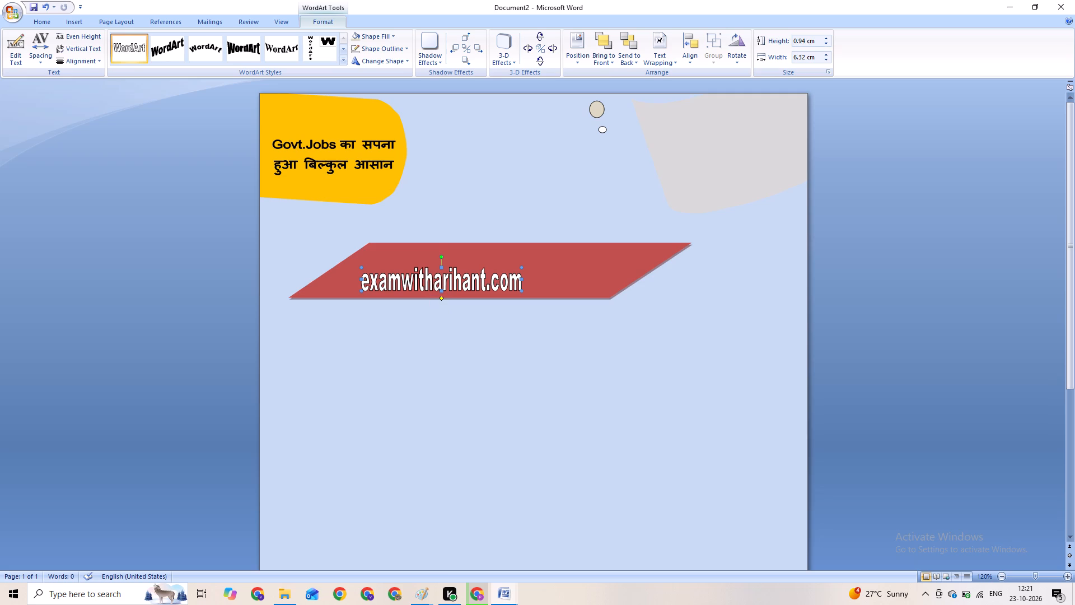
pyautogui.moveTo(441, 266); pyautogui.dragTo(492, 254)
pyautogui.moveTo(492, 254); pyautogui.dragTo(561, 253)
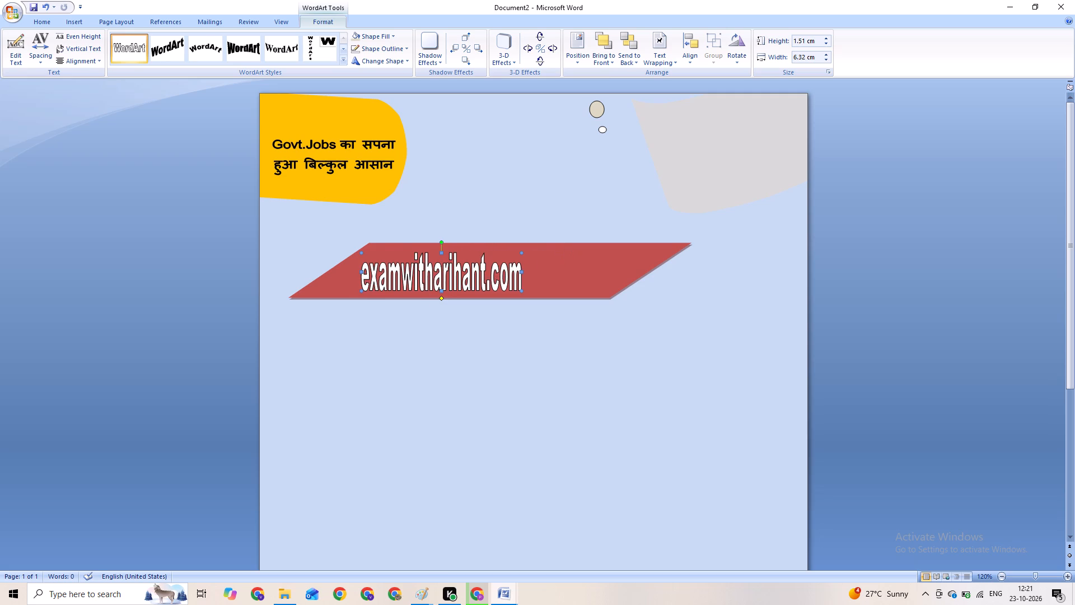
# Position the examwitharihant.com WordArt in the middle of the red parallelogram.
pyautogui.moveTo(515, 276); pyautogui.dragTo(579, 274)
pyautogui.moveTo(579, 274); pyautogui.dragTo(560, 281)
pyautogui.click(469, 259)
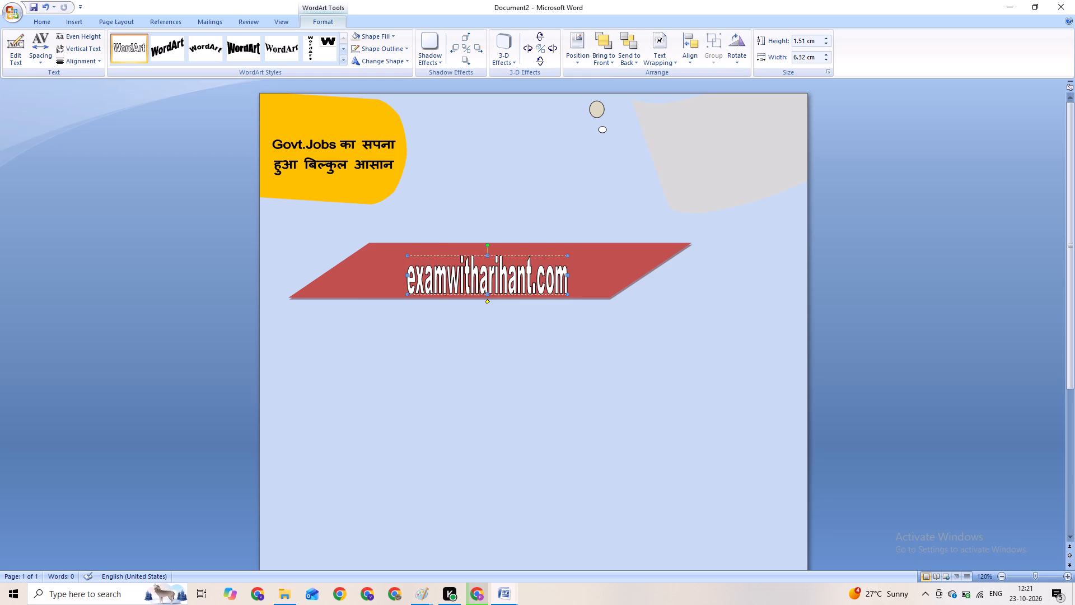
# Shift the red parallelogram slightly to the right behind the WordArt.
pyautogui.click(570, 264)
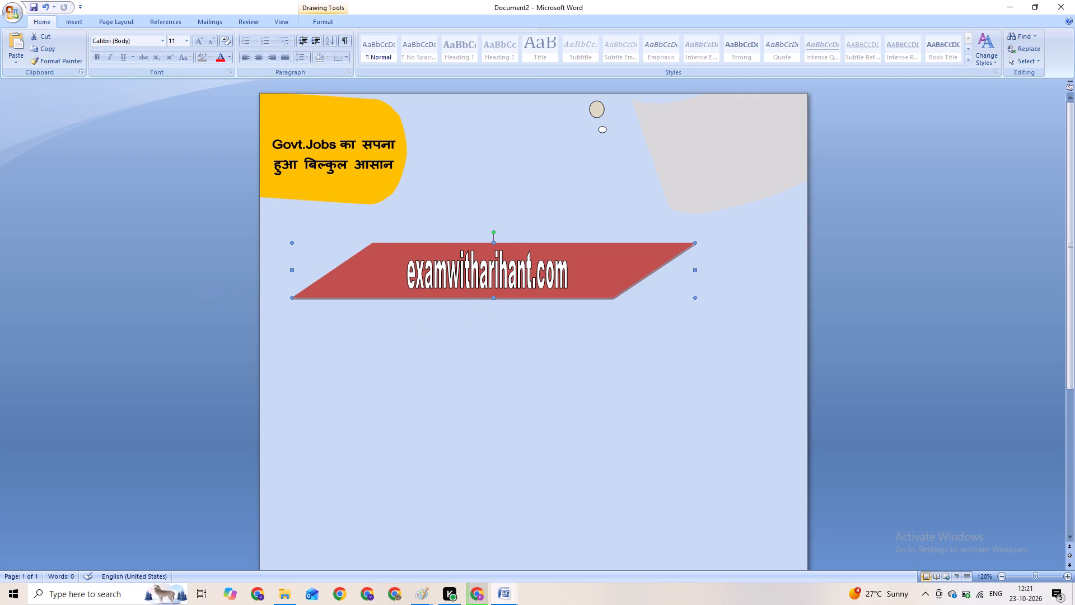
pyautogui.moveTo(292, 254); pyautogui.dragTo(336, 254)
# Reposition the examwitharihant.com WordArt slightly left of the parallelogram's centre and a little lower inside it.
pyautogui.click(440, 262)
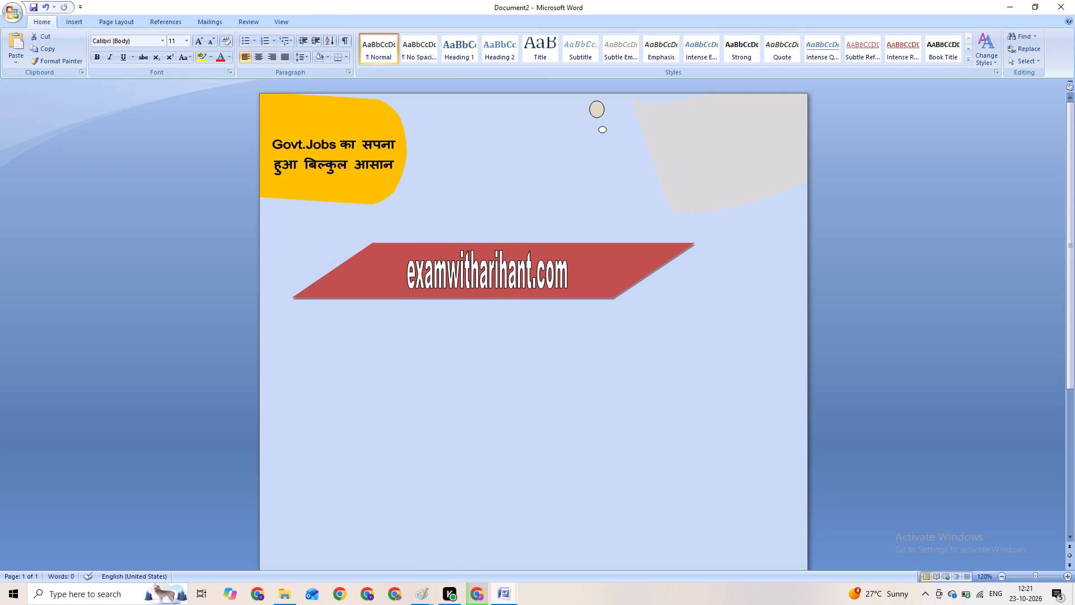
pyautogui.moveTo(415, 271); pyautogui.dragTo(399, 270)
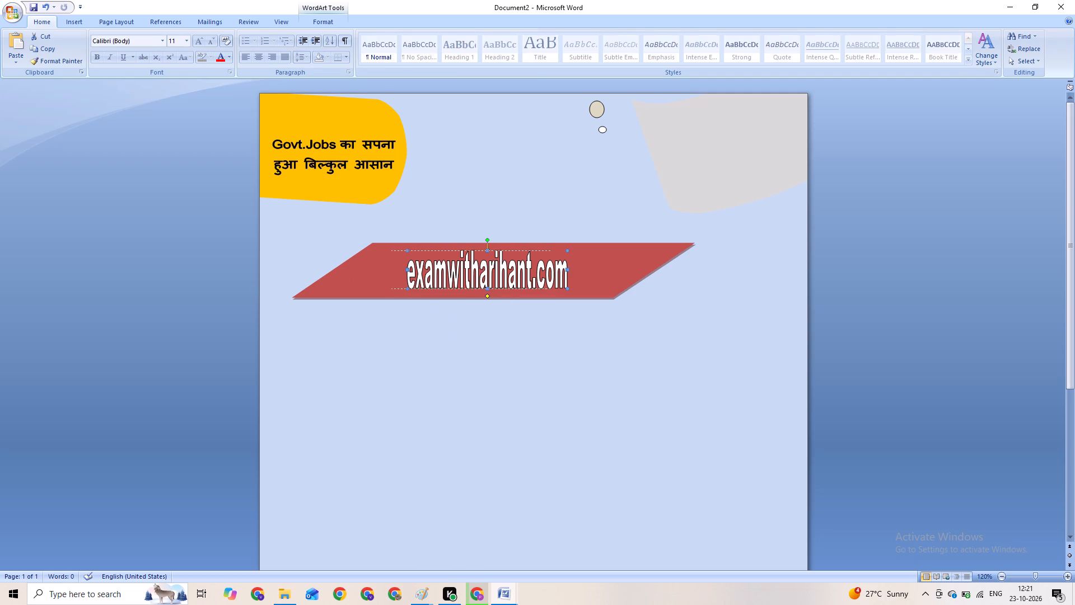
pyautogui.moveTo(399, 270); pyautogui.dragTo(389, 272)
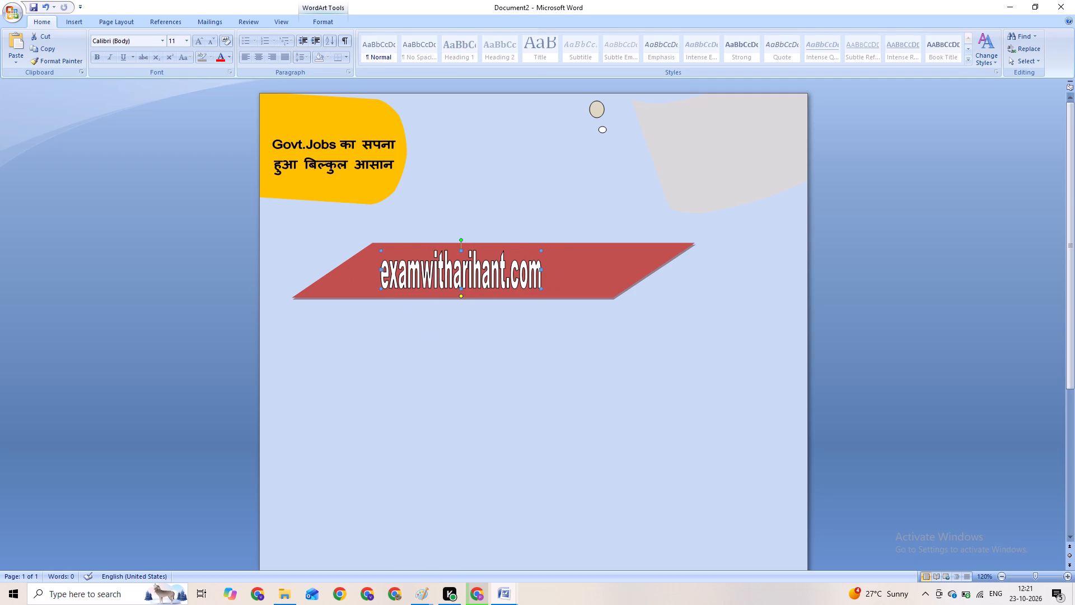
pyautogui.click(545, 268)
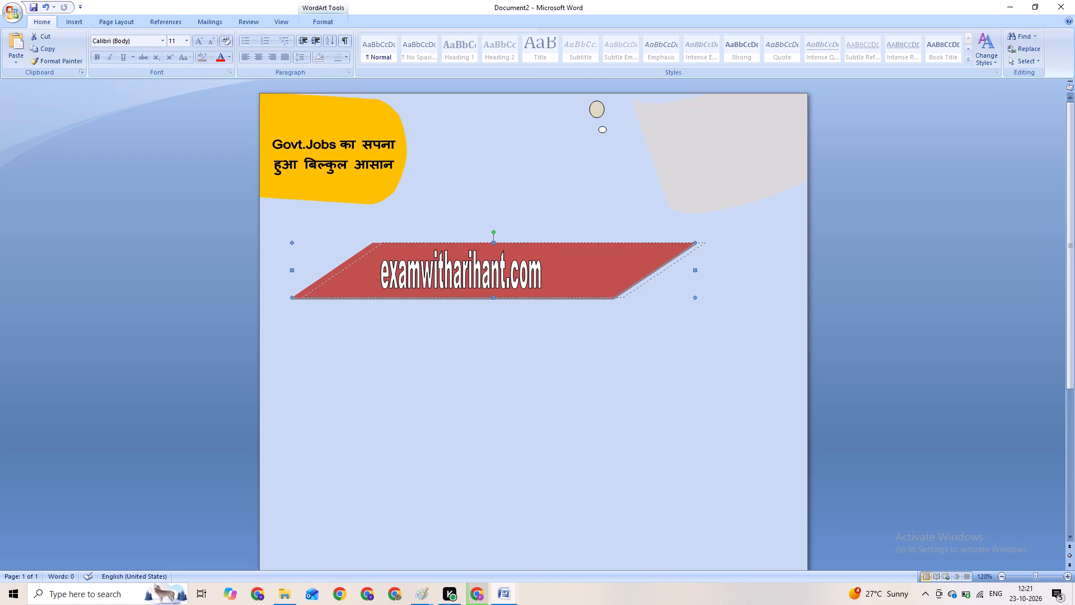
pyautogui.click(501, 267)
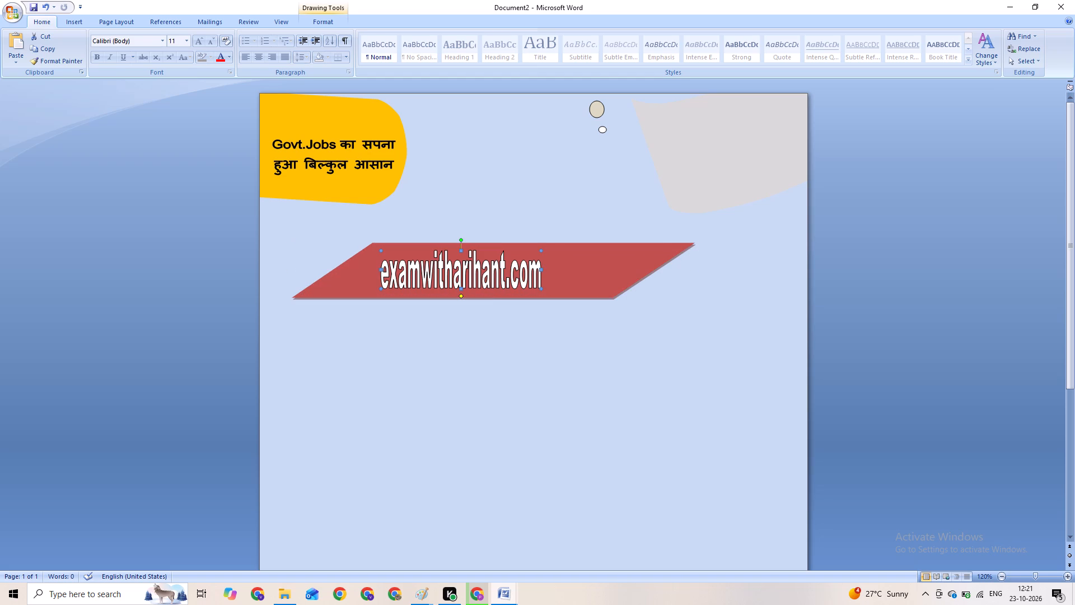
pyautogui.moveTo(481, 269); pyautogui.dragTo(492, 268)
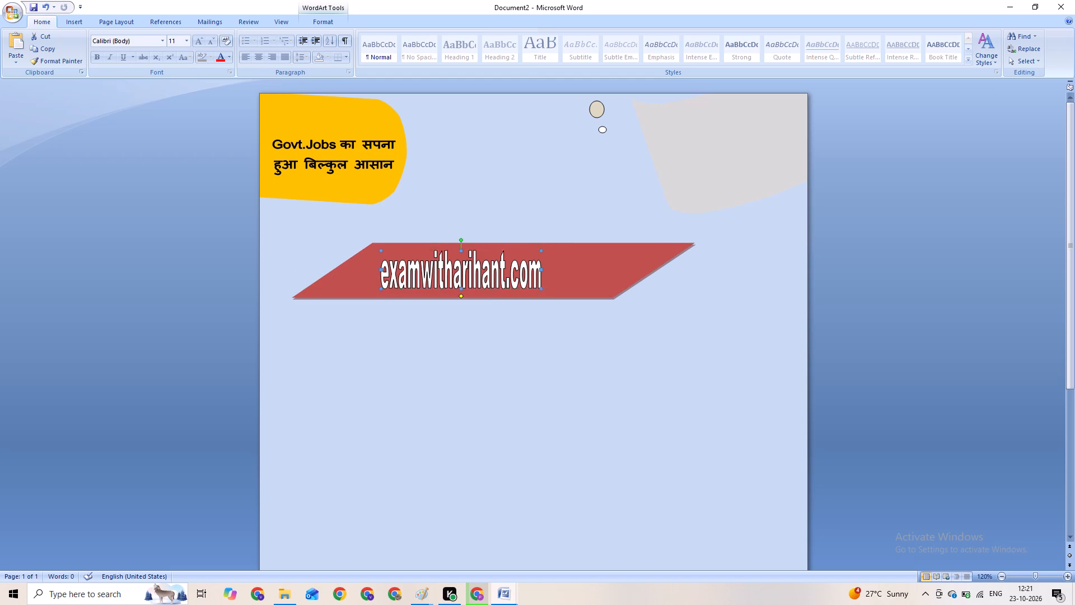
pyautogui.moveTo(492, 268); pyautogui.dragTo(487, 268)
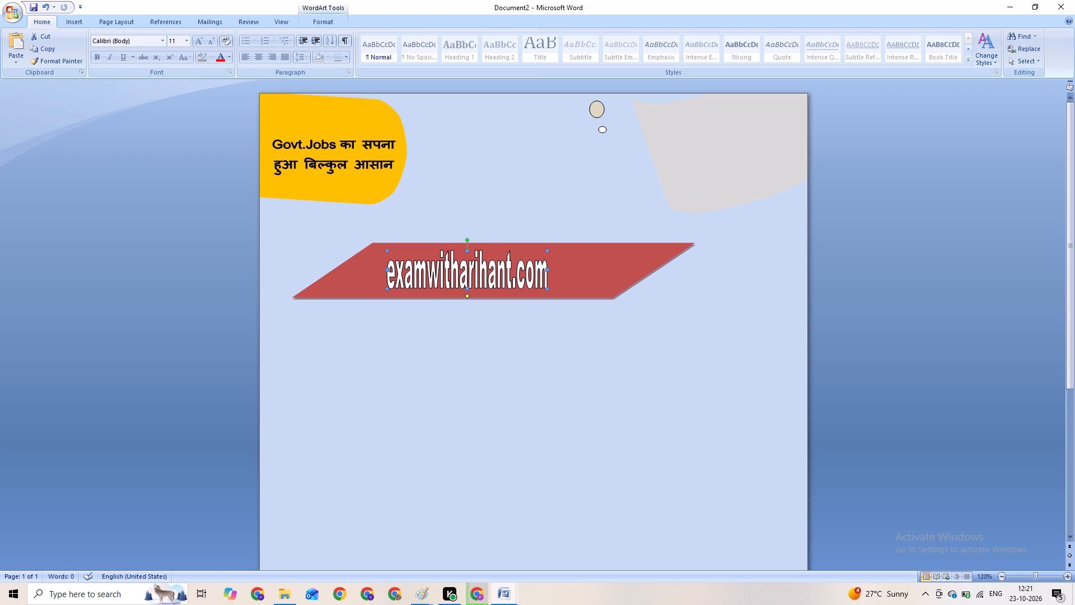
pyautogui.click(562, 229)
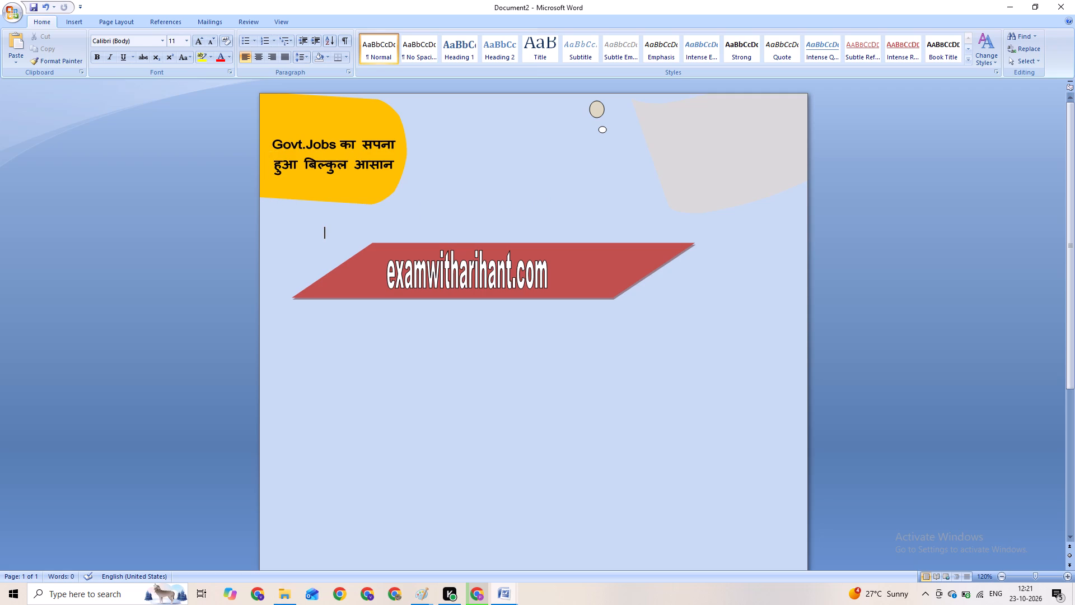
pyautogui.click(450, 263)
pyautogui.moveTo(460, 264); pyautogui.dragTo(401, 285)
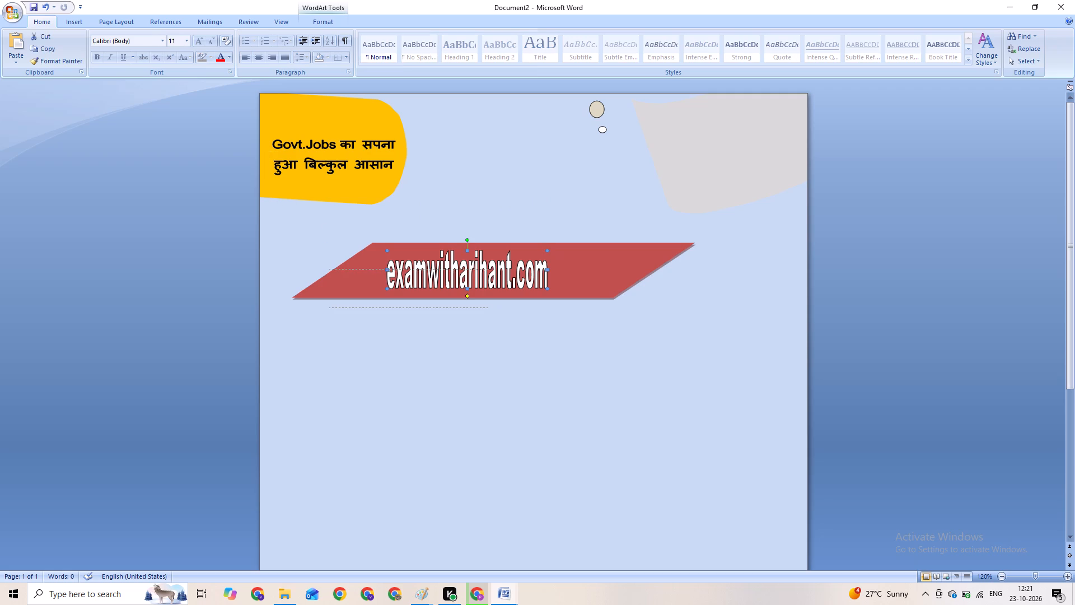
pyautogui.moveTo(401, 285); pyautogui.dragTo(457, 271)
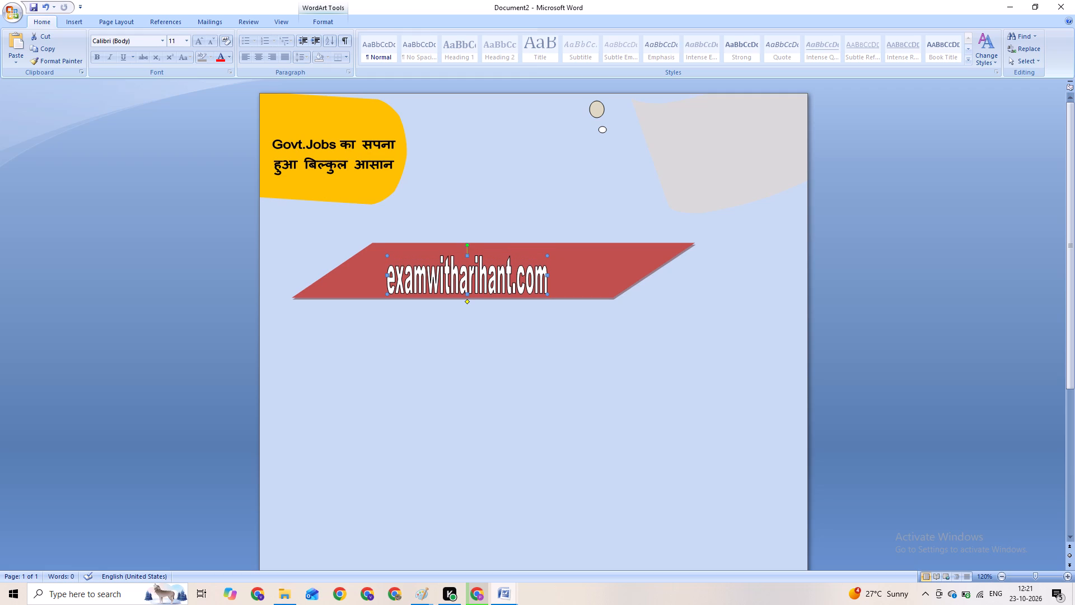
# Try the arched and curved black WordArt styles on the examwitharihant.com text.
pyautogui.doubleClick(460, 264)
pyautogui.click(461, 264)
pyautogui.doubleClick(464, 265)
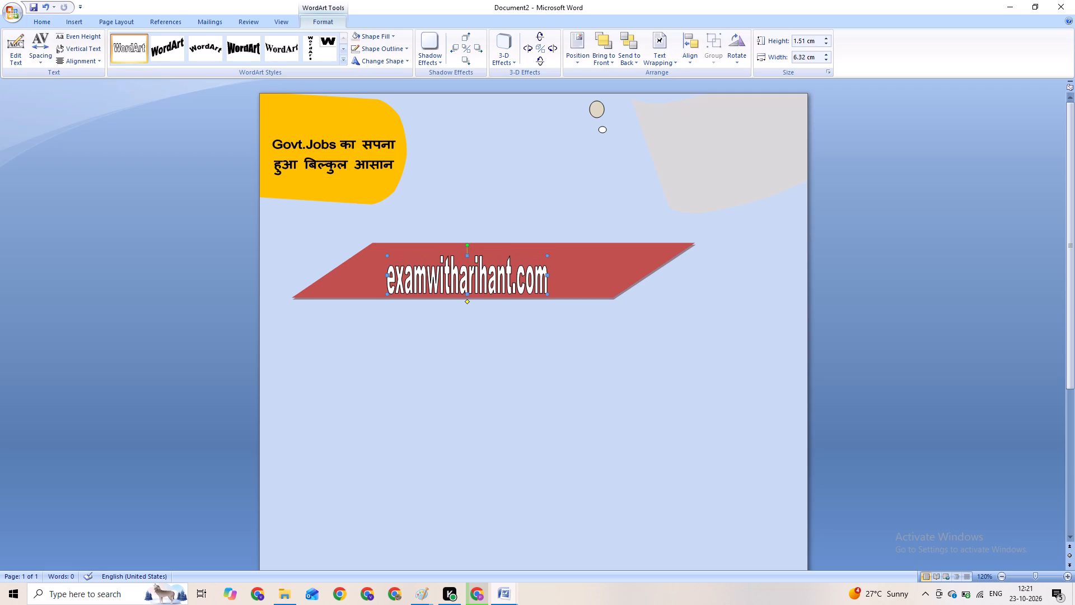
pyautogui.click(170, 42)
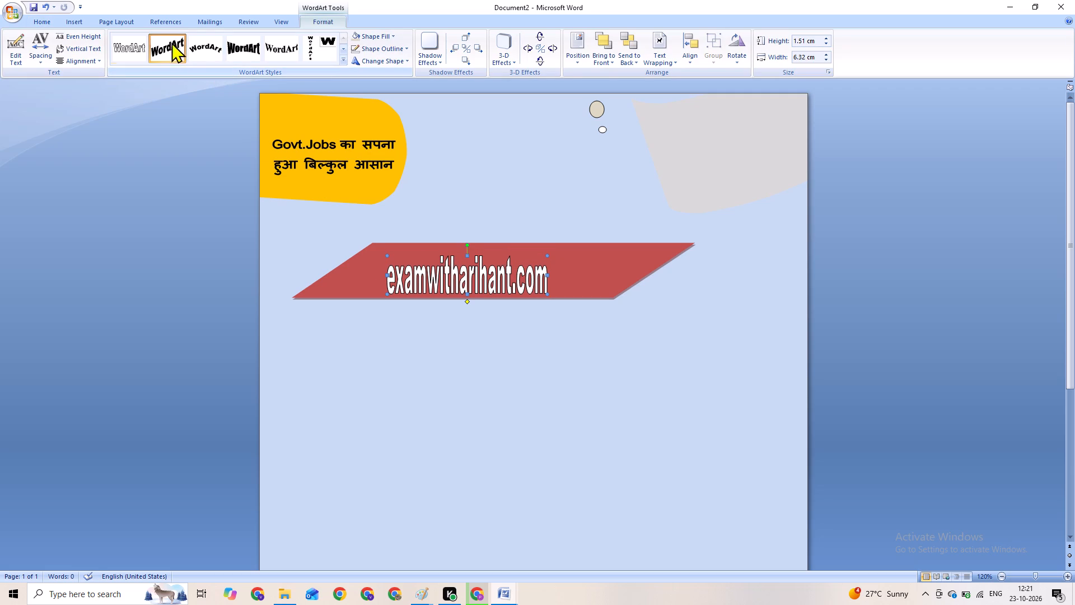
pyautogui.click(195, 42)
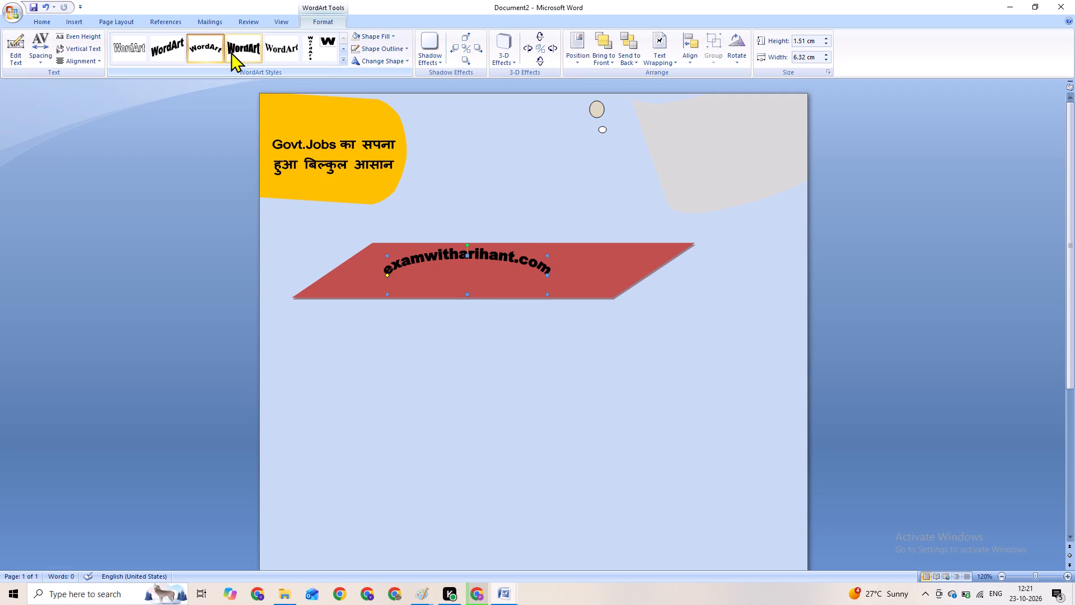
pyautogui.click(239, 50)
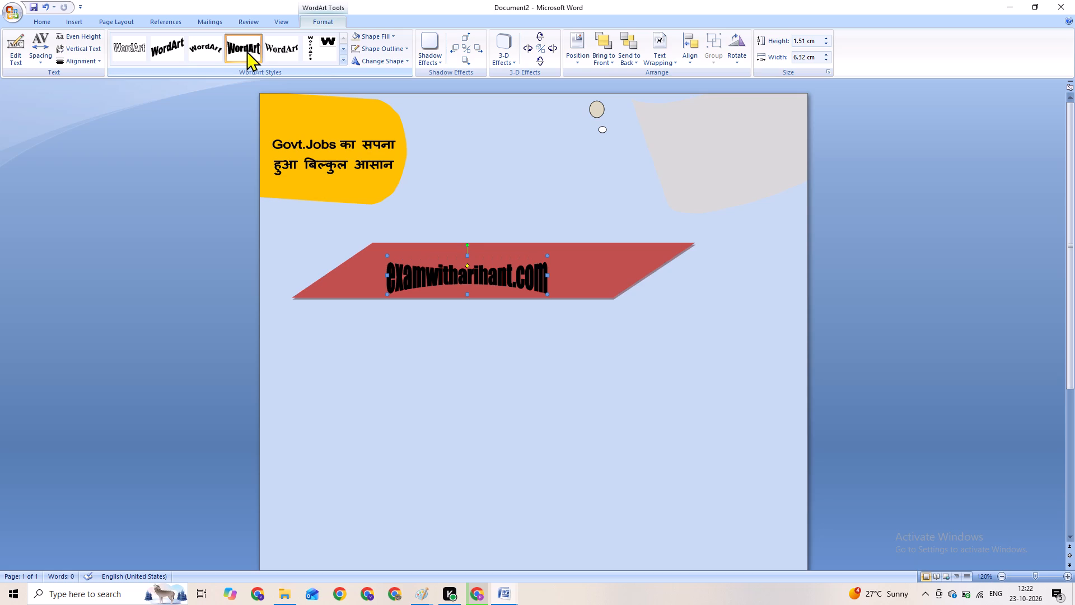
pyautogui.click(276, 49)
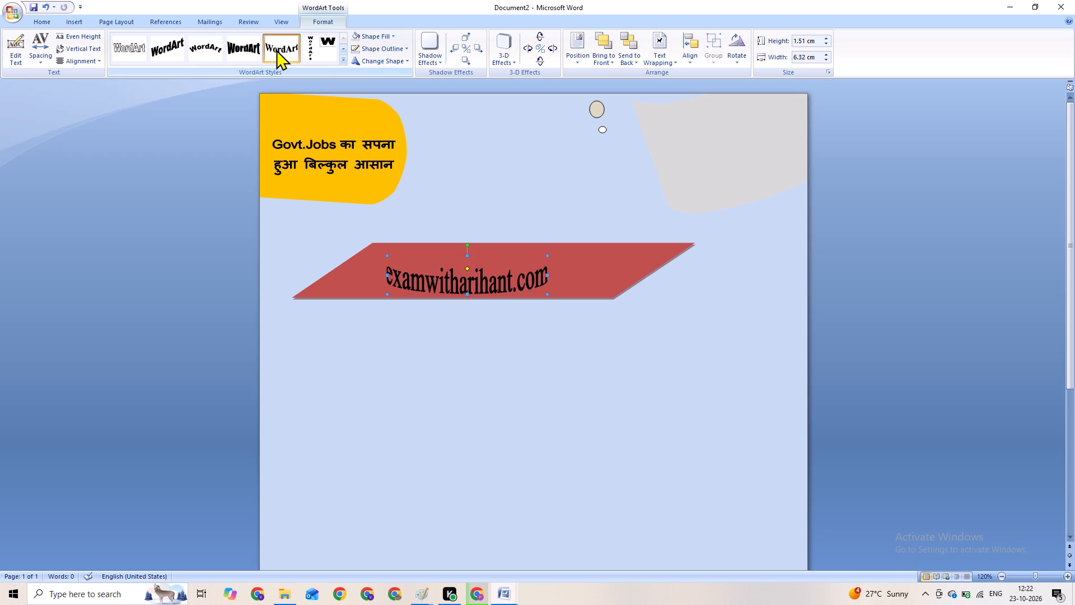
# Reposition the examwitharihant.com WordArt at the centre of the red parallelogram.
pyautogui.moveTo(455, 287); pyautogui.dragTo(442, 287)
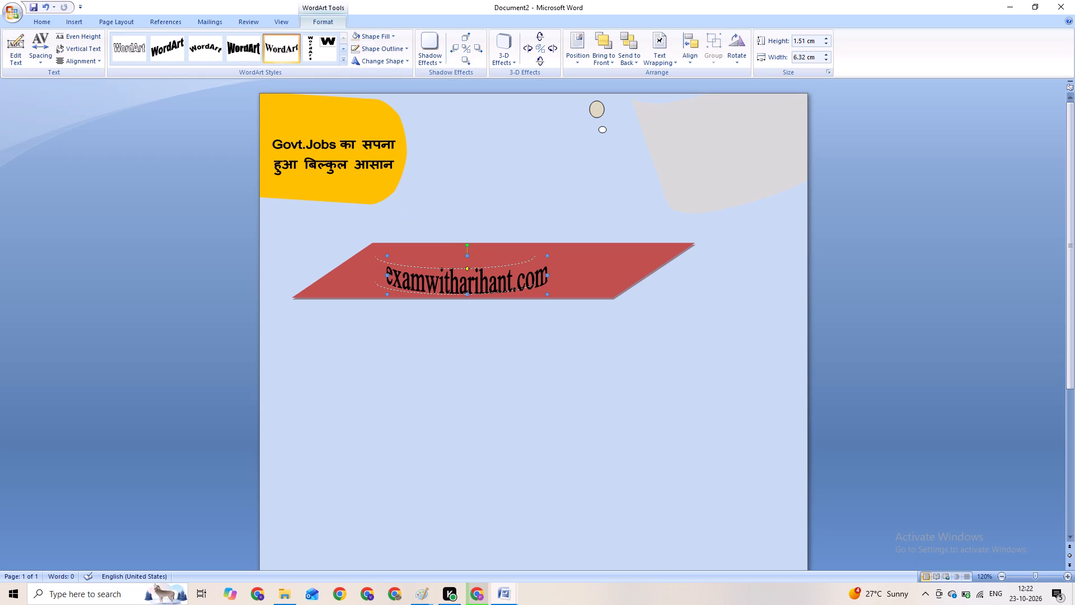
pyautogui.moveTo(442, 287); pyautogui.dragTo(442, 287)
pyautogui.click(470, 282)
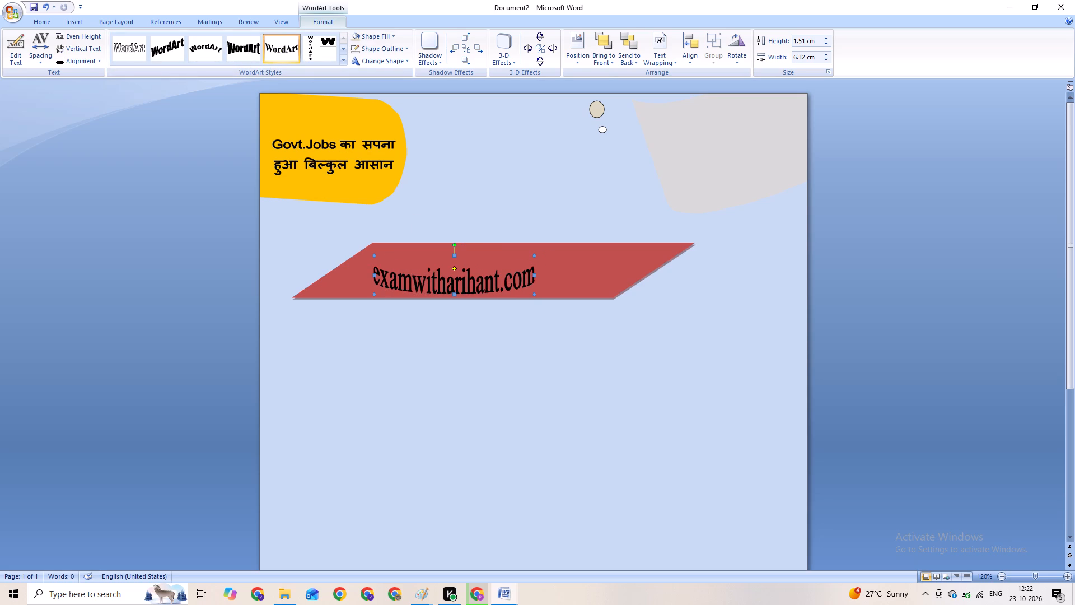
pyautogui.doubleClick(470, 282)
pyautogui.moveTo(474, 283); pyautogui.dragTo(512, 280)
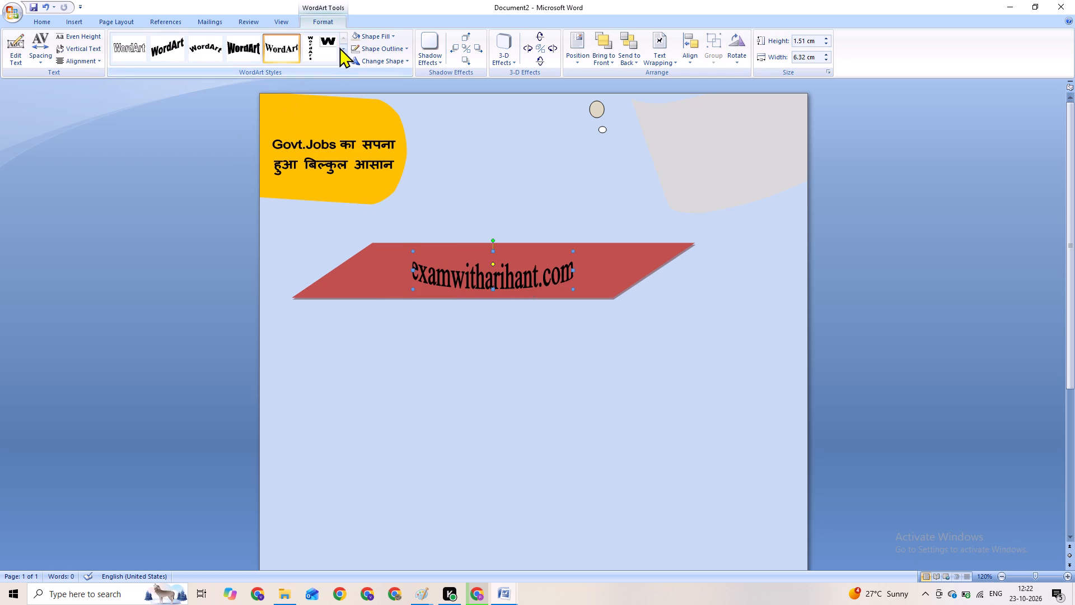
# Apply the rainbow-coloured WordArt style with a slanted shadow to the examwitharihant.com text and deselect it.
pyautogui.click(349, 49)
pyautogui.click(344, 49)
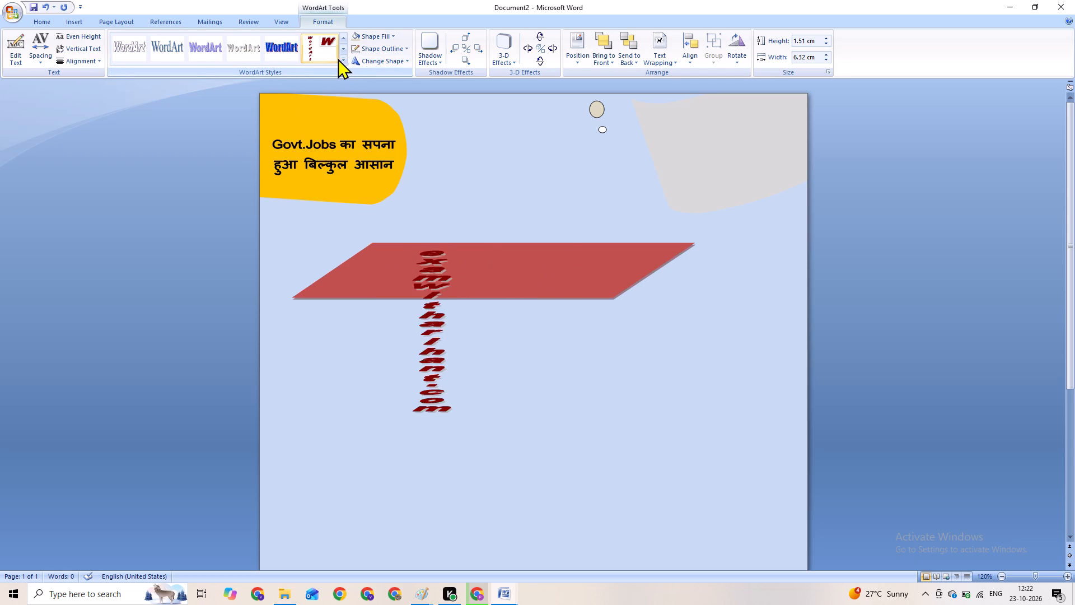
pyautogui.click(341, 58)
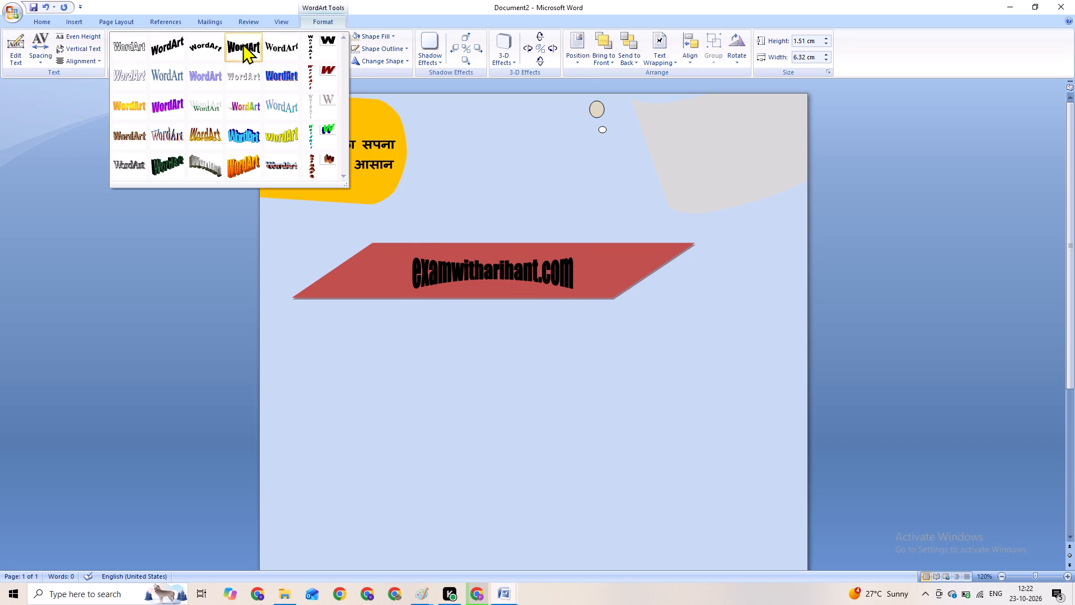
pyautogui.click(246, 99)
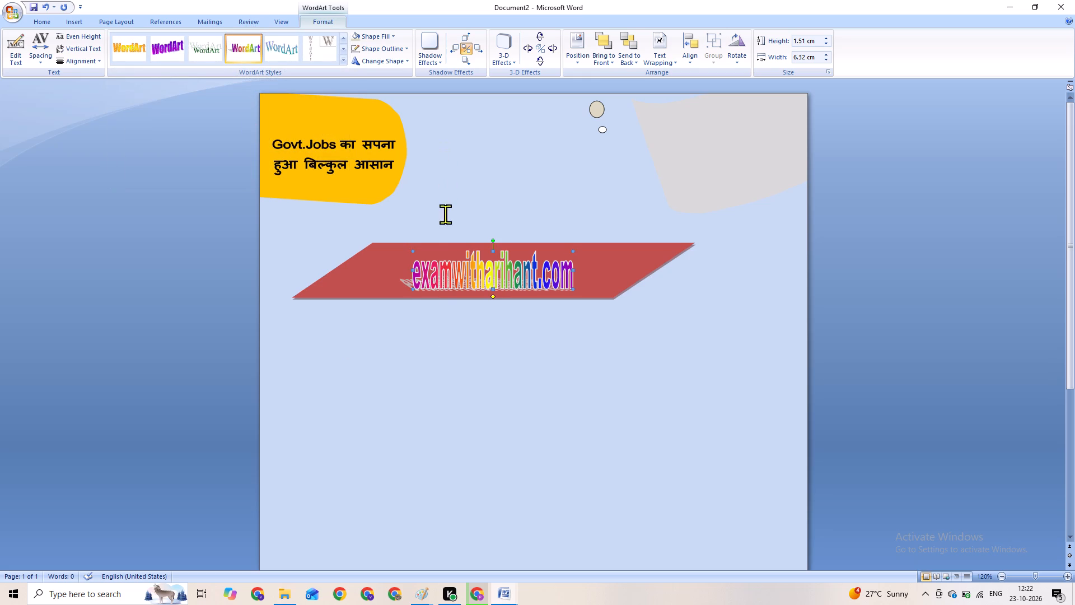
pyautogui.click(389, 548)
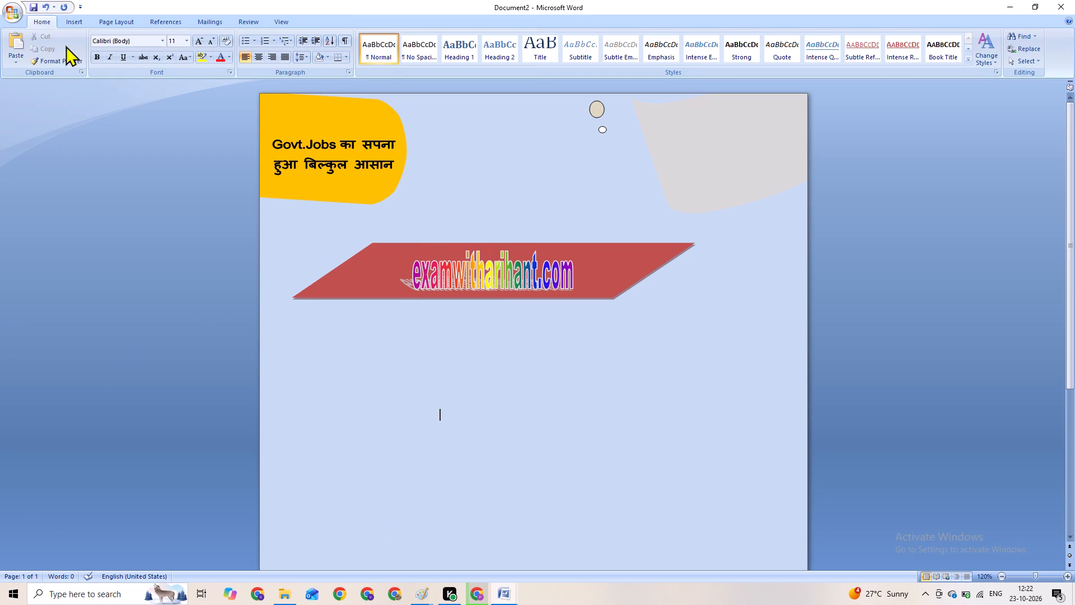
# Draw a rounded rectangle about 1.59 cm high and 3.67 cm wide below the left end of the red parallelogram.
pyautogui.click(68, 22)
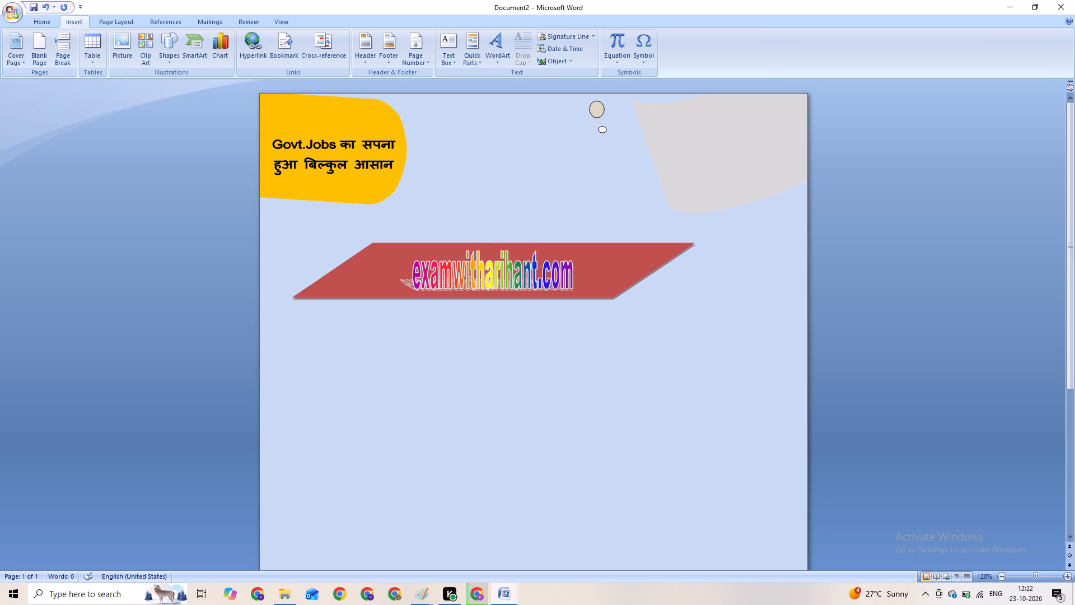
pyautogui.click(163, 35)
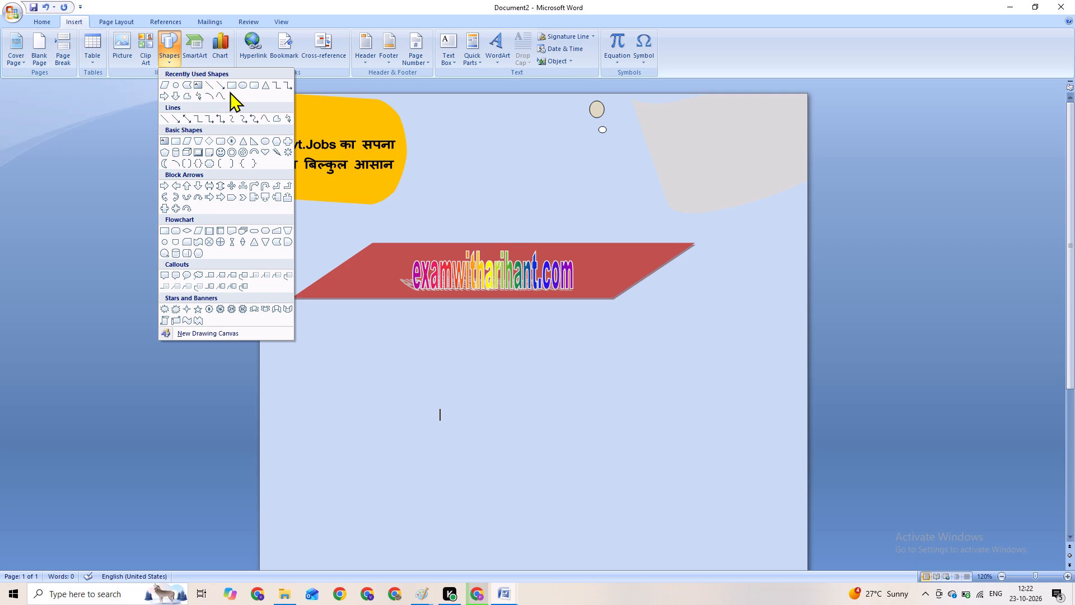
pyautogui.click(251, 85)
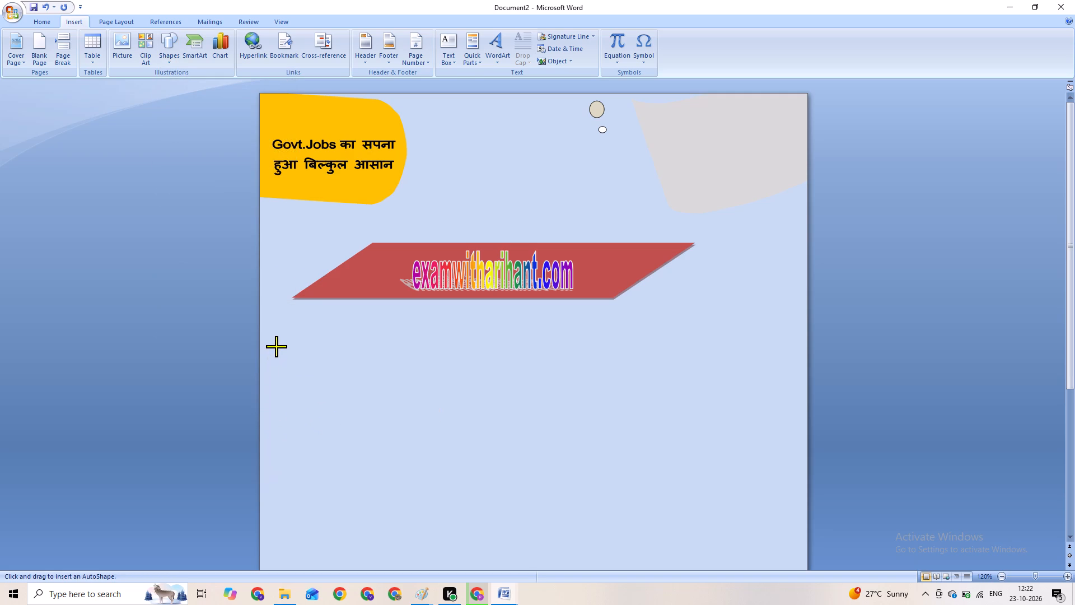
pyautogui.moveTo(278, 344); pyautogui.dragTo(322, 366)
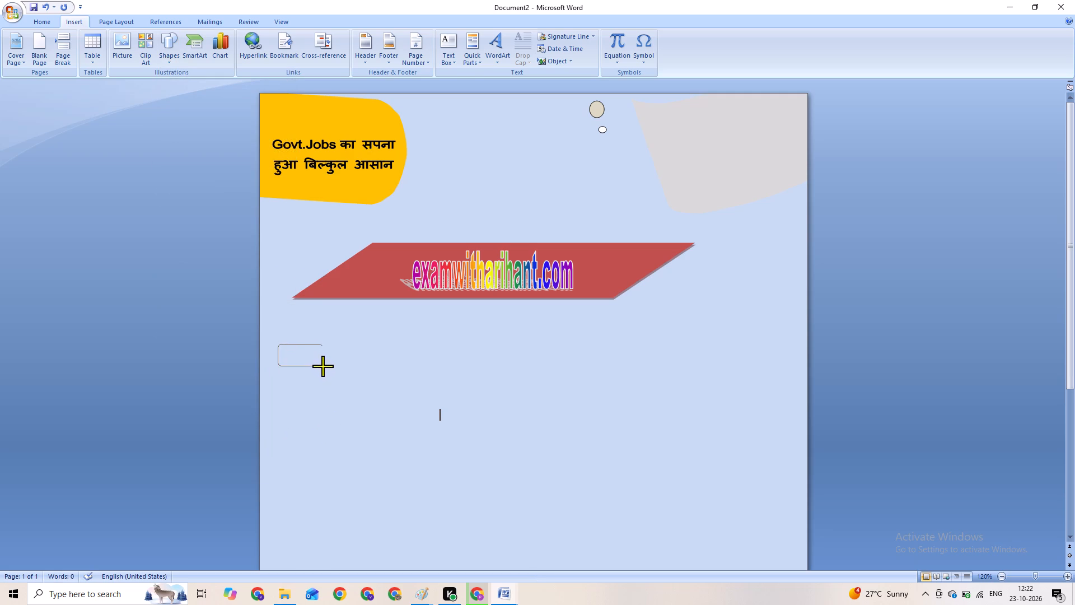
pyautogui.moveTo(322, 366); pyautogui.dragTo(350, 375)
pyautogui.moveTo(350, 375); pyautogui.dragTo(370, 384)
pyautogui.moveTo(370, 384); pyautogui.dragTo(371, 384)
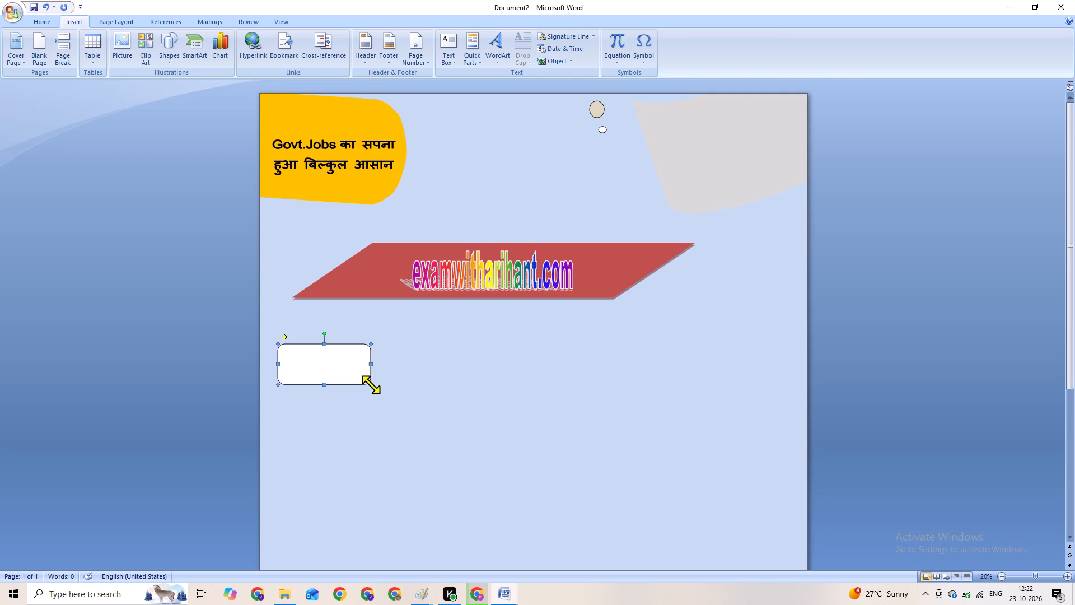
# Move the rounded rectangle closer beneath the red parallelogram, near the page's left edge, and deselect it.
pyautogui.moveTo(357, 347); pyautogui.dragTo(371, 353)
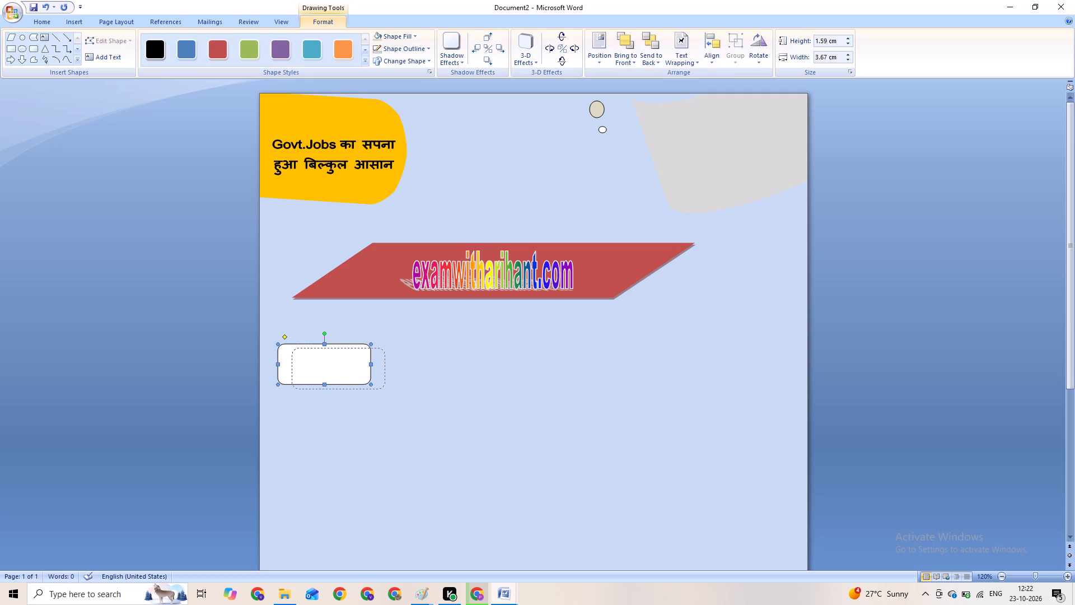
pyautogui.moveTo(371, 353); pyautogui.dragTo(459, 366)
pyautogui.moveTo(390, 376); pyautogui.dragTo(361, 370)
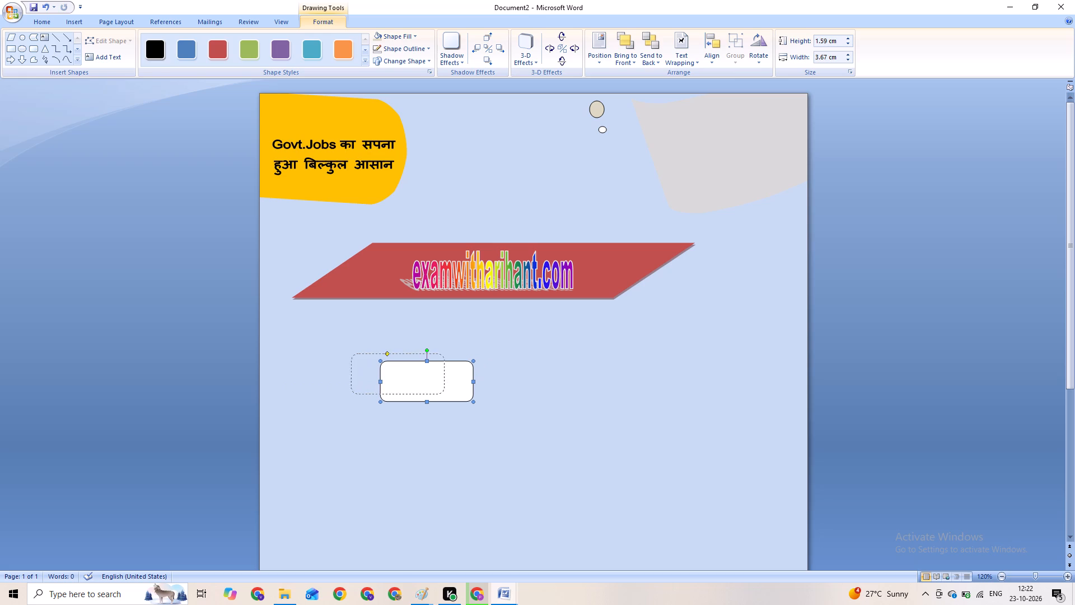
pyautogui.moveTo(361, 370); pyautogui.dragTo(281, 342)
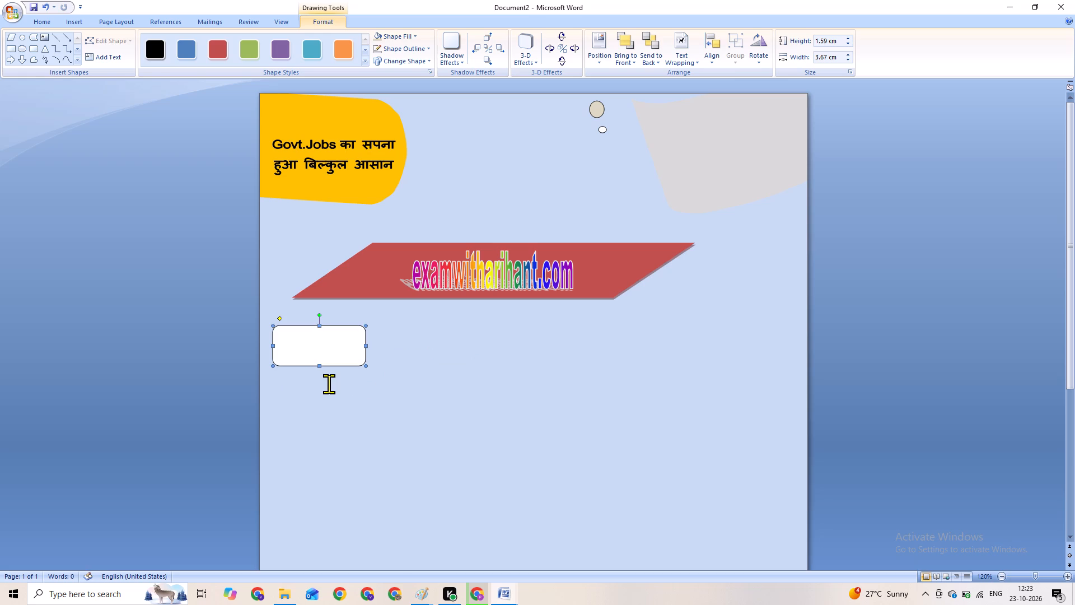
pyautogui.click(328, 384)
pyautogui.moveTo(438, 342); pyautogui.dragTo(480, 341)
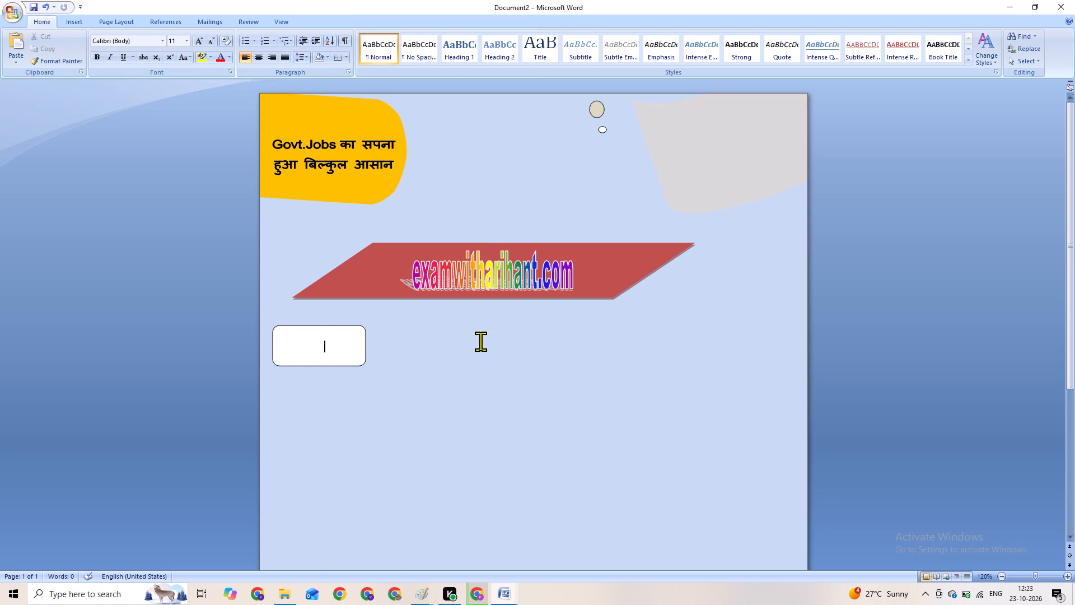
pyautogui.moveTo(480, 341); pyautogui.dragTo(478, 341)
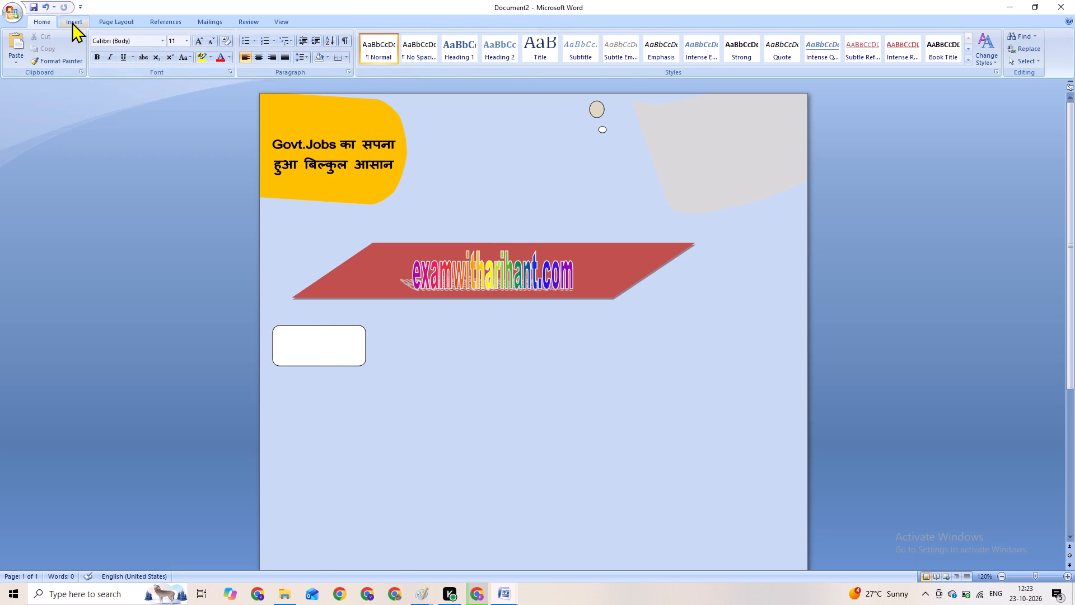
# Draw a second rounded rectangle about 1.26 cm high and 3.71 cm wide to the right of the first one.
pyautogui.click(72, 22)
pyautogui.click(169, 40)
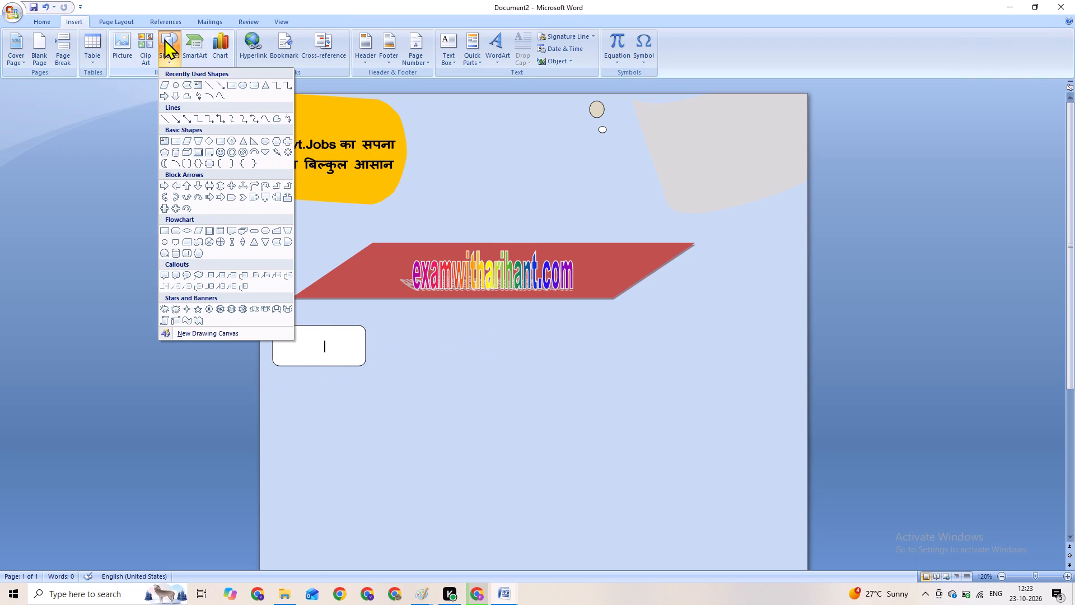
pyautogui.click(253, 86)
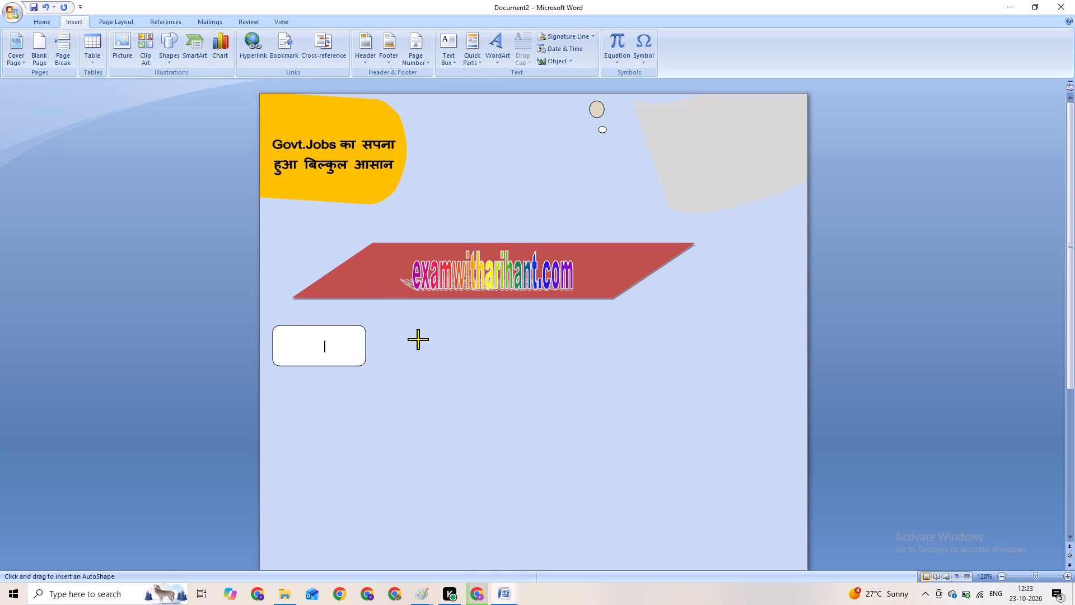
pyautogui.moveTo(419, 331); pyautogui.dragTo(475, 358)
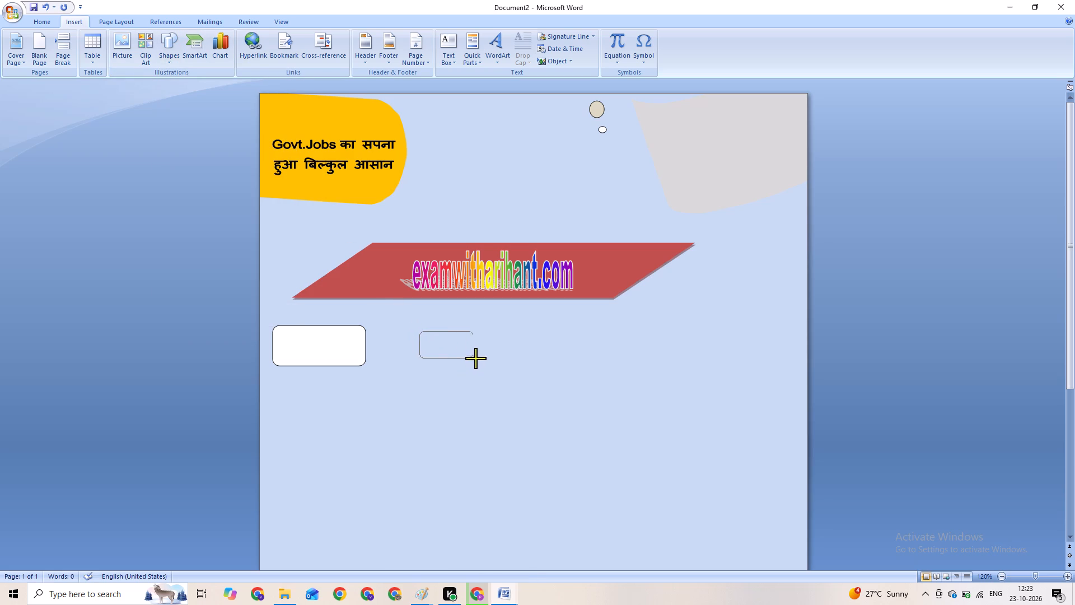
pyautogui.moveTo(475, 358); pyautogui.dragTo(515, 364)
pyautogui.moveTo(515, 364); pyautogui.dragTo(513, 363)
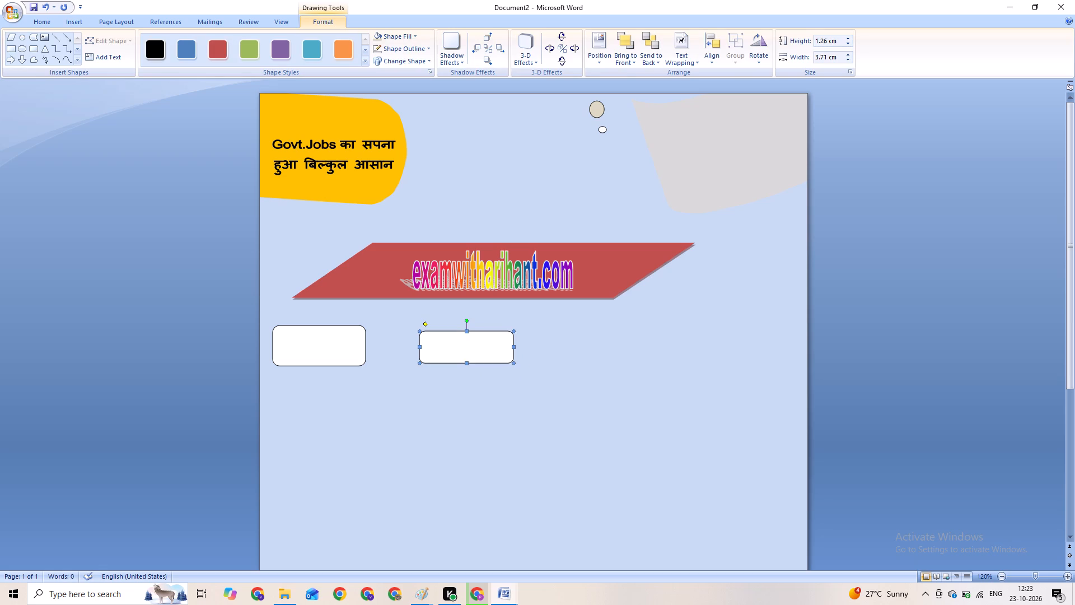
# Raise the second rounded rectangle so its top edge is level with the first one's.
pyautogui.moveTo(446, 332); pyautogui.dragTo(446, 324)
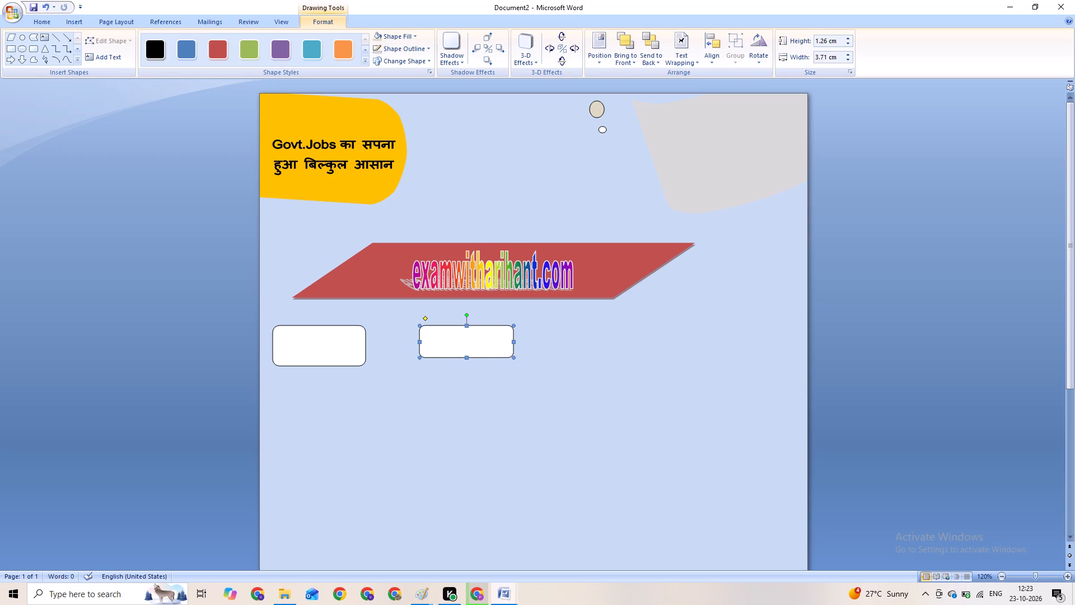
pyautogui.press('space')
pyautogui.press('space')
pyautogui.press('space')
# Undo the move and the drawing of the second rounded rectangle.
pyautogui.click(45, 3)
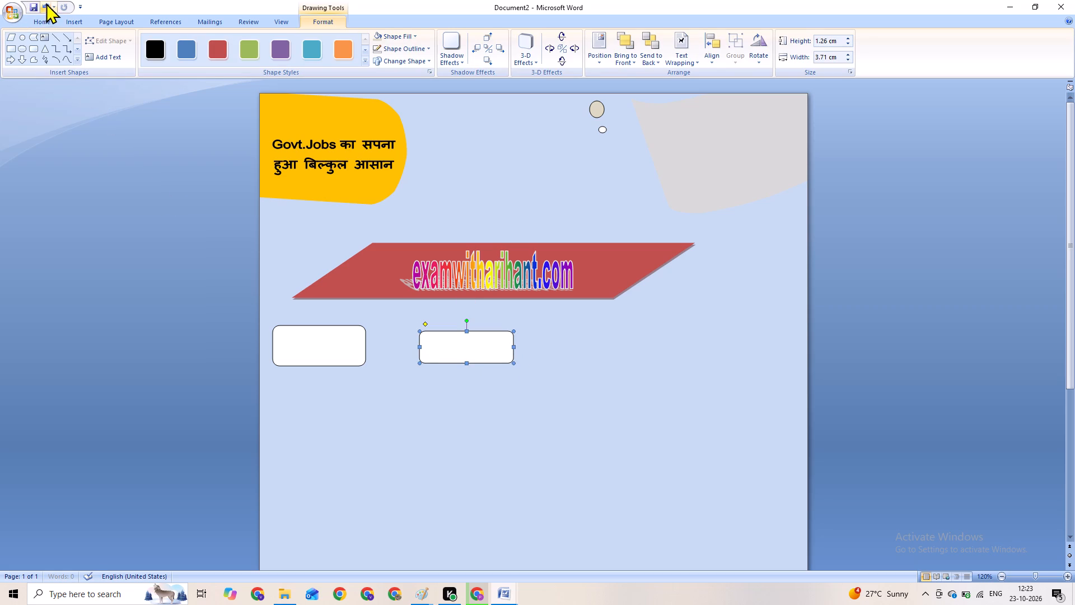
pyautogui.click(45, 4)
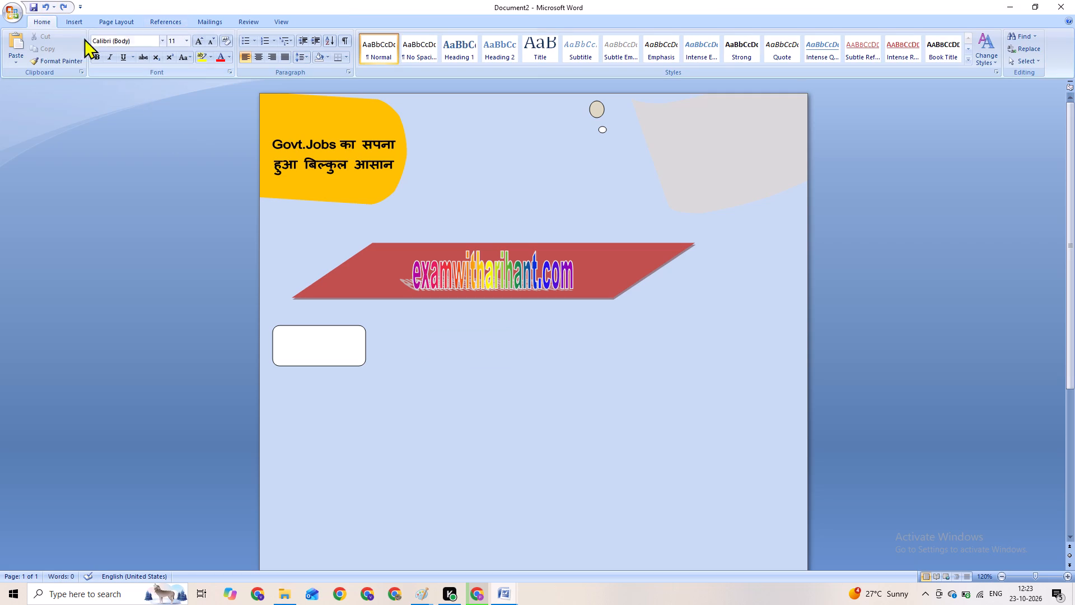
# Draw a rounded rectangle about 1.59 cm high and 3.38 cm wide to the right of the first one, level with it.
pyautogui.click(72, 19)
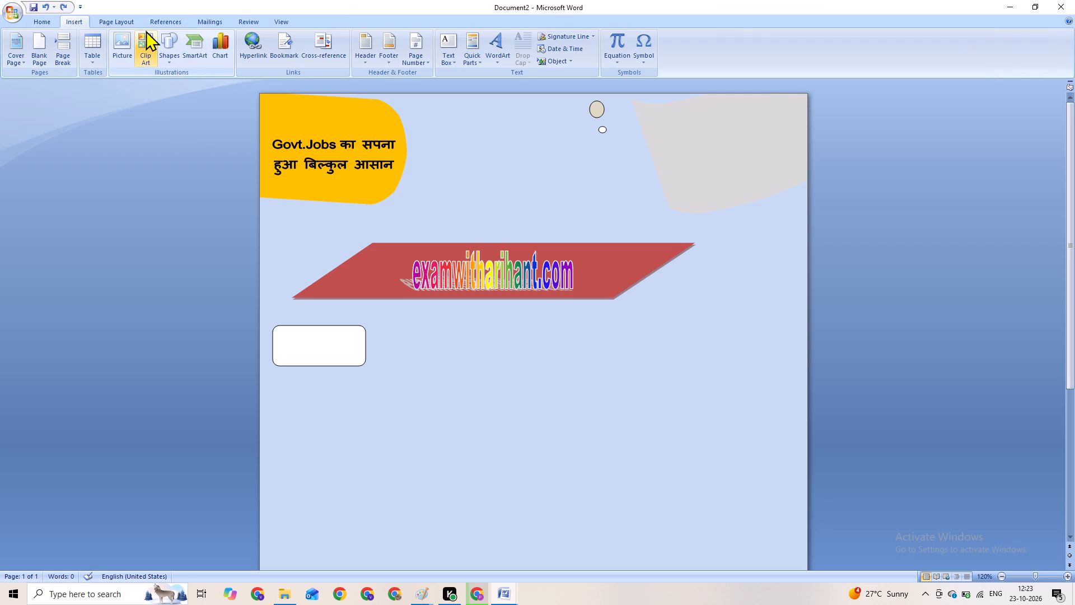
pyautogui.click(165, 39)
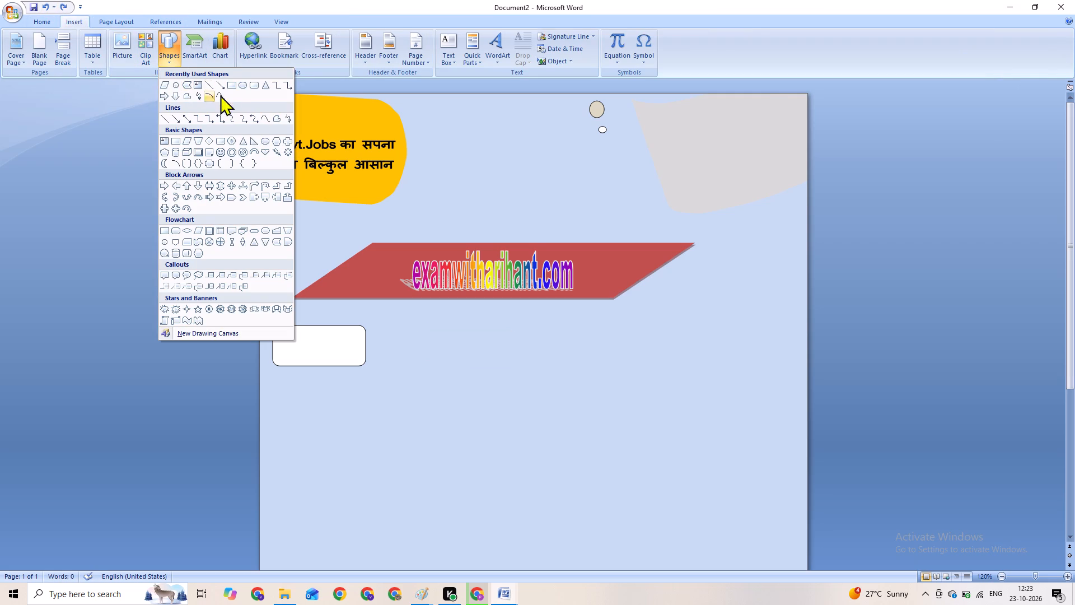
pyautogui.click(251, 86)
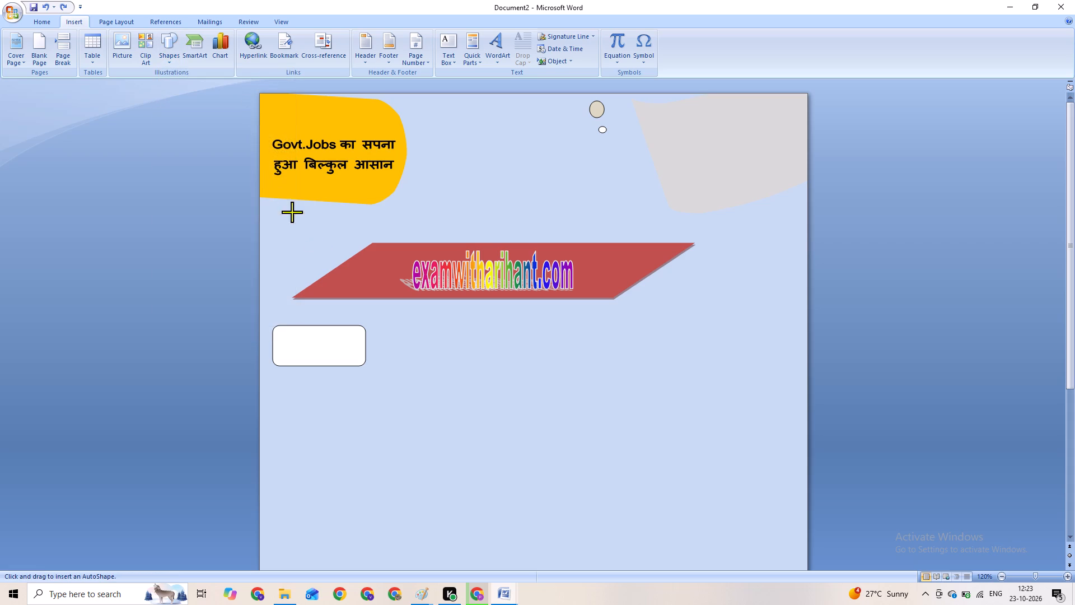
pyautogui.moveTo(400, 326); pyautogui.dragTo(477, 360)
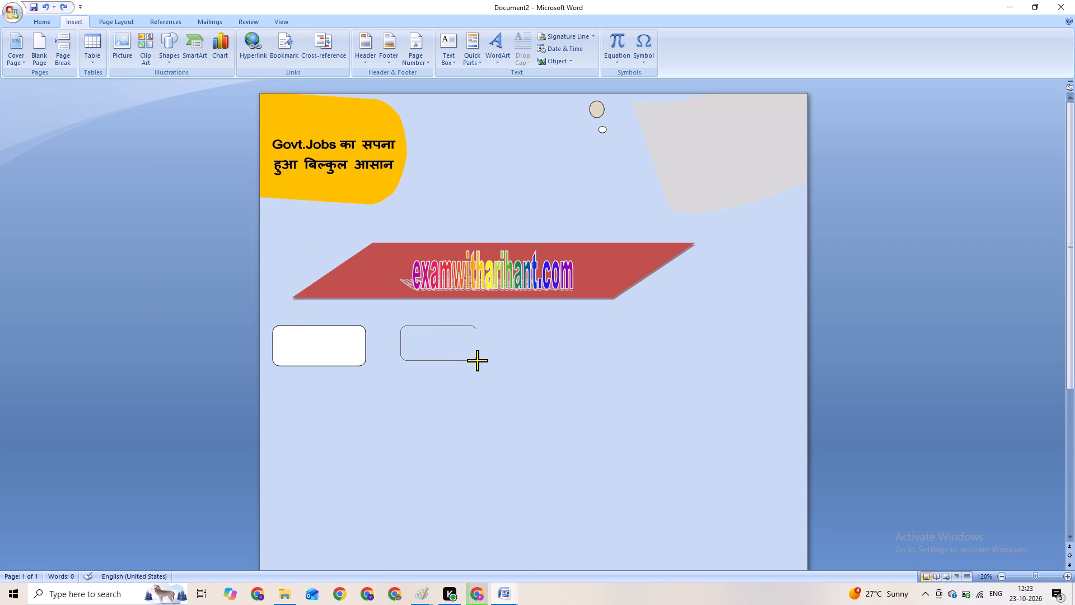
pyautogui.moveTo(477, 360); pyautogui.dragTo(482, 363)
pyautogui.moveTo(482, 363); pyautogui.dragTo(486, 364)
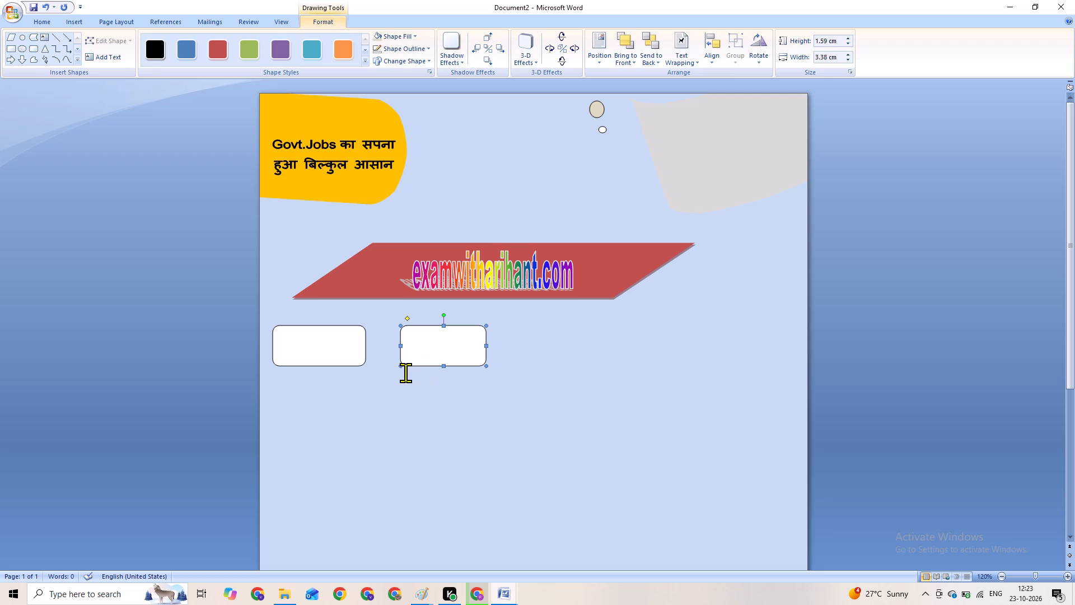
pyautogui.click(433, 347)
pyautogui.click(233, 287)
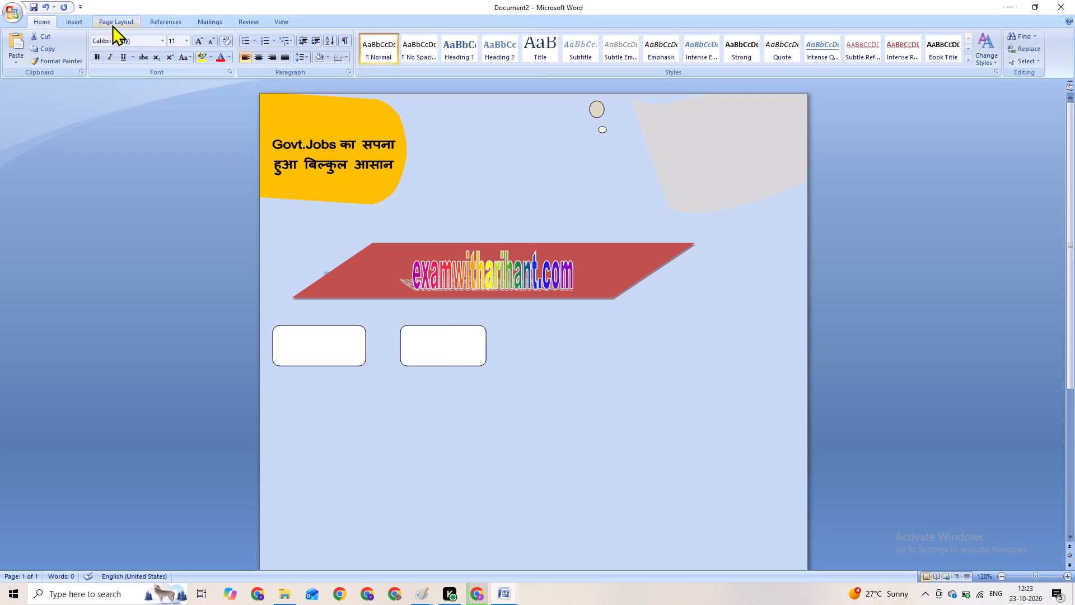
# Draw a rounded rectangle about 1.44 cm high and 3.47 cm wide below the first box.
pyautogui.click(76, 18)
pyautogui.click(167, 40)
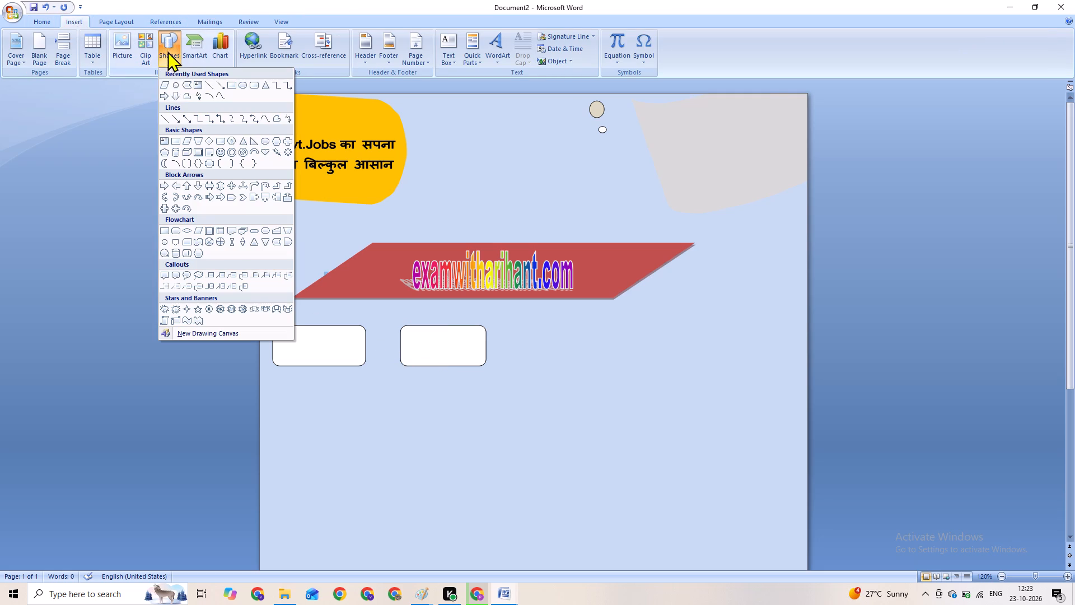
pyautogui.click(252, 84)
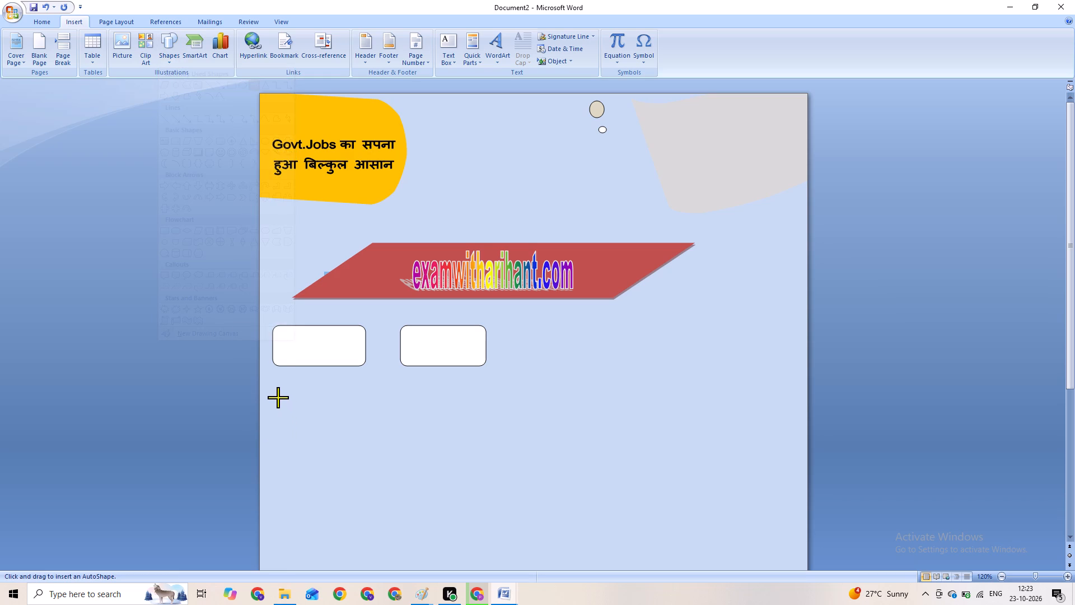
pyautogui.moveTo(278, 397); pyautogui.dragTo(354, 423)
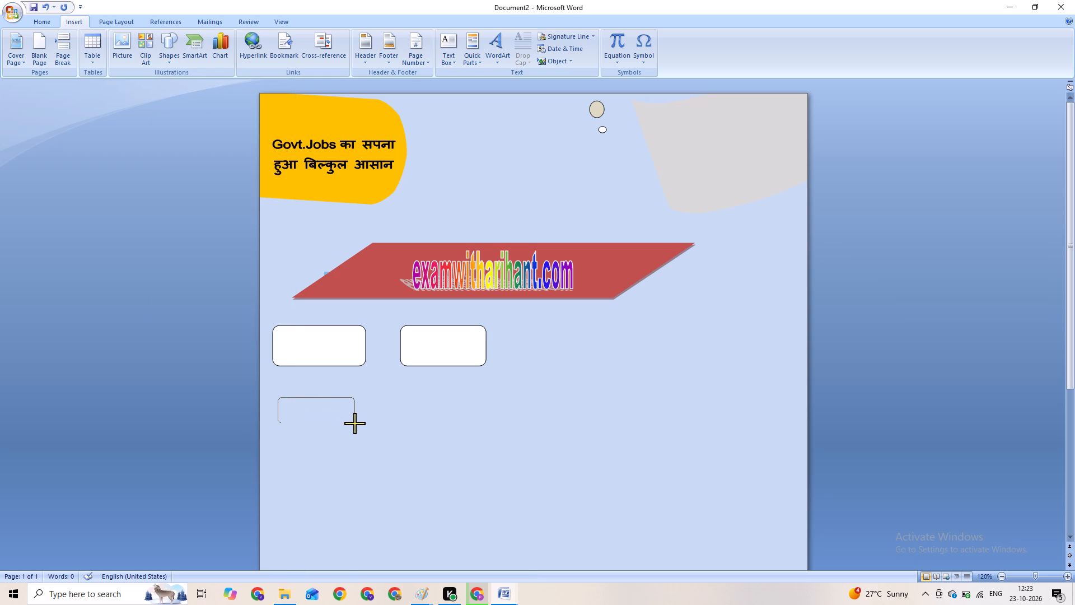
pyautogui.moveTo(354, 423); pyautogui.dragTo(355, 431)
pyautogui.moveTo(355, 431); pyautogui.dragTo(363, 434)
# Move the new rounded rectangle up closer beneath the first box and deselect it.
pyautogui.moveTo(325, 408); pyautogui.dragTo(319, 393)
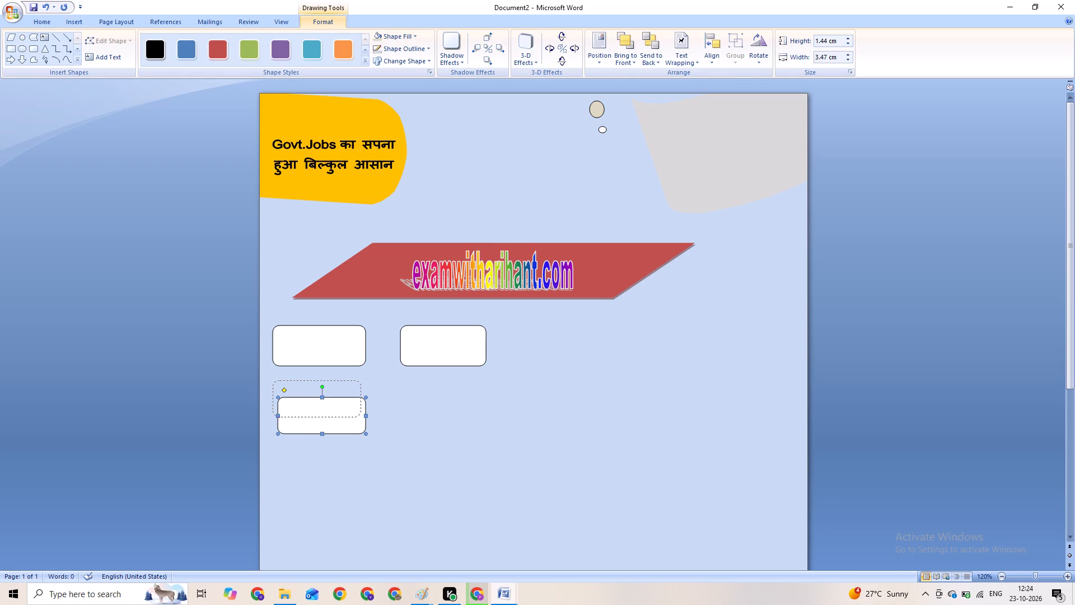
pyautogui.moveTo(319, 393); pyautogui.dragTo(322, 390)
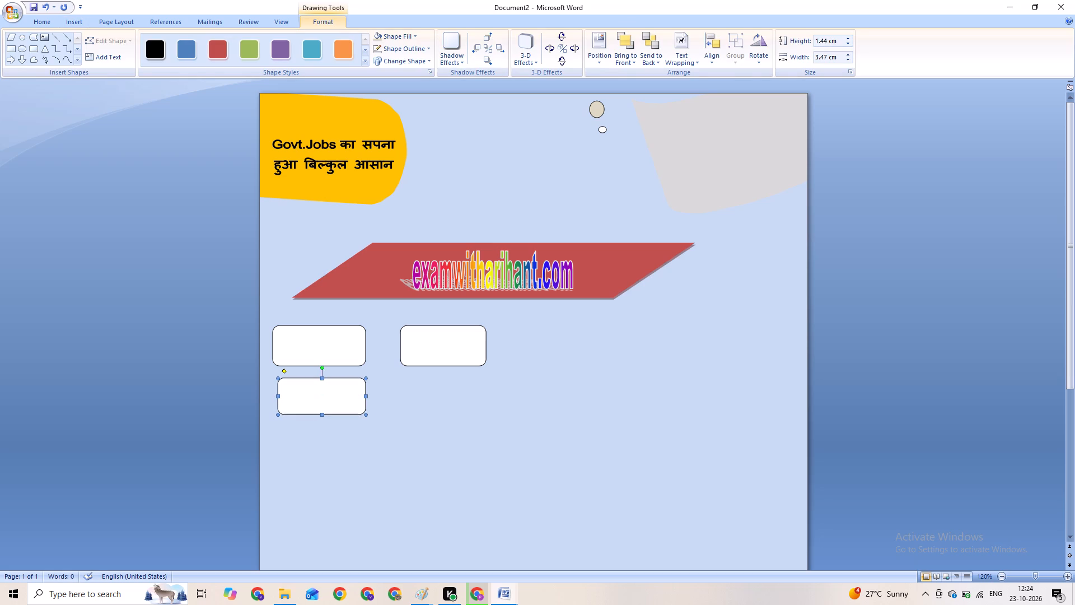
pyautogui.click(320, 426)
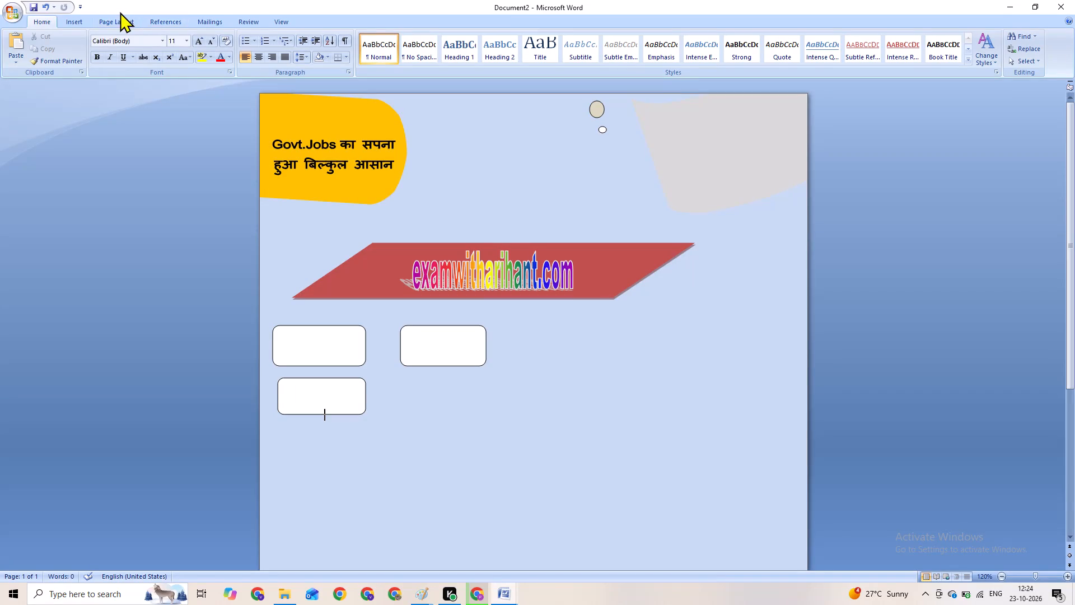
# Draw another rounded rectangle about 1.5 cm high and 3.67 cm wide lower in the same column, aligned with the first box's edges.
pyautogui.click(77, 20)
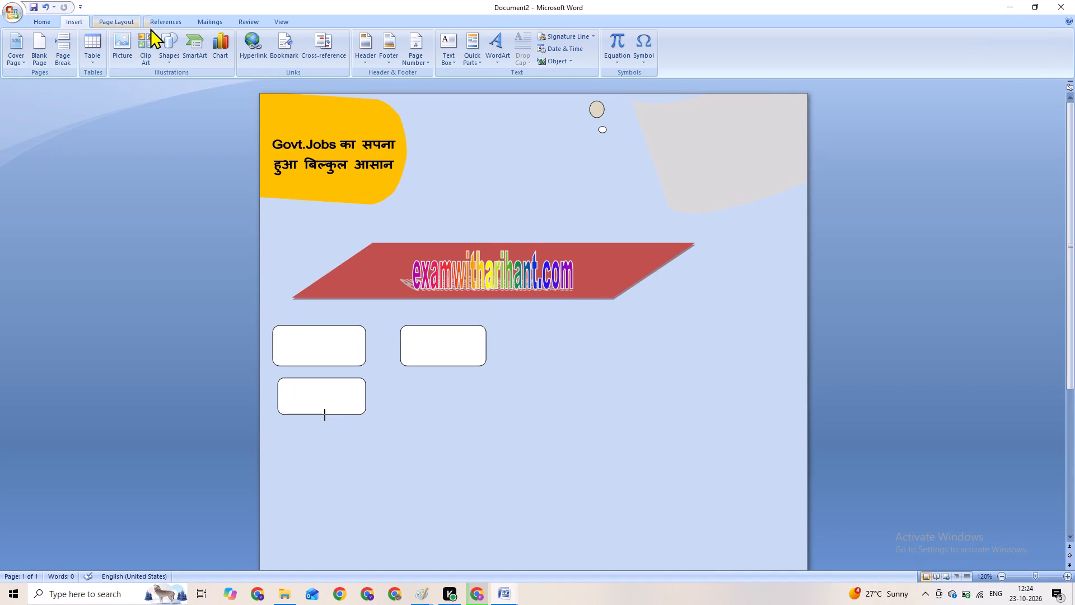
pyautogui.click(168, 38)
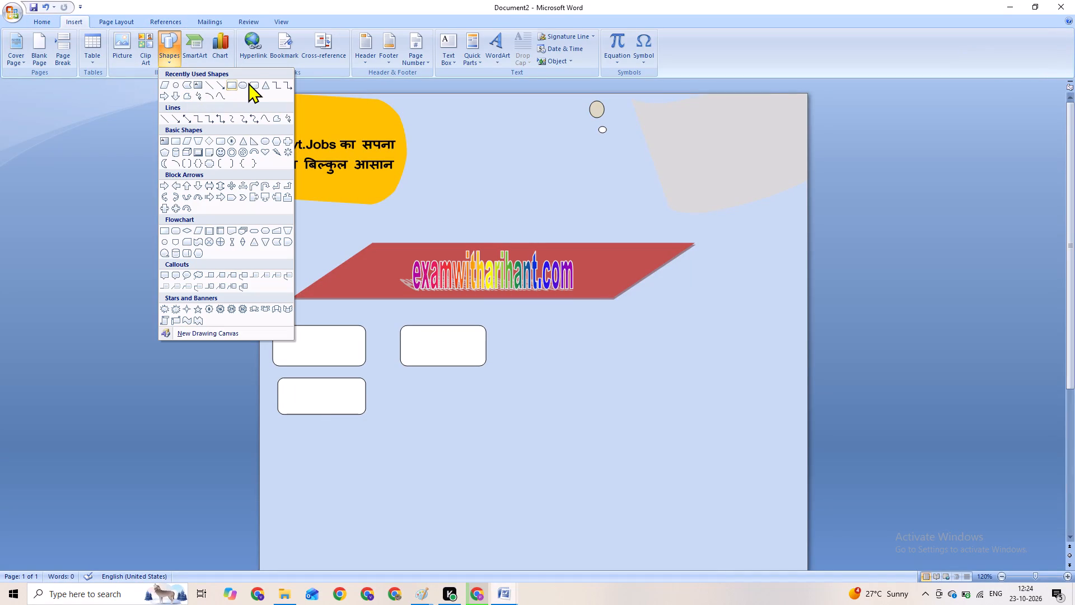
pyautogui.click(250, 82)
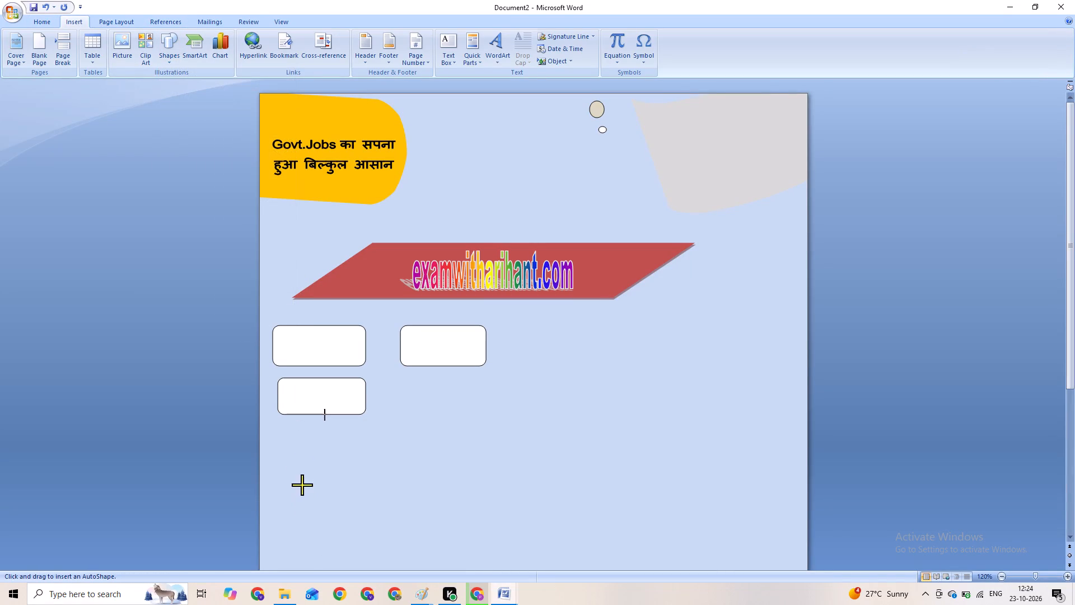
pyautogui.moveTo(274, 454); pyautogui.dragTo(277, 454)
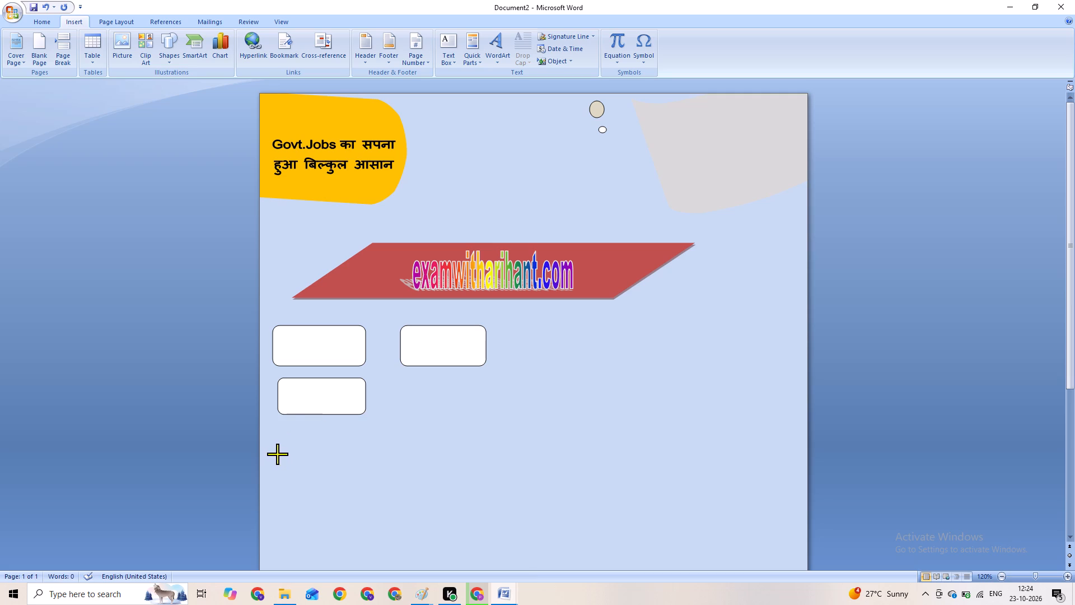
pyautogui.moveTo(277, 454); pyautogui.dragTo(367, 459)
pyautogui.moveTo(367, 459); pyautogui.dragTo(355, 484)
pyautogui.moveTo(355, 484); pyautogui.dragTo(359, 495)
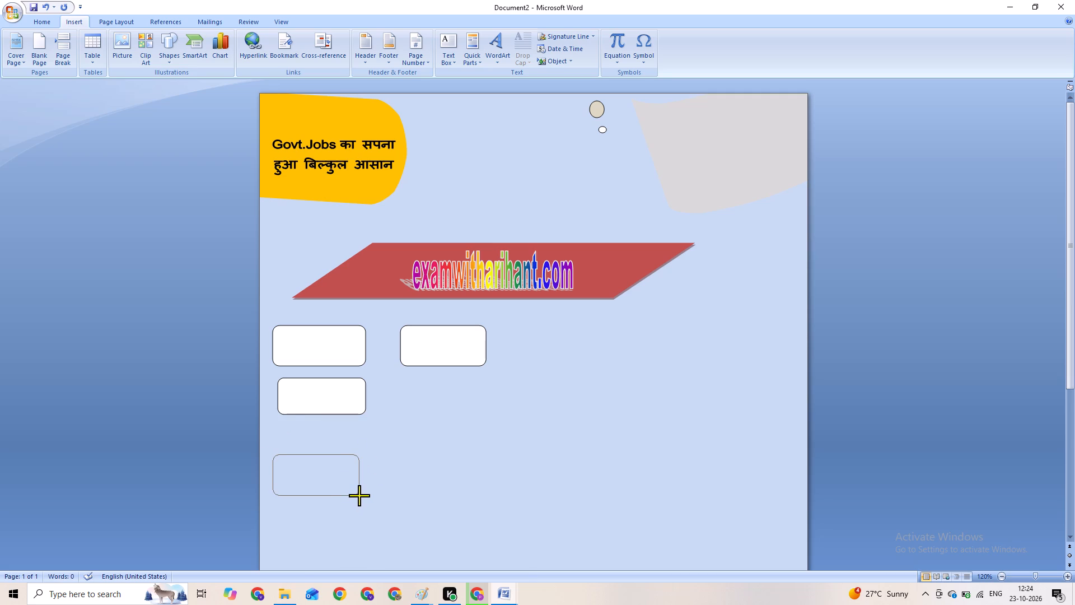
pyautogui.moveTo(359, 495); pyautogui.dragTo(366, 492)
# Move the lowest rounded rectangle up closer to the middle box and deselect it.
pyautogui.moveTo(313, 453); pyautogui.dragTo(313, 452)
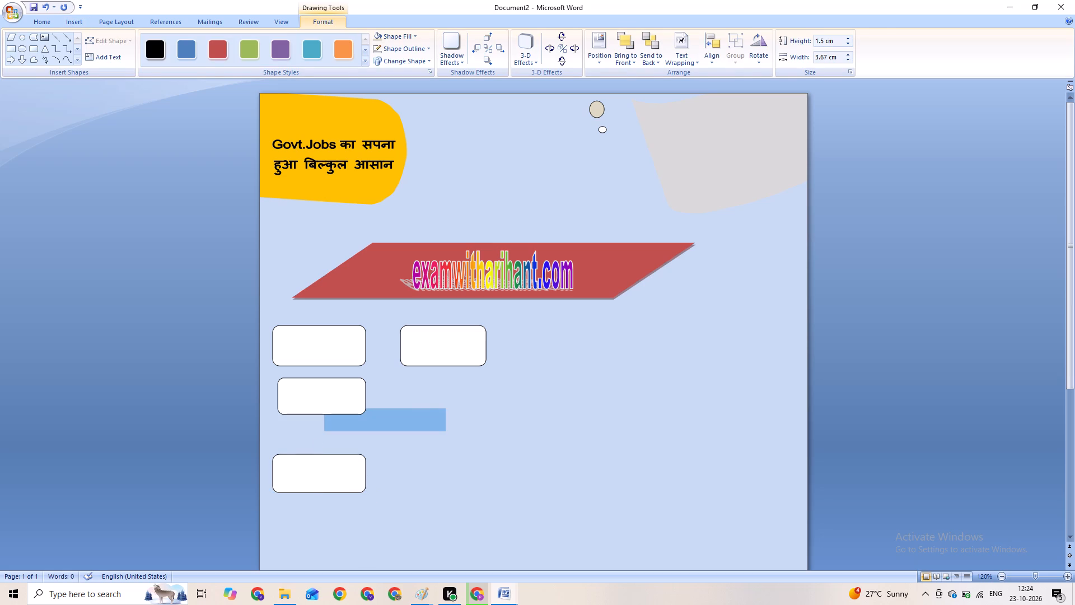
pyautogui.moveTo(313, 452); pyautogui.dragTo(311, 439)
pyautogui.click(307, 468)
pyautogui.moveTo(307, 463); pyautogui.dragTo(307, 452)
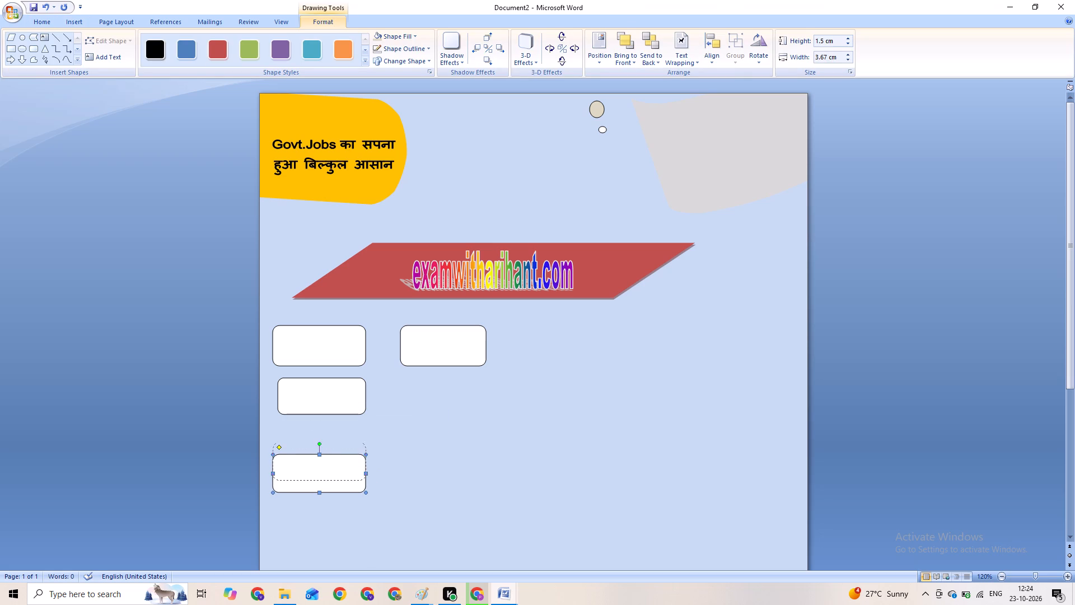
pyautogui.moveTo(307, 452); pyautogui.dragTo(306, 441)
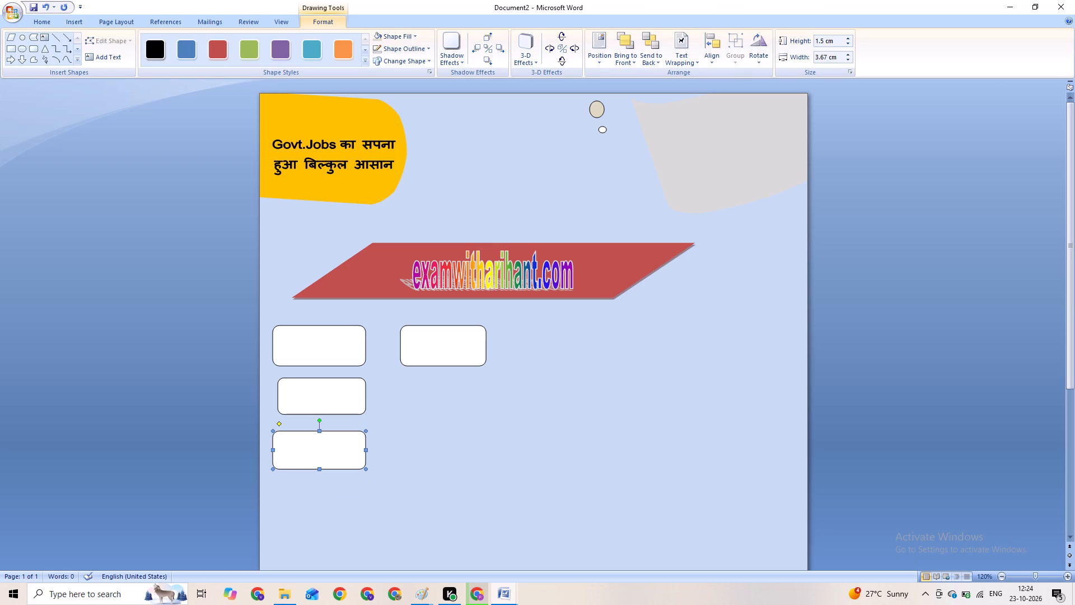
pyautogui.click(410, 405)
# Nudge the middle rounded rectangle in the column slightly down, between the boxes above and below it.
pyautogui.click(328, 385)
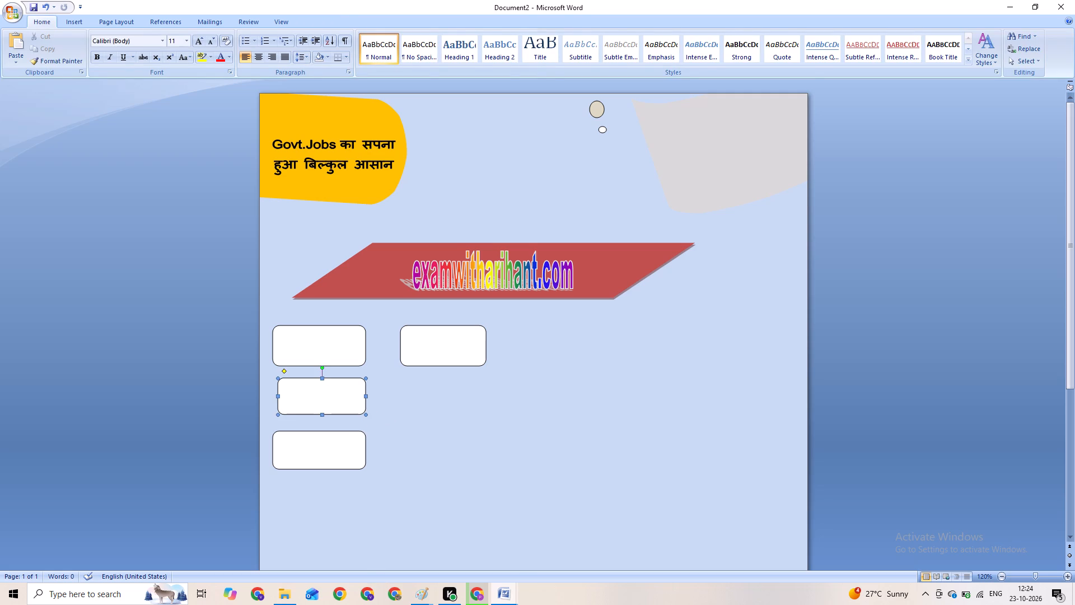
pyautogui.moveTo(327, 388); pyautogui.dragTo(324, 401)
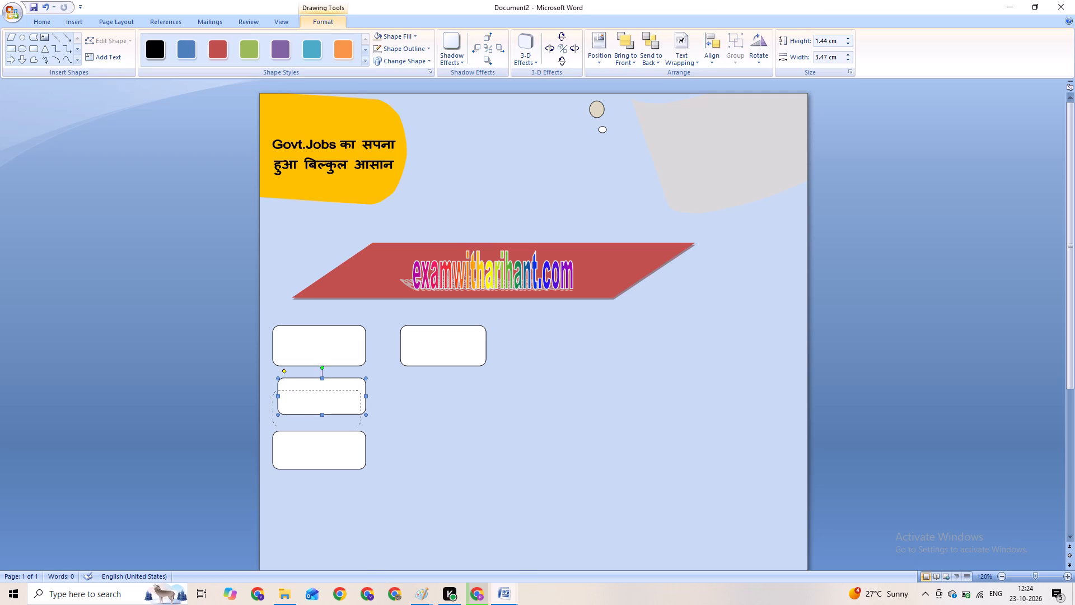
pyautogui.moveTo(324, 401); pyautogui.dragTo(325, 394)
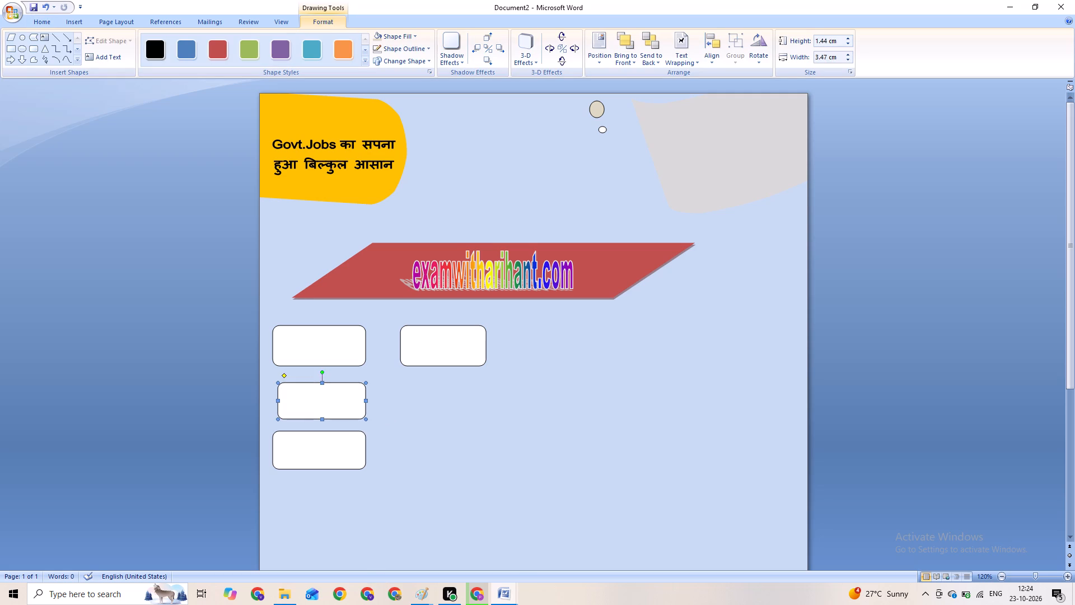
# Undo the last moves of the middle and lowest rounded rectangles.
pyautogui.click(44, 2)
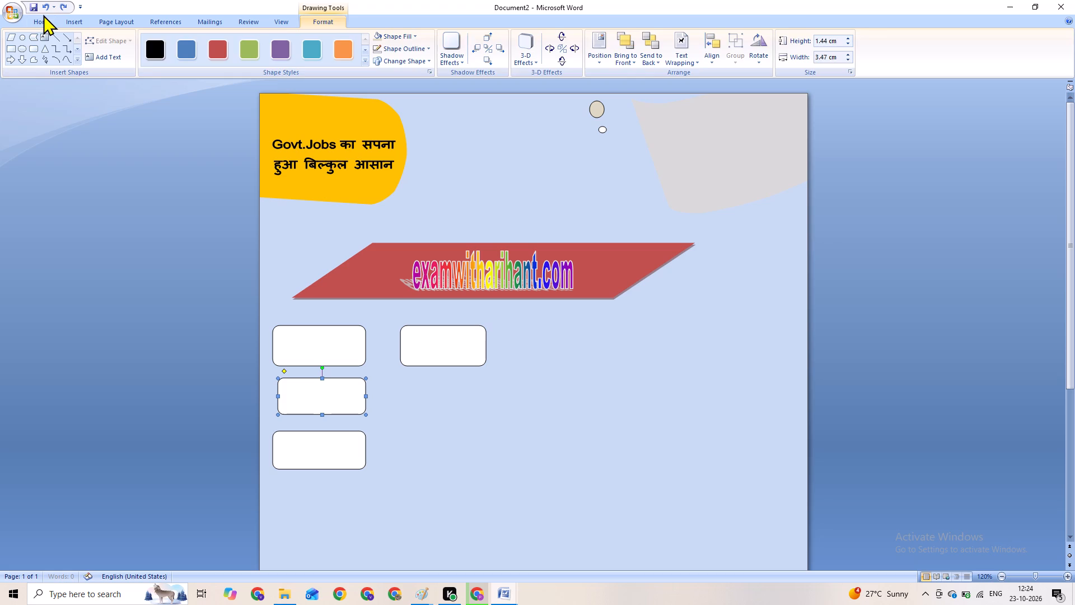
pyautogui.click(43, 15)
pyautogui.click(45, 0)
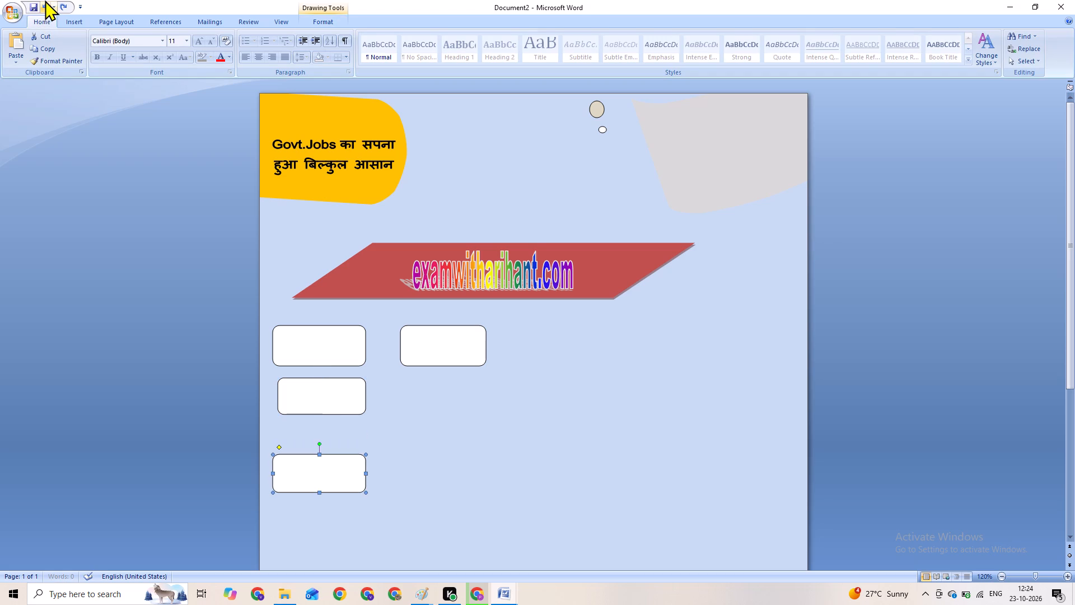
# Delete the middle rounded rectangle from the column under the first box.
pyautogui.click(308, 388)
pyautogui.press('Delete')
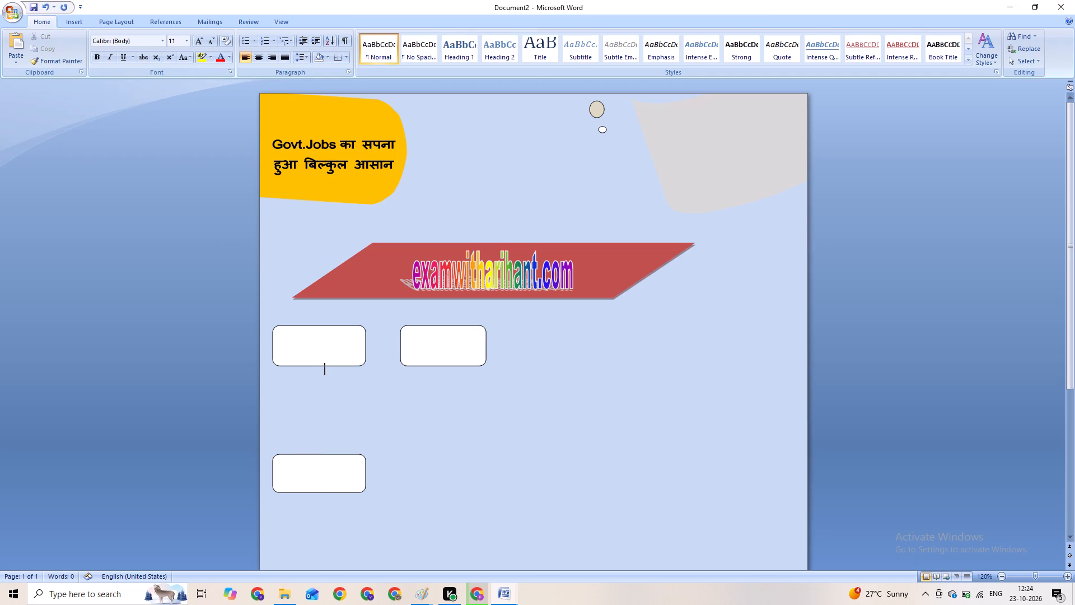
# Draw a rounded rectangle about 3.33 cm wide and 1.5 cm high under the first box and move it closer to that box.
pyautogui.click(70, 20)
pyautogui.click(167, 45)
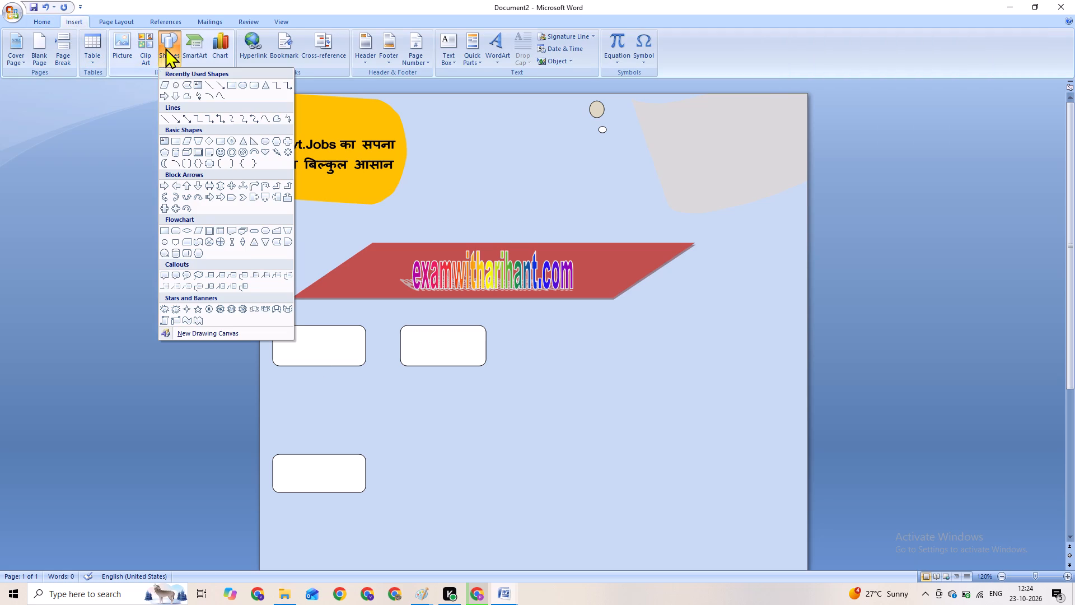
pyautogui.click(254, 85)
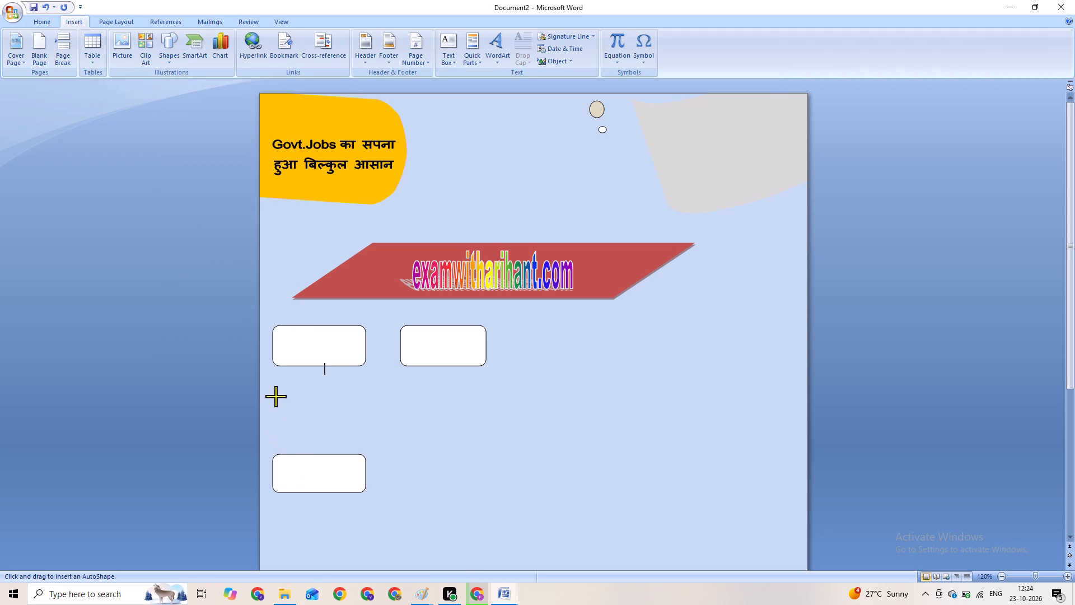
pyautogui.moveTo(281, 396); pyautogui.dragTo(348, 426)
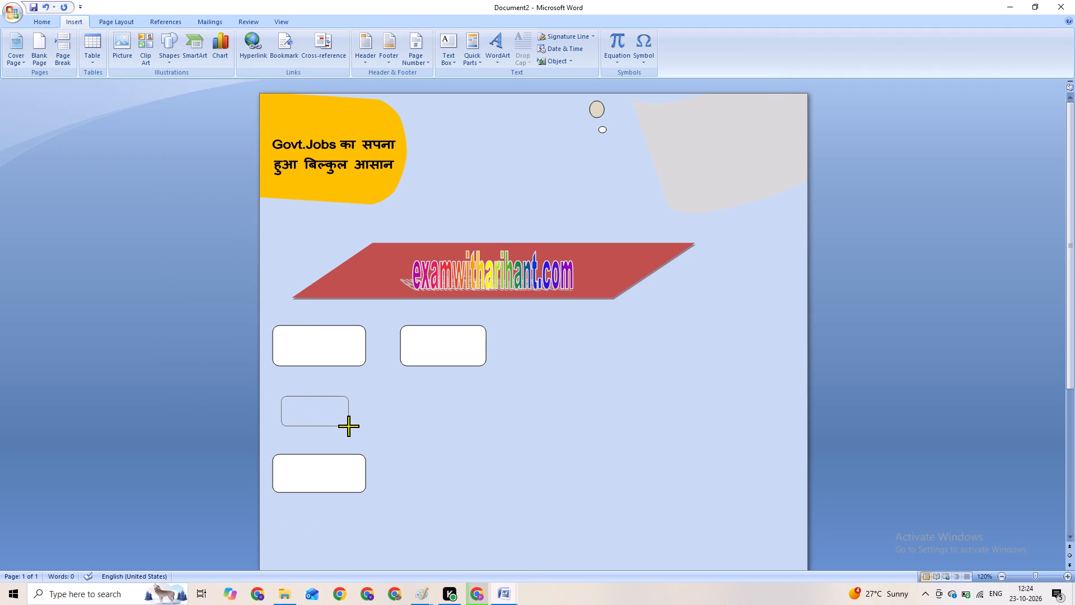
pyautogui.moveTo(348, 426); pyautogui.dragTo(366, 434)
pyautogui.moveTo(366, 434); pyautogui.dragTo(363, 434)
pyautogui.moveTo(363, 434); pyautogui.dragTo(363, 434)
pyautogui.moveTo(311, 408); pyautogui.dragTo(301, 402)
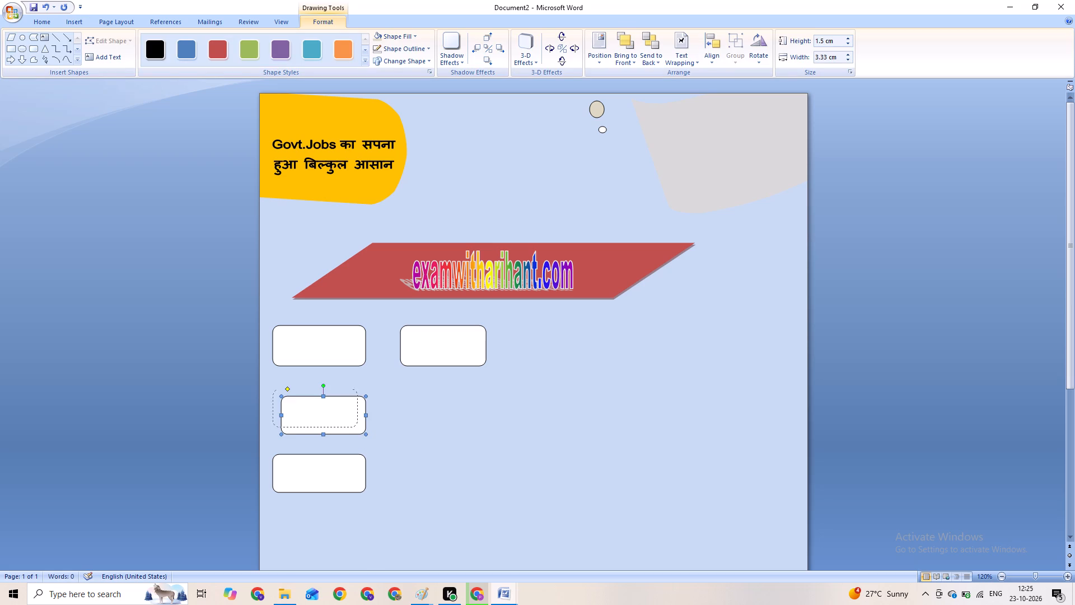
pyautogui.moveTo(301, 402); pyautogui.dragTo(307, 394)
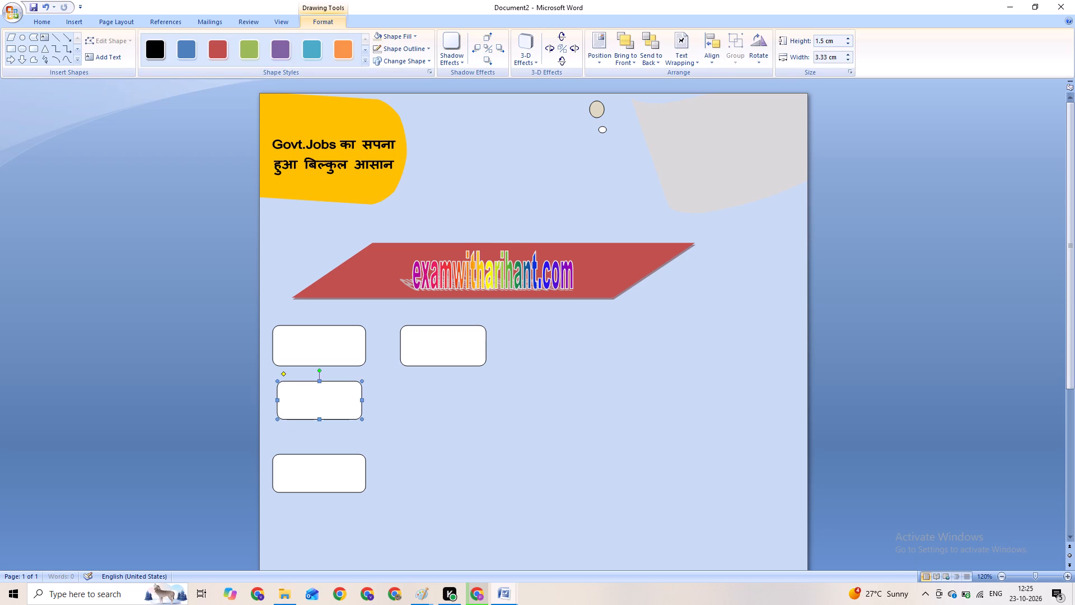
# Delete the two rounded rectangles below the first box, starting with the lowest one.
pyautogui.click(302, 464)
pyautogui.moveTo(303, 465); pyautogui.dragTo(303, 464)
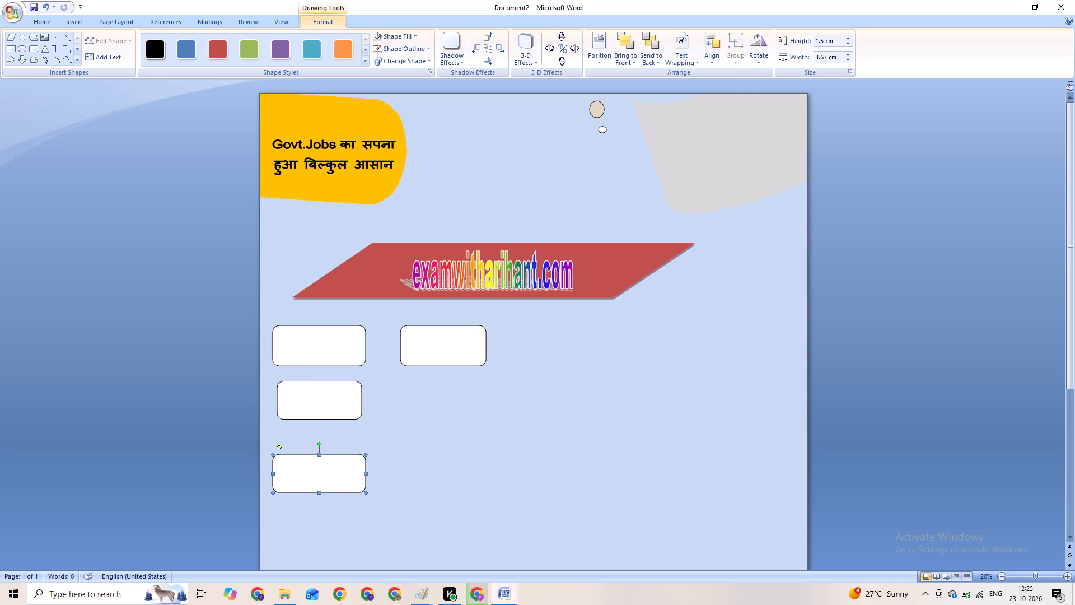
pyautogui.moveTo(303, 464); pyautogui.dragTo(302, 446)
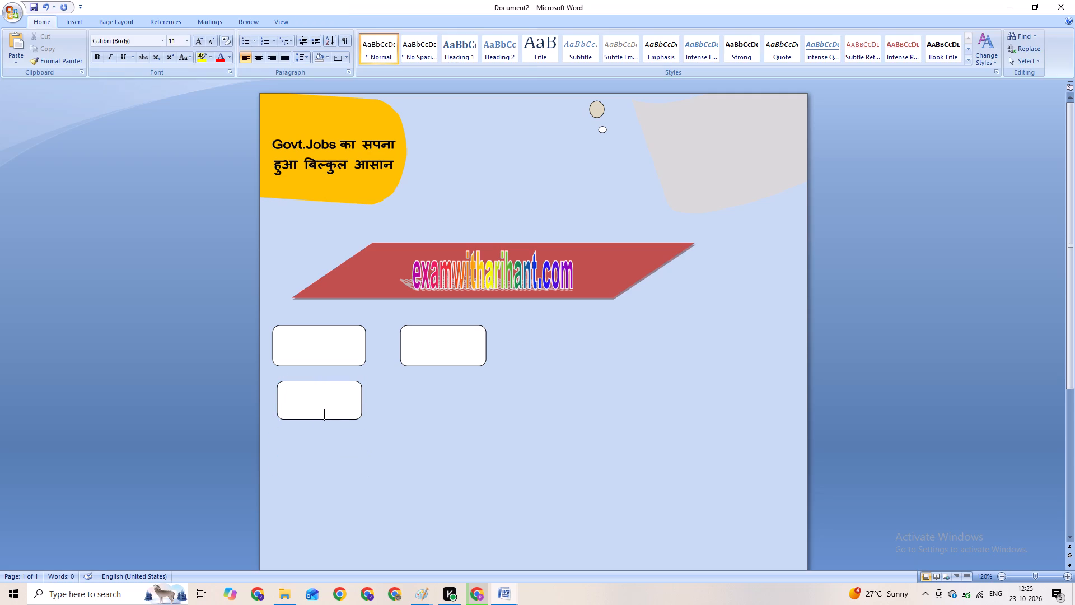
pyautogui.click(313, 413)
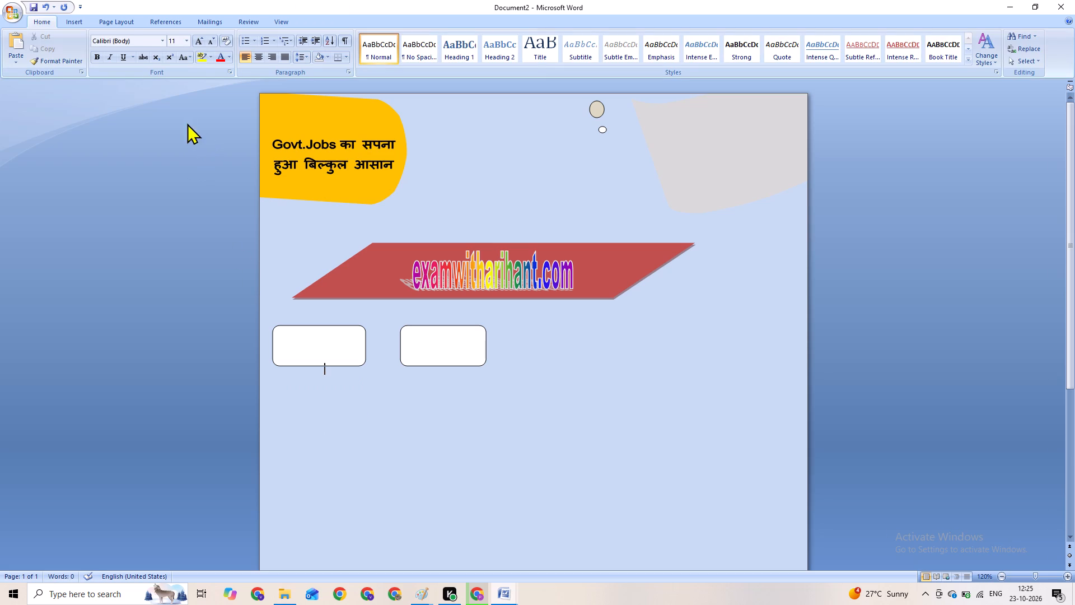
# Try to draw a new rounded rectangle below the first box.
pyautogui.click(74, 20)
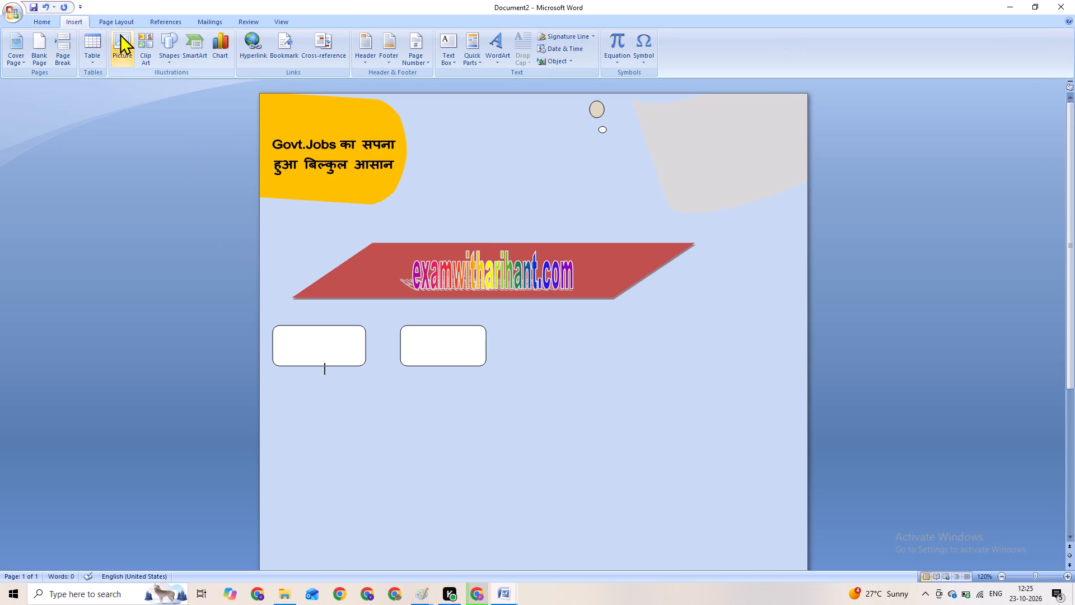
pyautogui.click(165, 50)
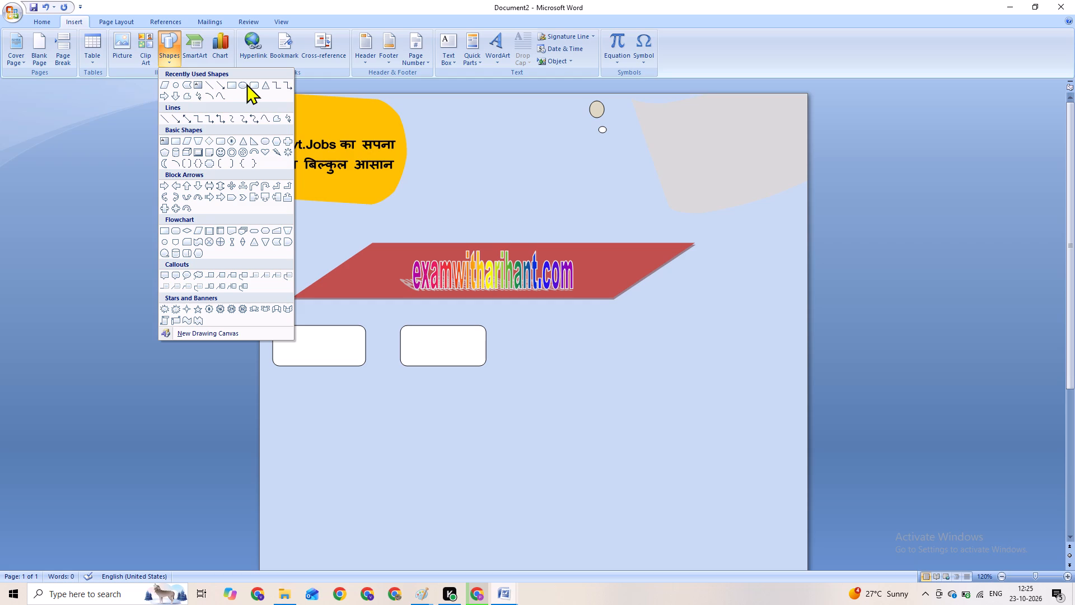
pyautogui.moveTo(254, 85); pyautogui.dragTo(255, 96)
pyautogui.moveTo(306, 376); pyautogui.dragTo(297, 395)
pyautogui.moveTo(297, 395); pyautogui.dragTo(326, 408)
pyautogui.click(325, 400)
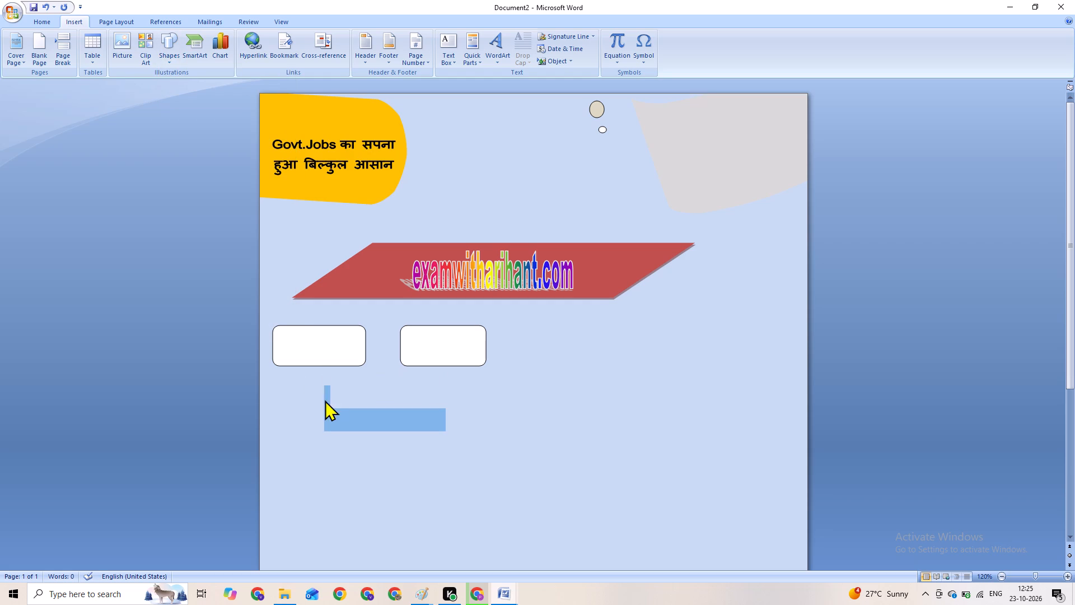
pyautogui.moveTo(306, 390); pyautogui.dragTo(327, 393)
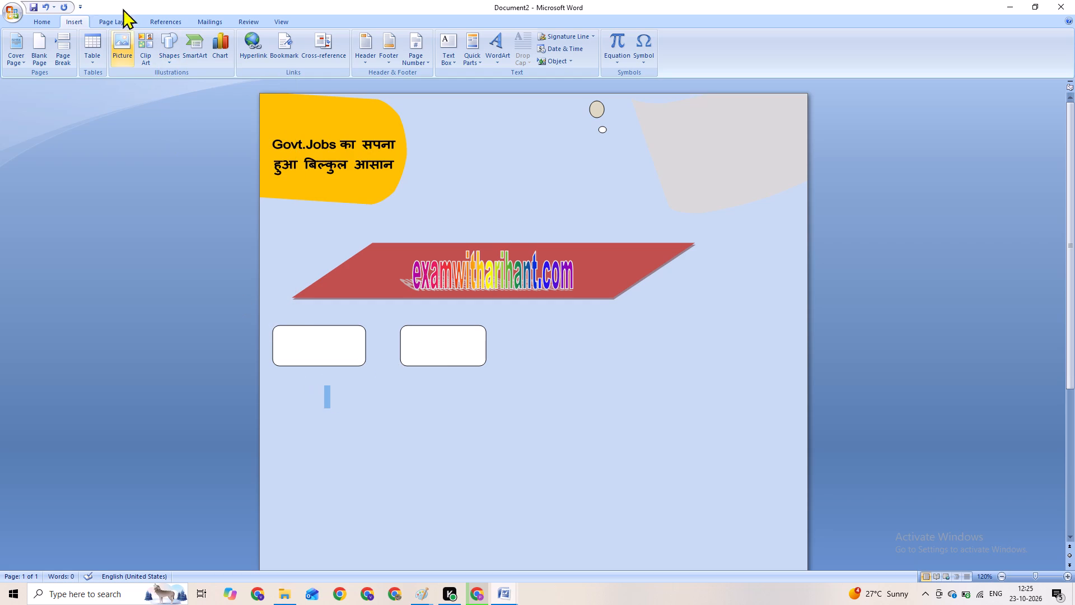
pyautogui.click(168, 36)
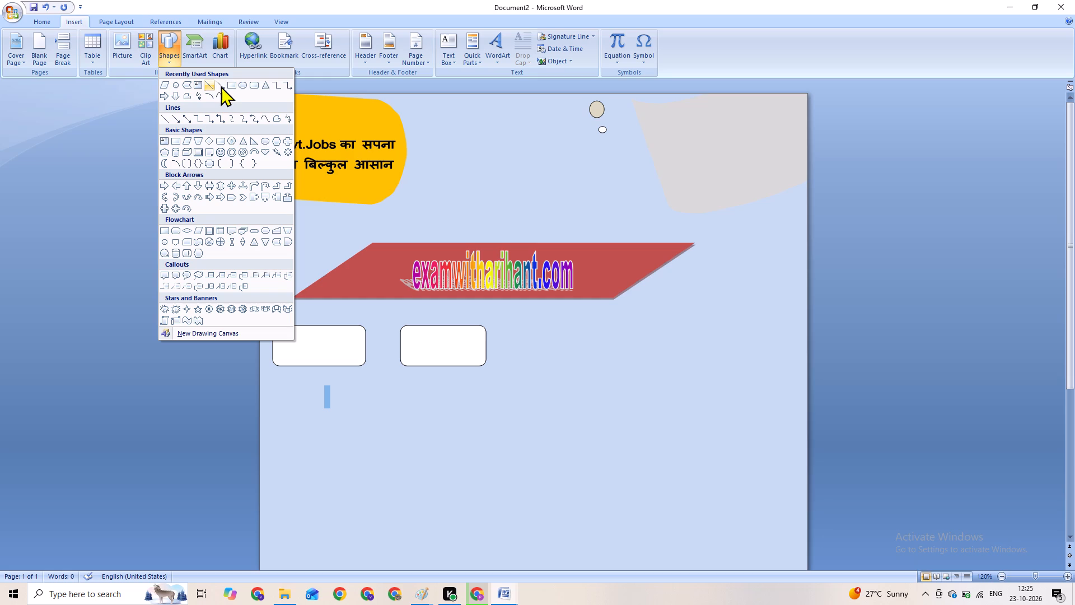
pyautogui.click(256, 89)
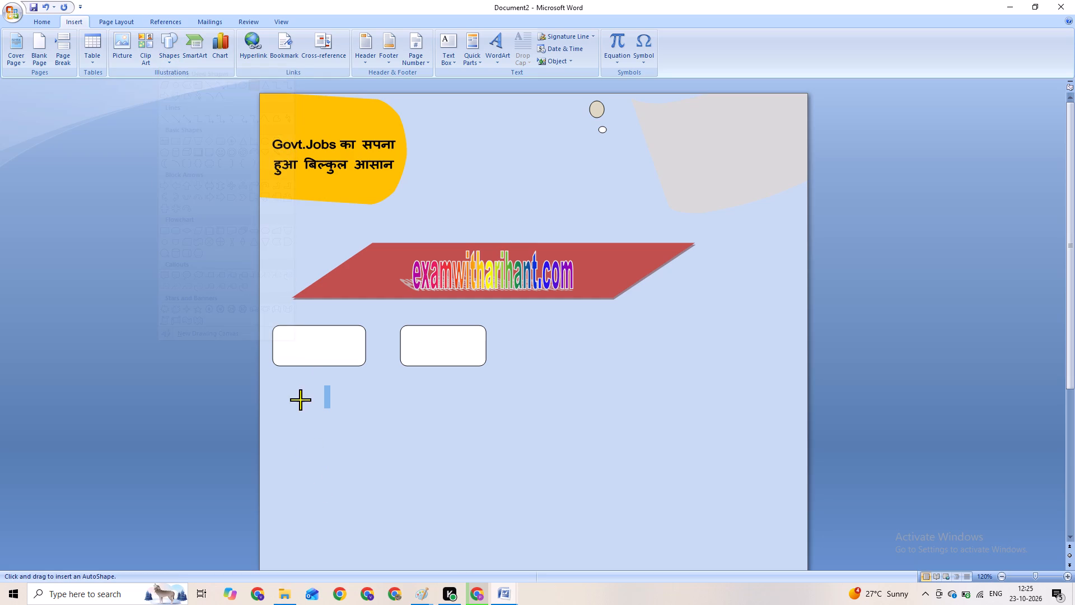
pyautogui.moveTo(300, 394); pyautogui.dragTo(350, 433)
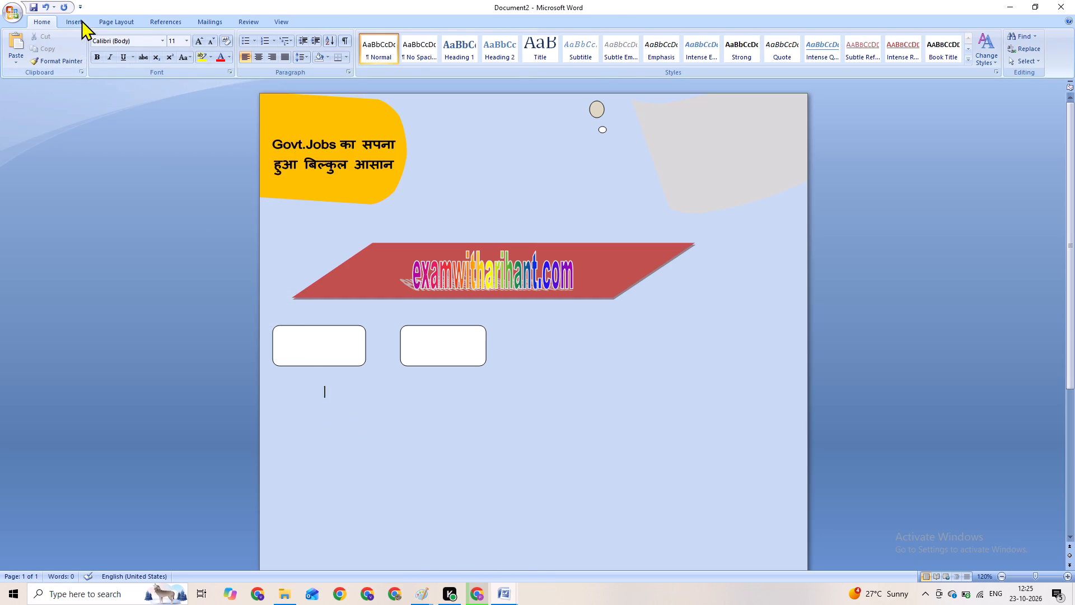
# Draw a rounded rectangle about 3.38 cm wide and 1.46 cm high under the first box, with their right edges aligned.
pyautogui.click(78, 18)
pyautogui.click(158, 36)
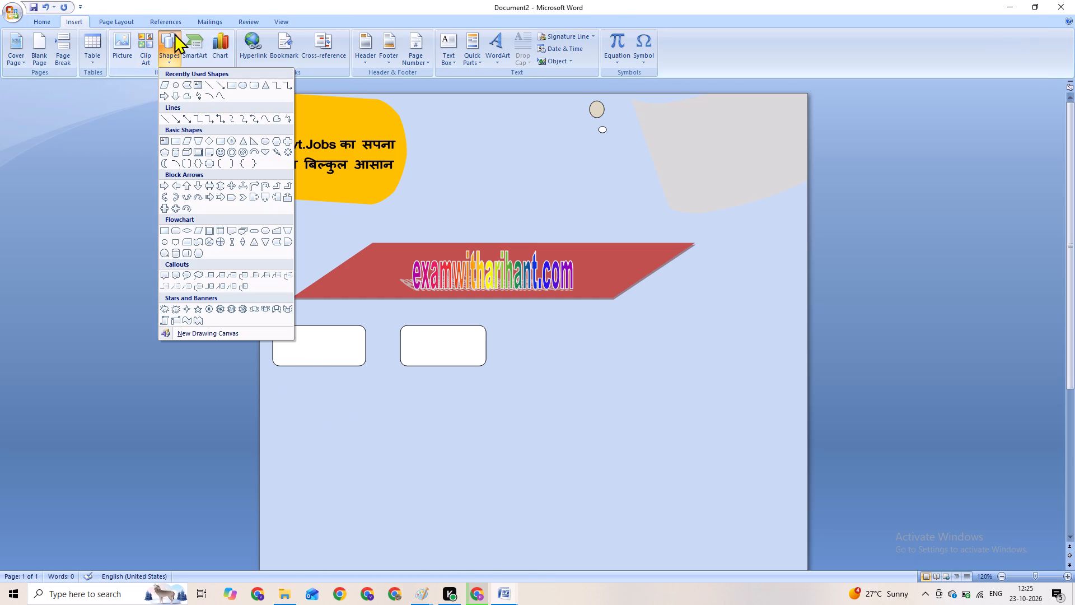
pyautogui.click(255, 82)
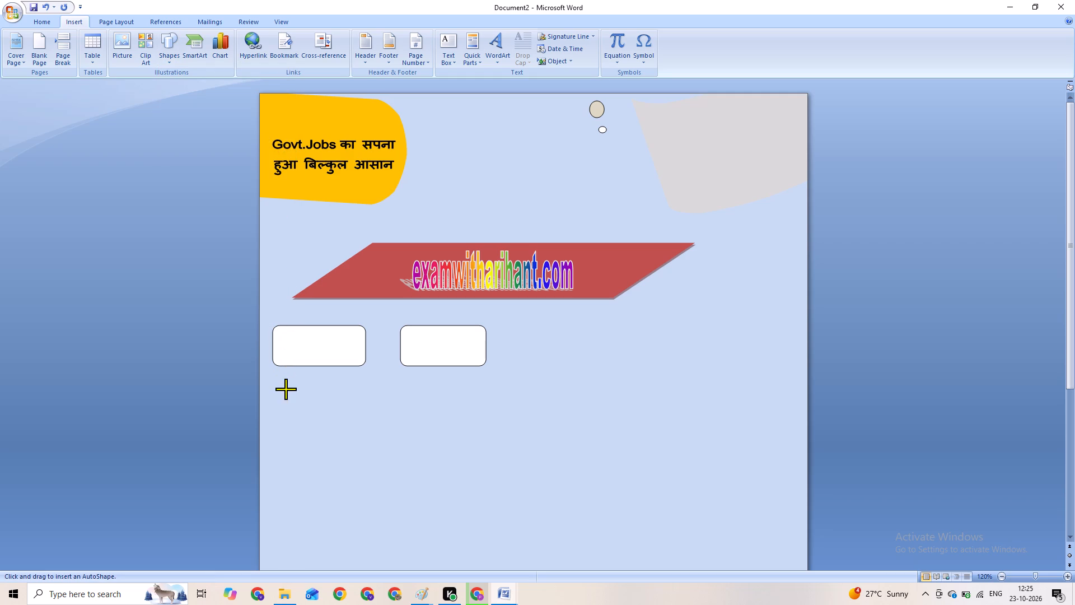
pyautogui.moveTo(287, 391); pyautogui.dragTo(380, 426)
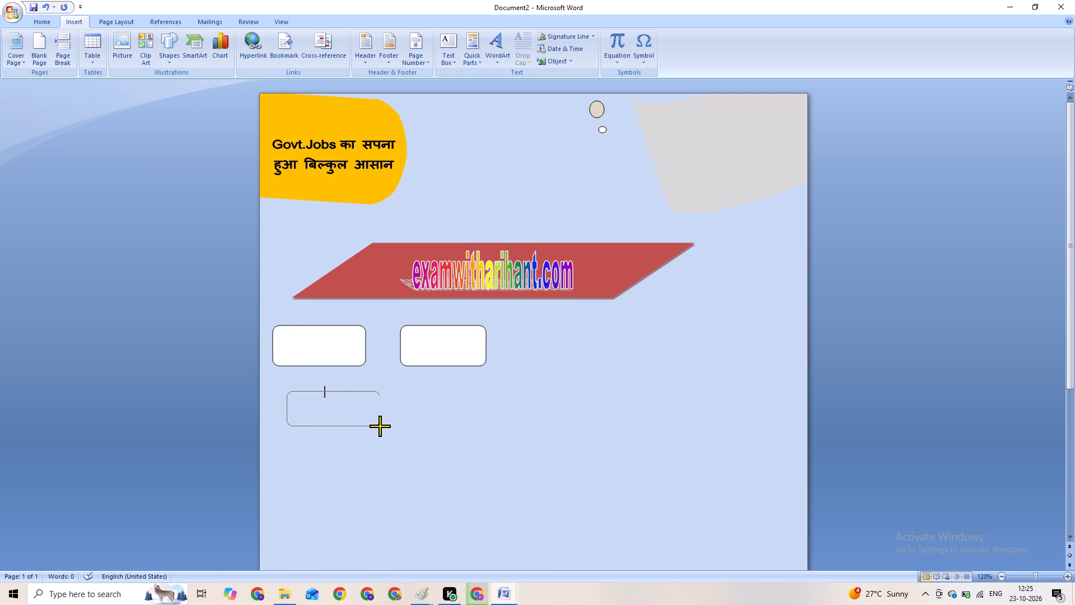
pyautogui.moveTo(380, 426); pyautogui.dragTo(374, 420)
pyautogui.moveTo(374, 420); pyautogui.dragTo(377, 428)
pyautogui.moveTo(377, 428); pyautogui.dragTo(375, 429)
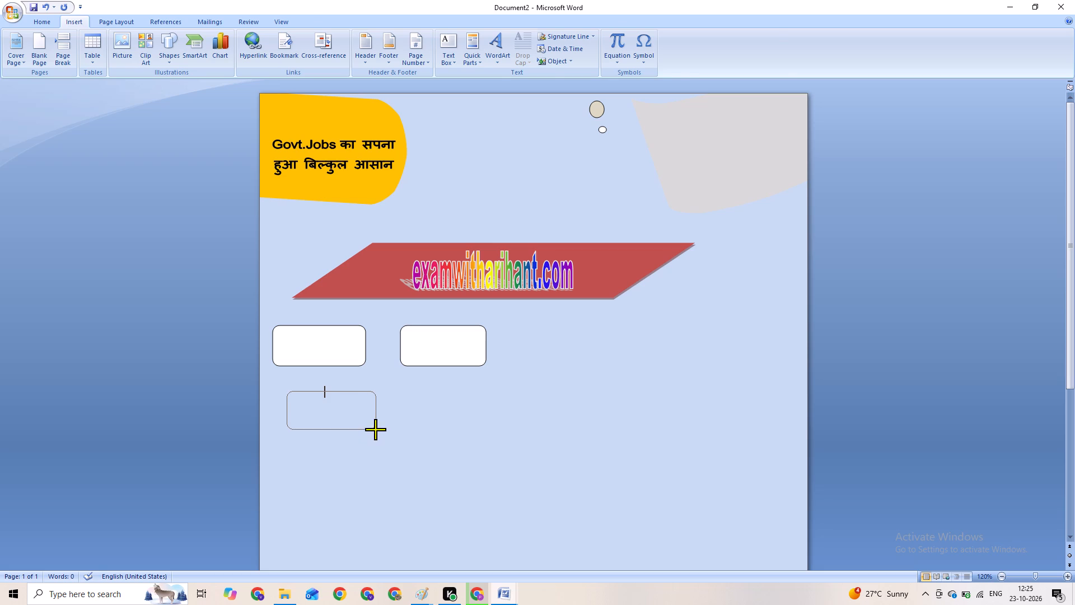
pyautogui.moveTo(375, 429); pyautogui.dragTo(372, 428)
pyautogui.moveTo(317, 394); pyautogui.dragTo(302, 384)
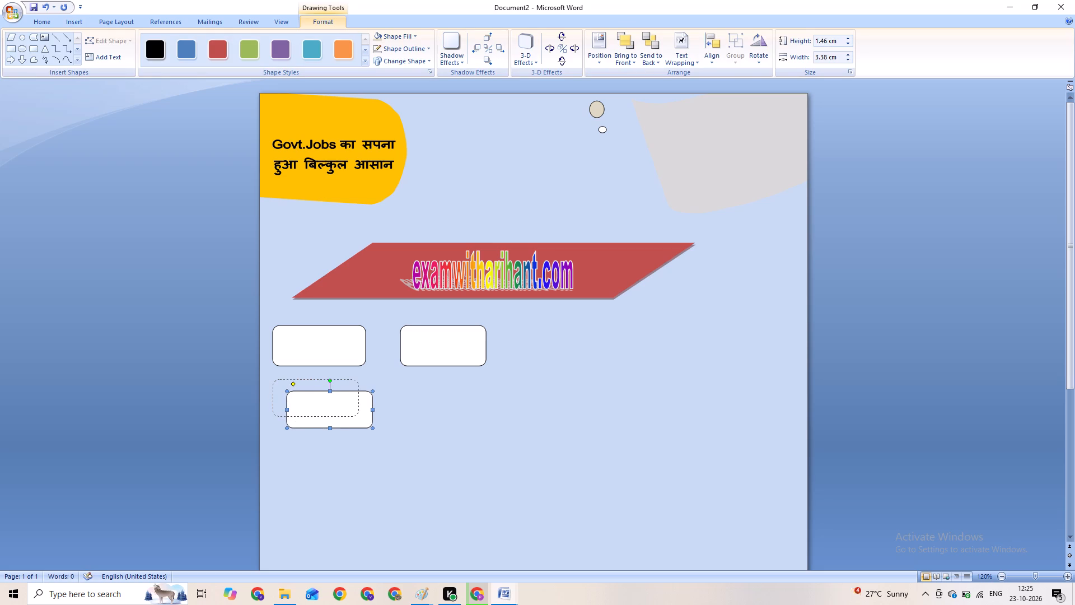
pyautogui.moveTo(302, 384); pyautogui.dragTo(310, 380)
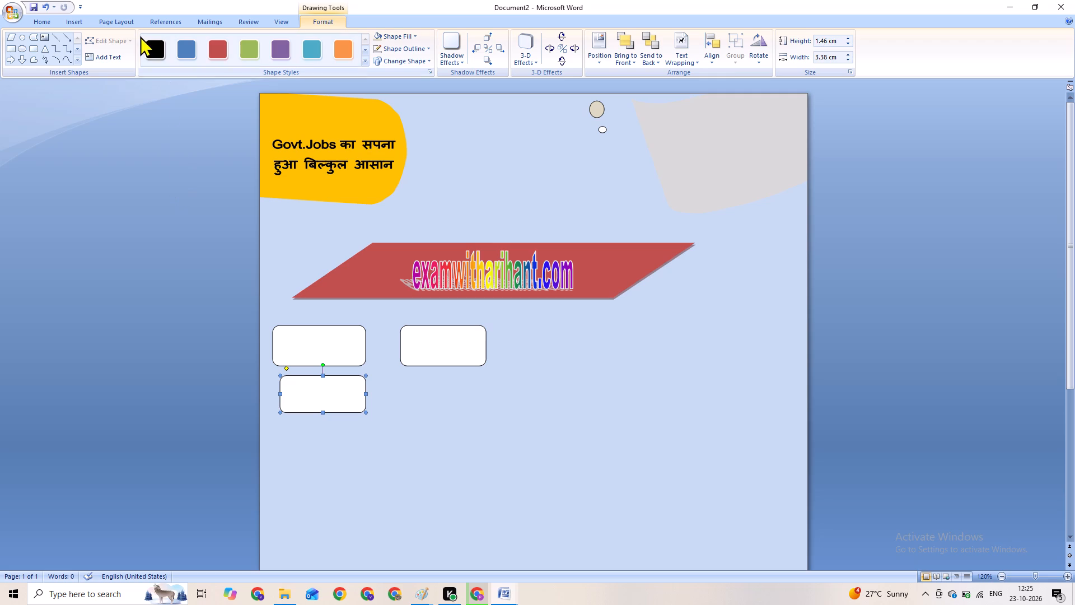
# Draw a third rounded rectangle about 3.2 cm wide and 1.57 cm high, place it just below the second in the column, and deselect it.
pyautogui.click(75, 18)
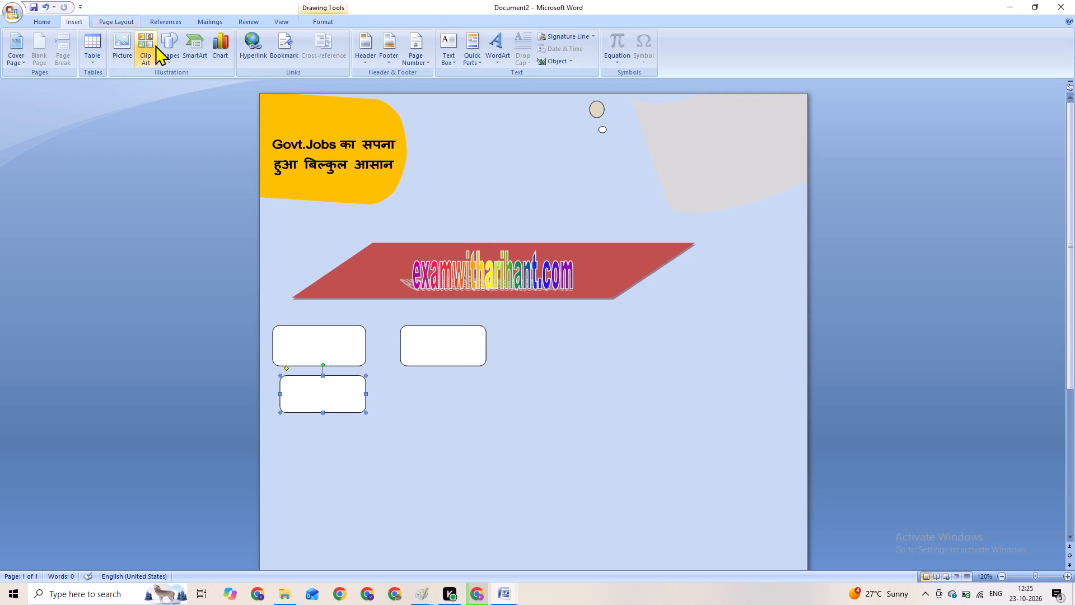
pyautogui.click(167, 148)
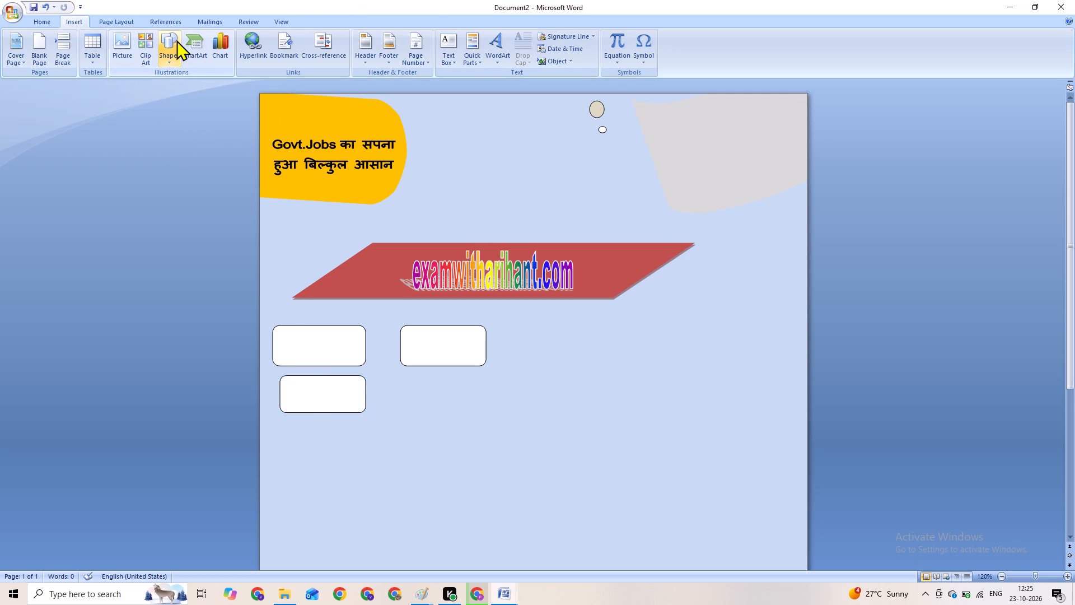
pyautogui.click(172, 38)
pyautogui.click(254, 85)
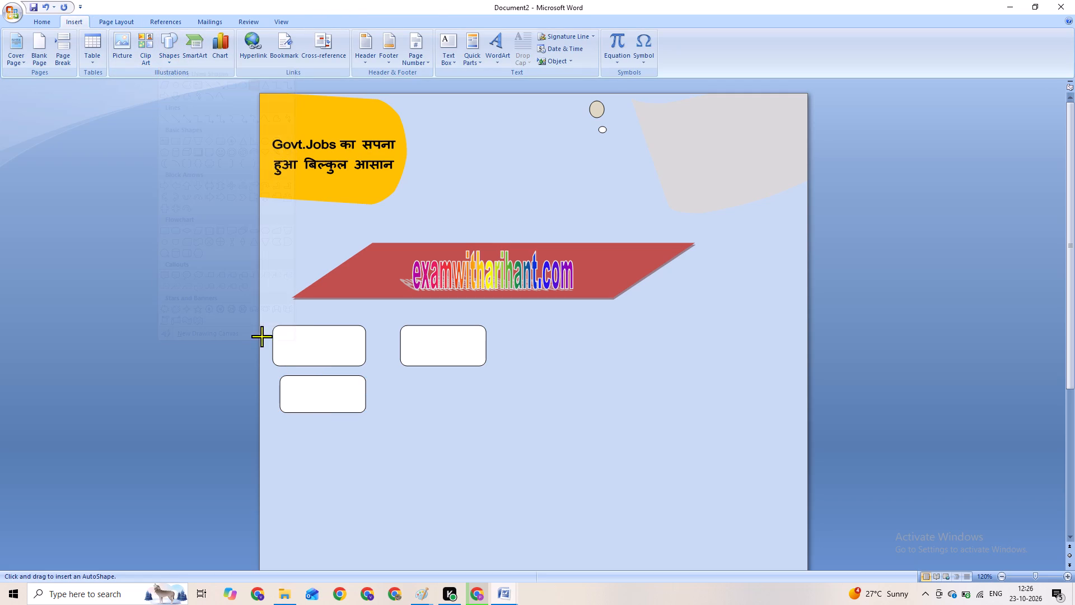
pyautogui.moveTo(291, 446); pyautogui.dragTo(315, 485)
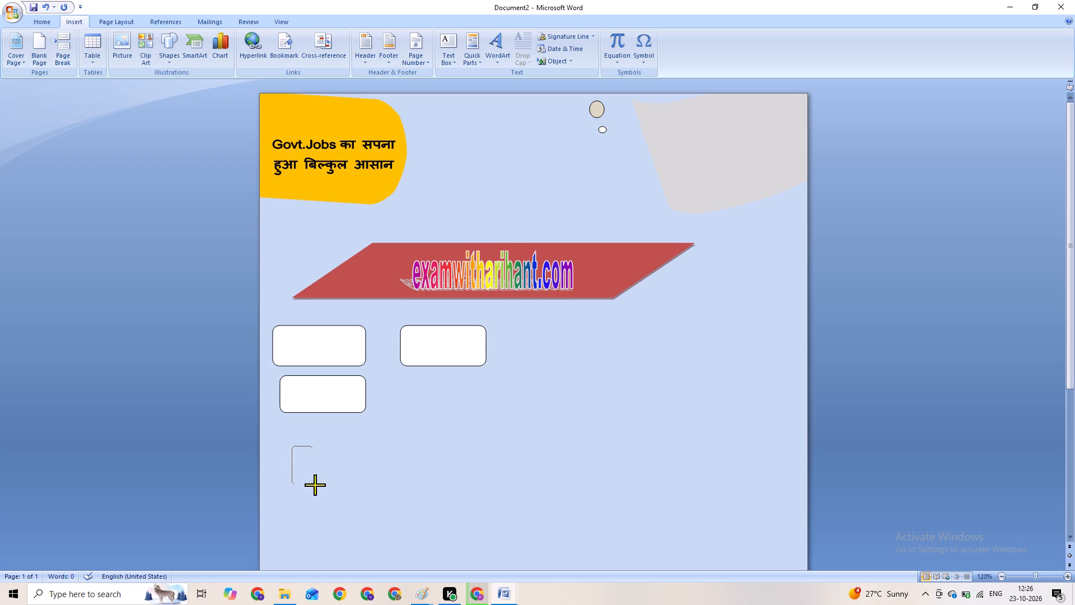
pyautogui.moveTo(315, 485); pyautogui.dragTo(376, 484)
pyautogui.moveTo(376, 484); pyautogui.dragTo(373, 486)
pyautogui.moveTo(338, 452); pyautogui.dragTo(337, 452)
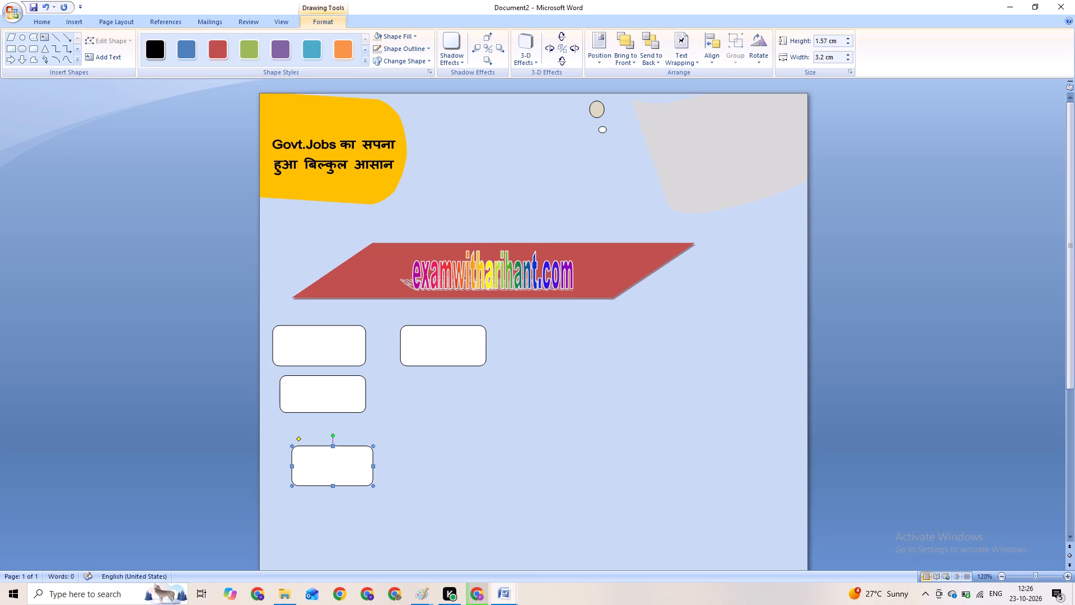
pyautogui.moveTo(337, 452); pyautogui.dragTo(324, 438)
pyautogui.moveTo(324, 438); pyautogui.dragTo(321, 434)
pyautogui.moveTo(321, 434); pyautogui.dragTo(329, 435)
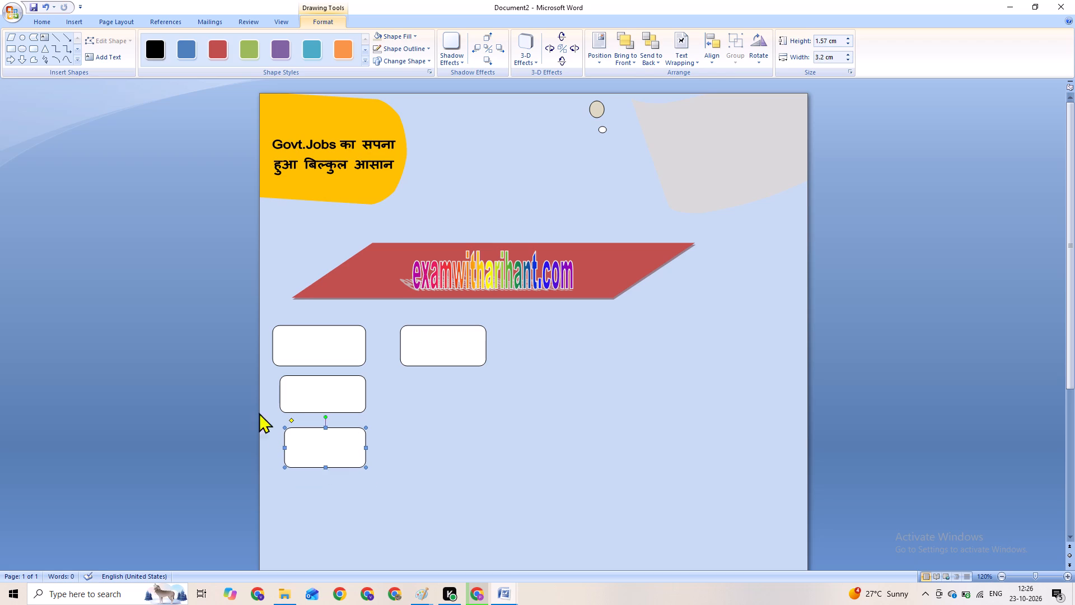
pyautogui.click(190, 393)
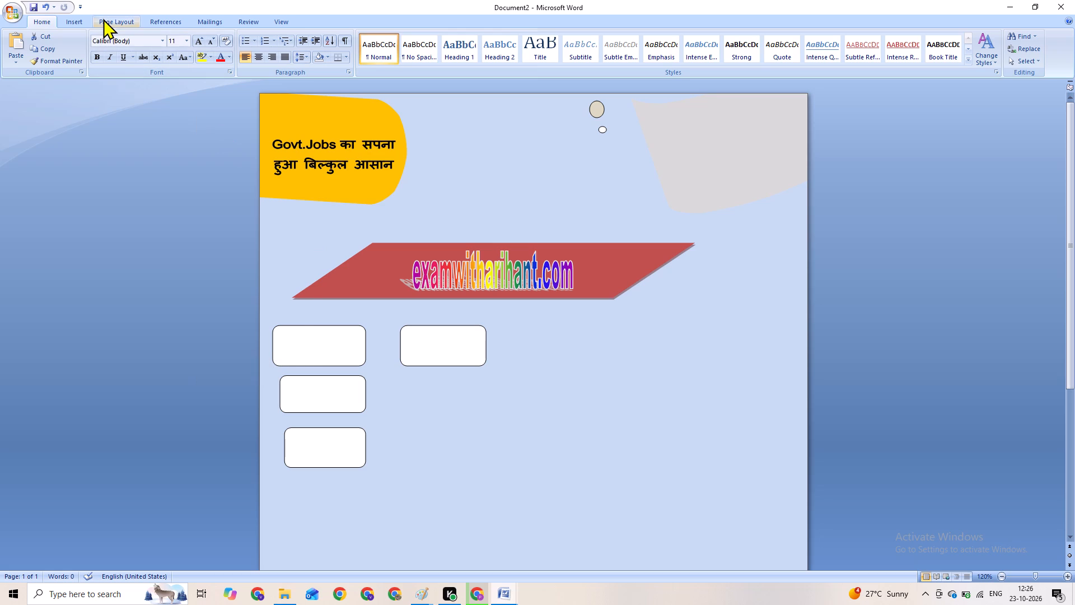
# Draw a rounded rectangle about 3.47 cm wide and 1.61 cm high and place it just below the second column's top box, left edges aligned.
pyautogui.click(87, 18)
pyautogui.click(176, 34)
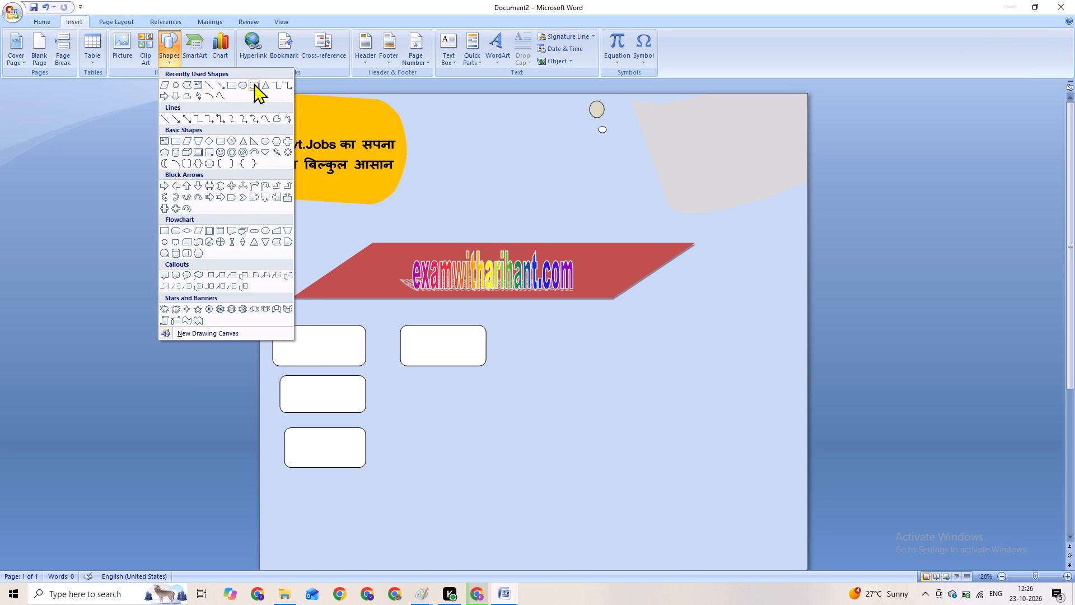
pyautogui.click(249, 83)
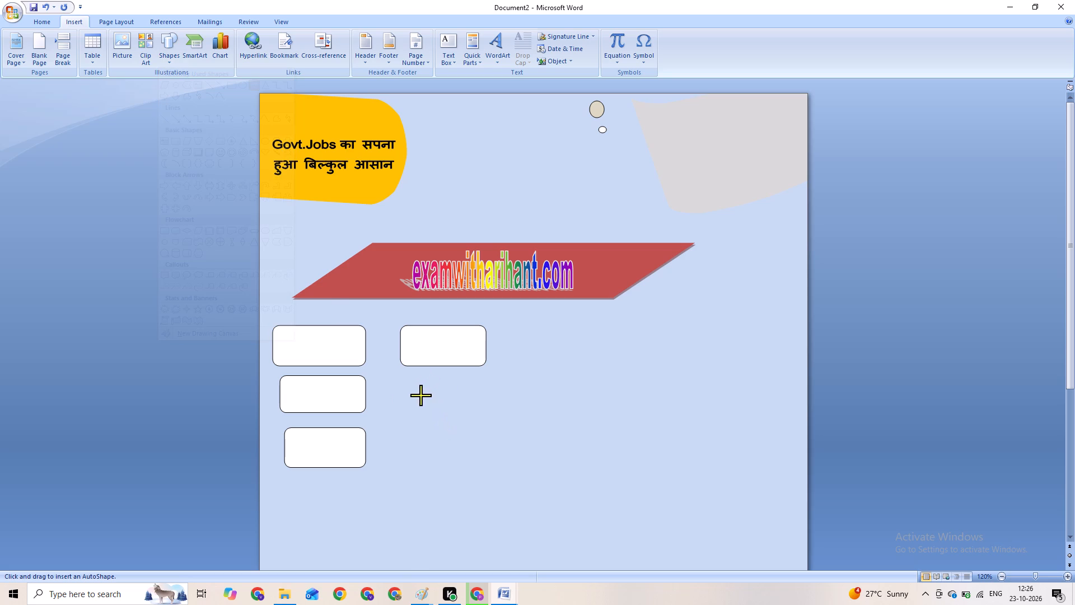
pyautogui.moveTo(420, 395); pyautogui.dragTo(494, 437)
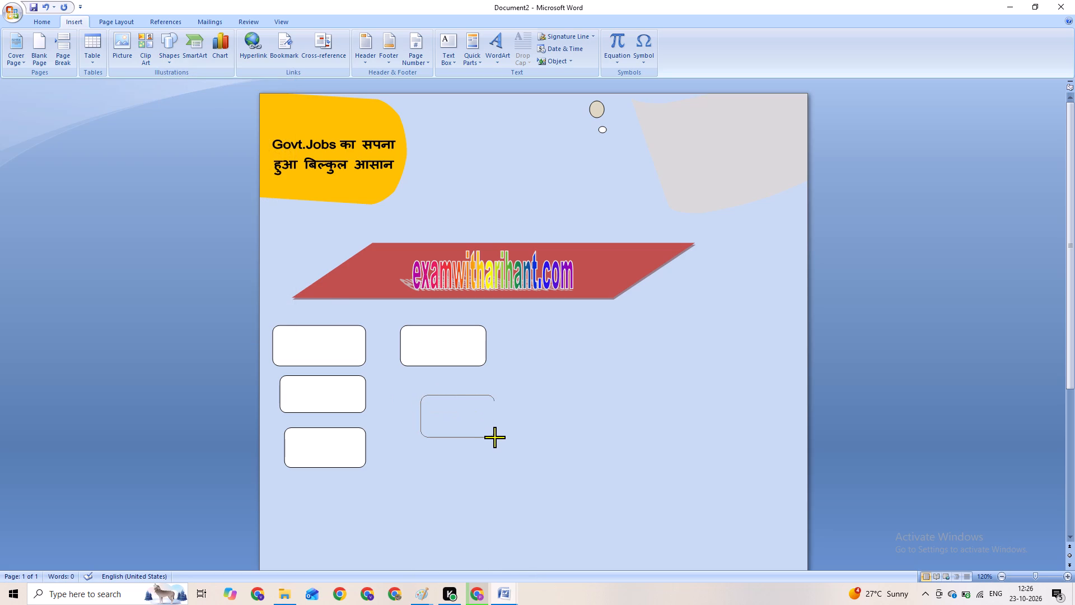
pyautogui.moveTo(494, 437); pyautogui.dragTo(508, 436)
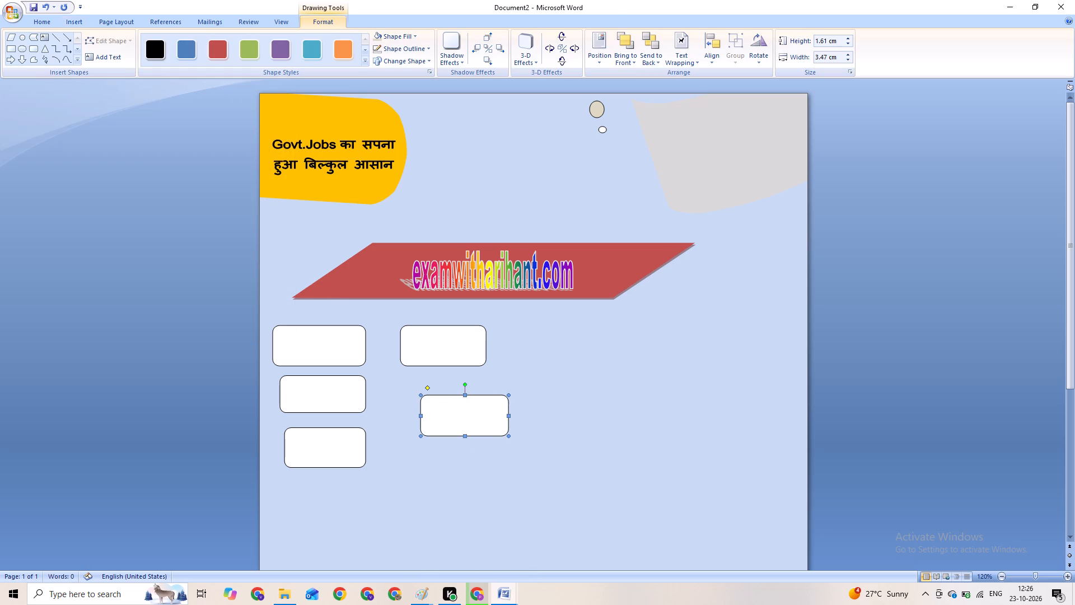
pyautogui.moveTo(459, 399); pyautogui.dragTo(441, 393)
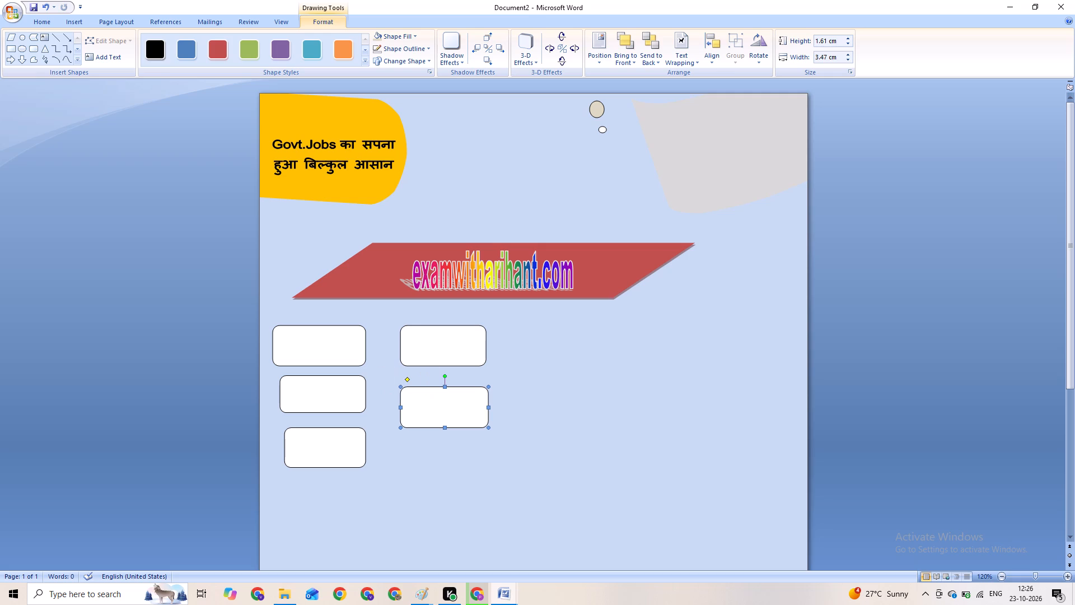
pyautogui.moveTo(429, 388); pyautogui.dragTo(429, 376)
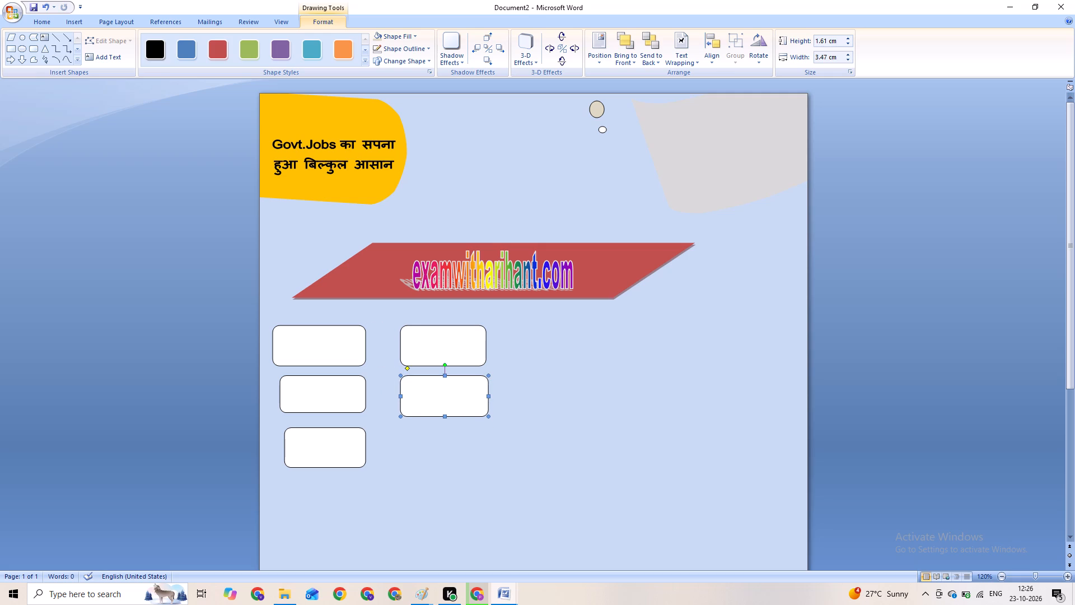
# Replace the first column's top box with a rounded rectangle about 3.03 cm wide and 1.5 cm high, right edge in the same place.
pyautogui.click(330, 355)
pyautogui.click(76, 21)
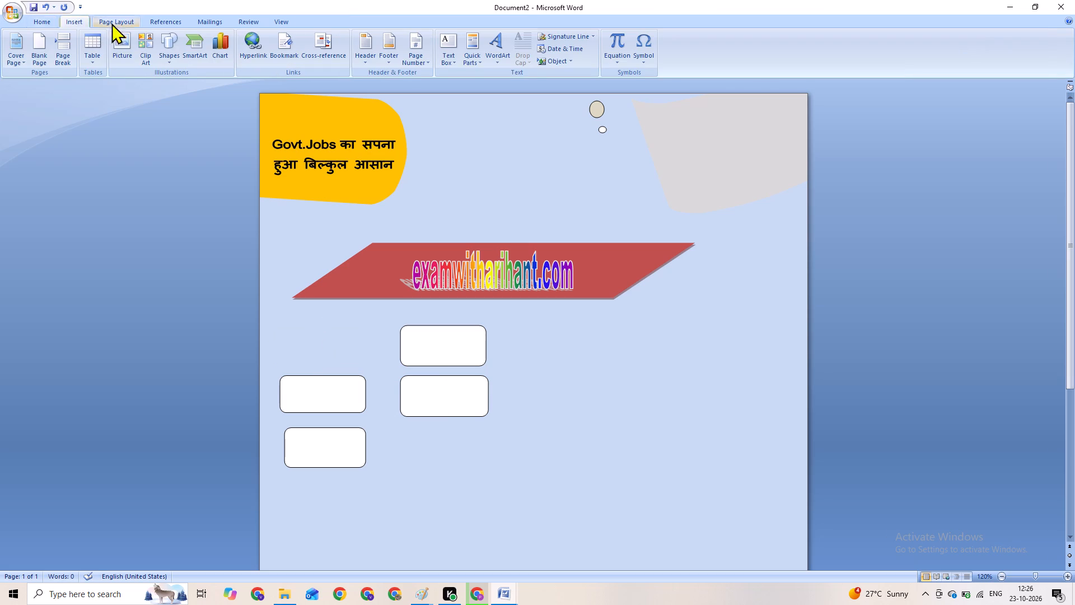
pyautogui.click(164, 38)
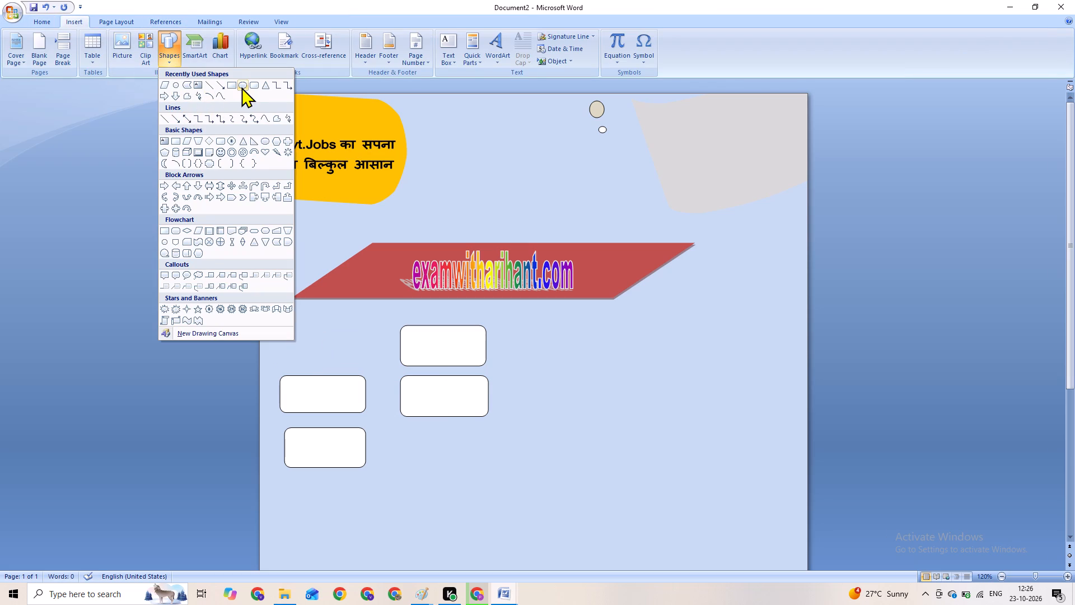
pyautogui.click(252, 86)
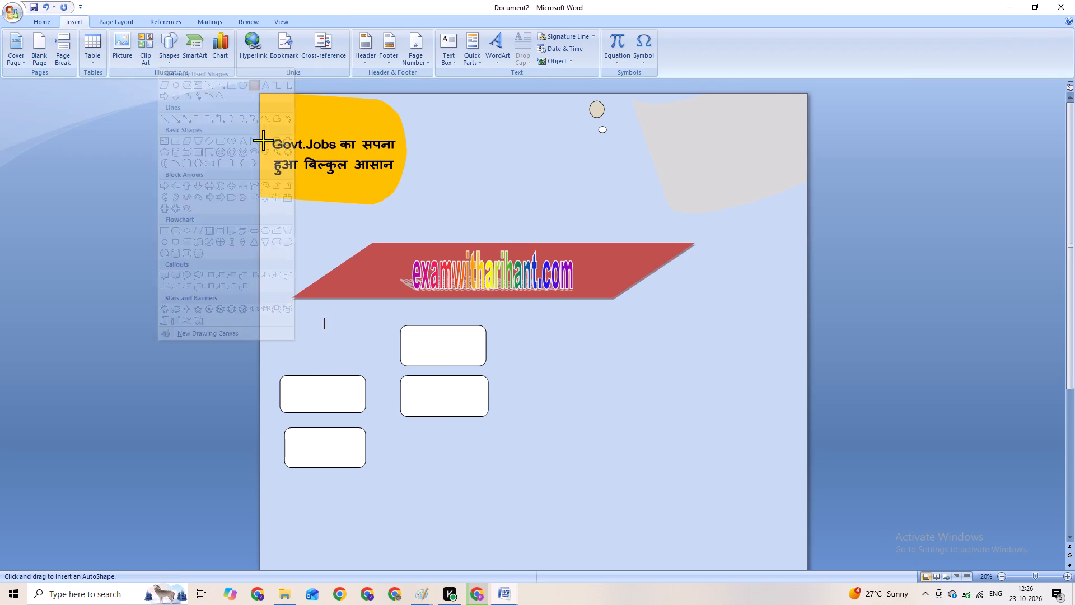
pyautogui.moveTo(301, 345); pyautogui.dragTo(309, 345)
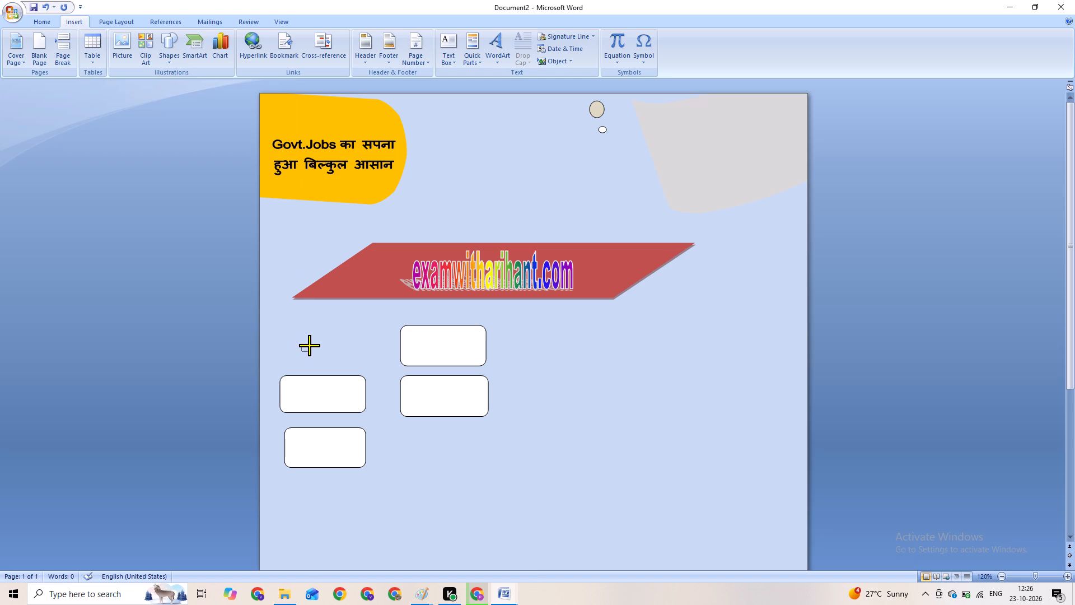
pyautogui.moveTo(309, 345); pyautogui.dragTo(374, 362)
pyautogui.moveTo(374, 362); pyautogui.dragTo(393, 304)
pyautogui.moveTo(393, 304); pyautogui.dragTo(378, 307)
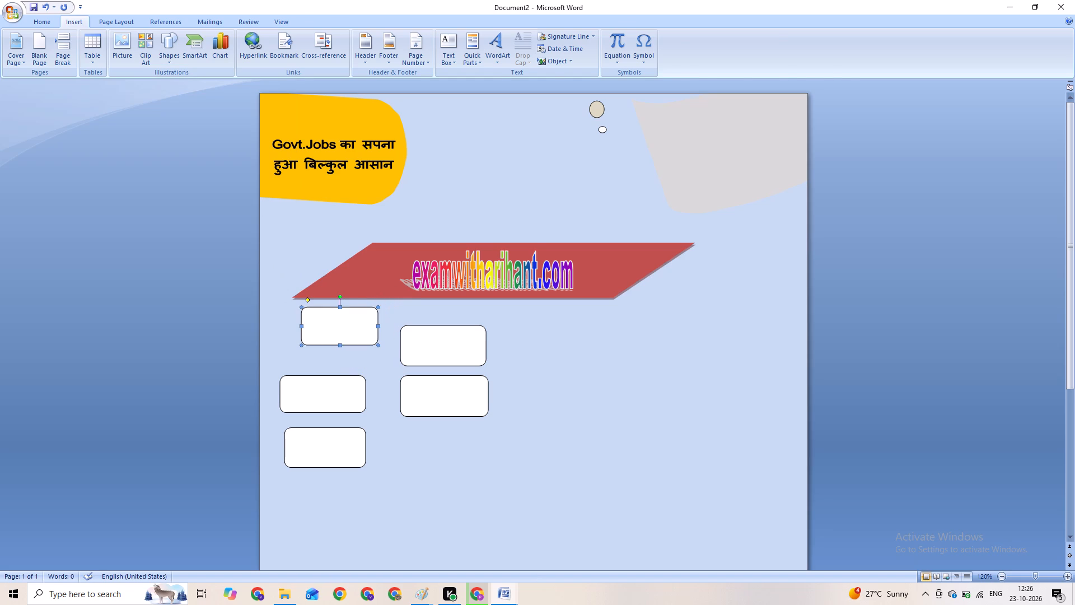
pyautogui.moveTo(322, 337); pyautogui.dragTo(301, 351)
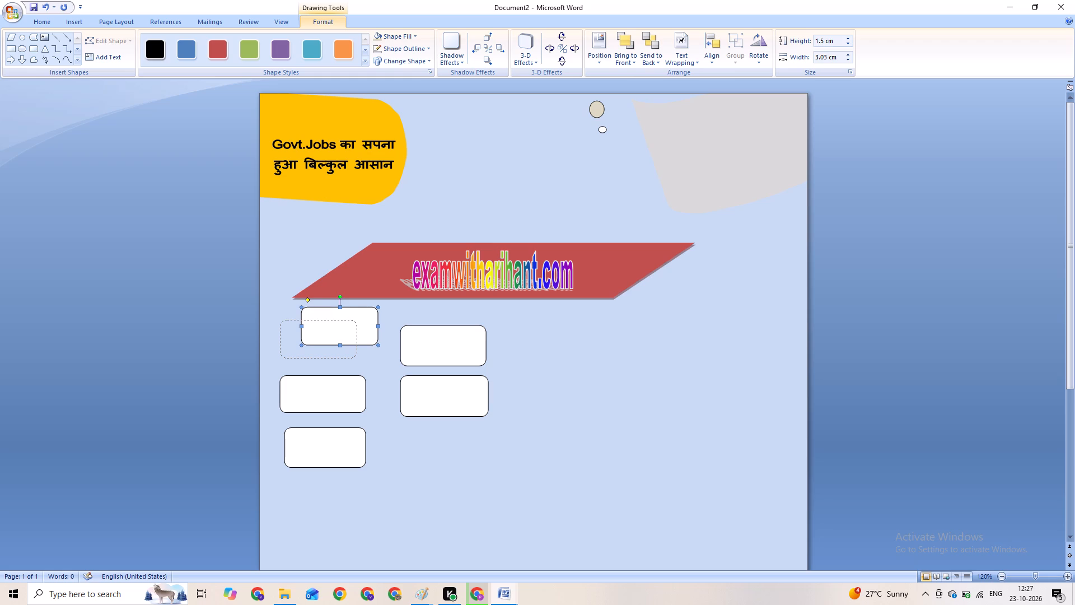
pyautogui.moveTo(301, 351); pyautogui.dragTo(306, 359)
pyautogui.moveTo(306, 359); pyautogui.dragTo(308, 357)
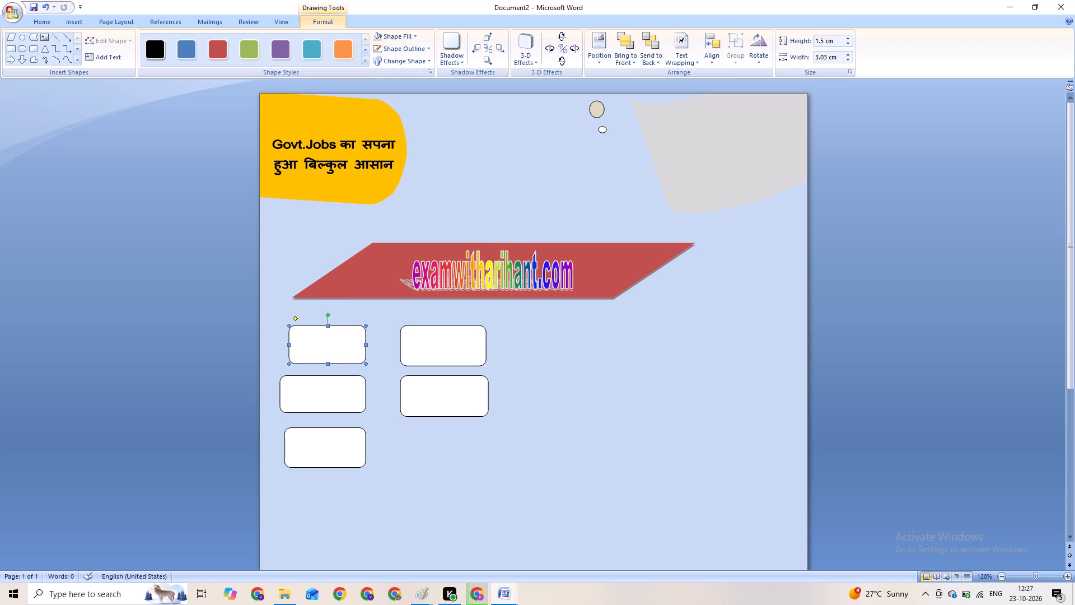
# Move the first column's second and third boxes up to tighten the gaps, shifting the second slightly right, and deselect them.
pyautogui.click(309, 389)
pyautogui.moveTo(314, 429); pyautogui.dragTo(314, 425)
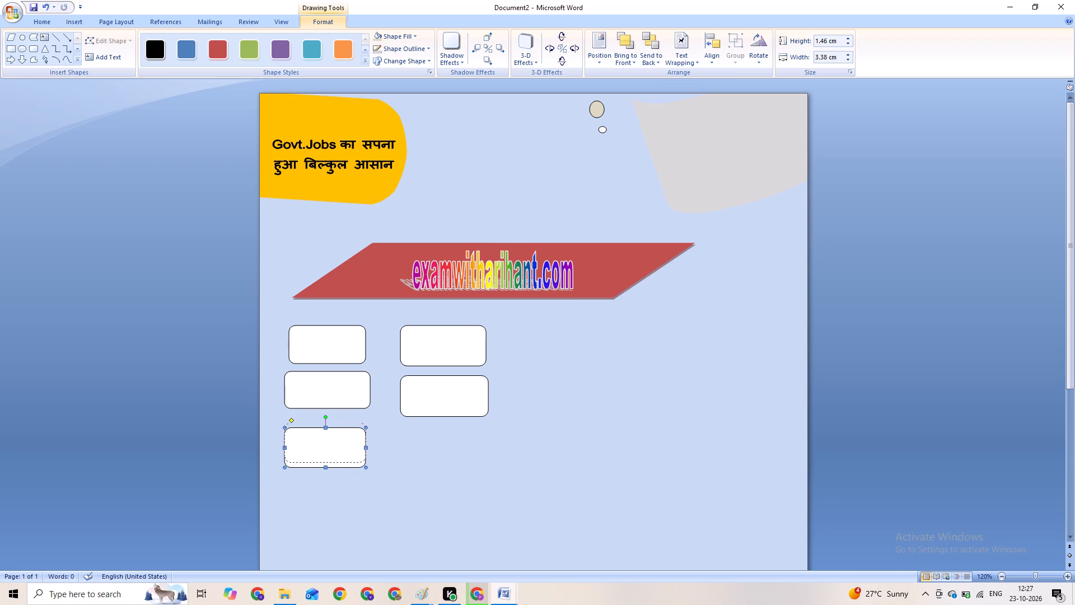
pyautogui.moveTo(314, 425); pyautogui.dragTo(316, 420)
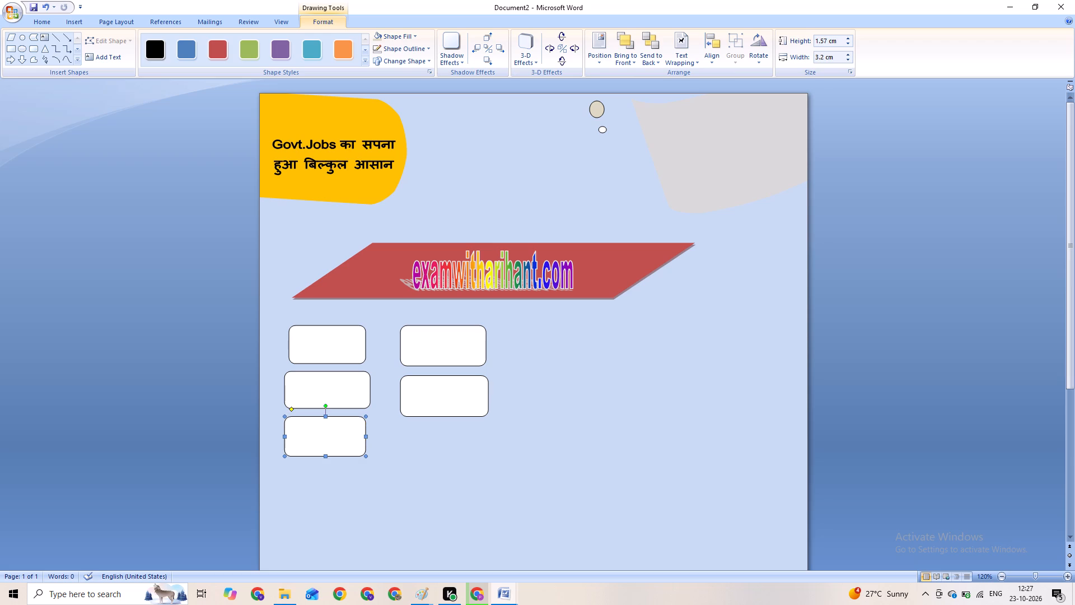
pyautogui.moveTo(221, 341); pyautogui.dragTo(202, 344)
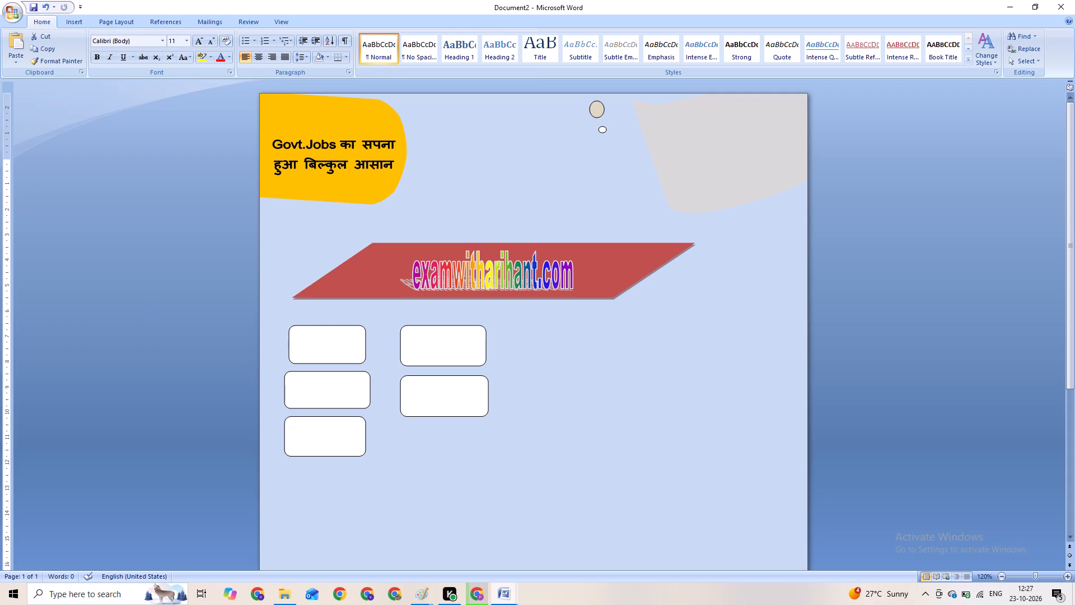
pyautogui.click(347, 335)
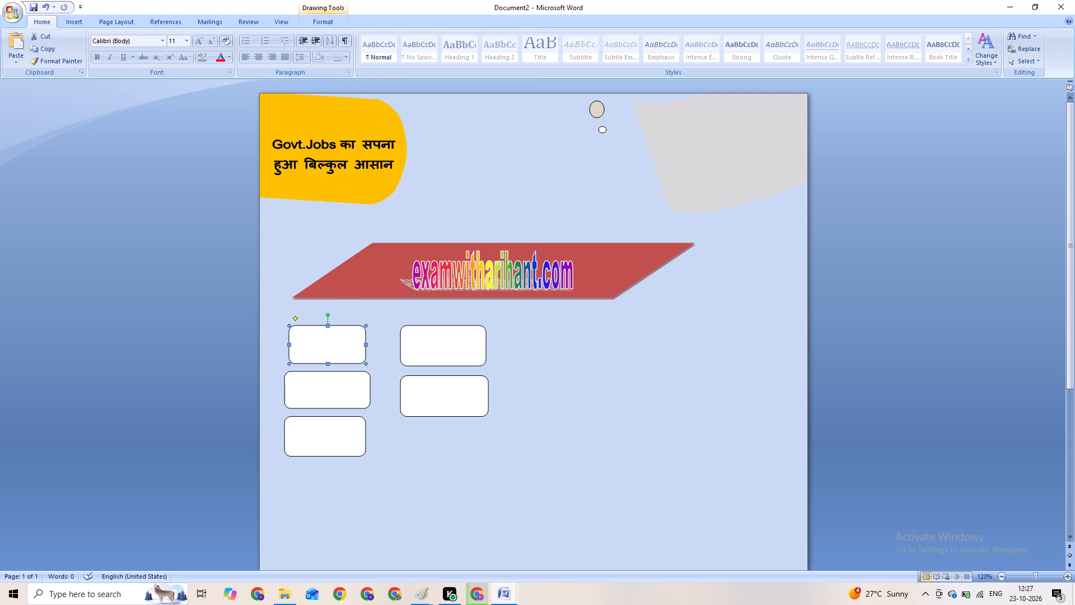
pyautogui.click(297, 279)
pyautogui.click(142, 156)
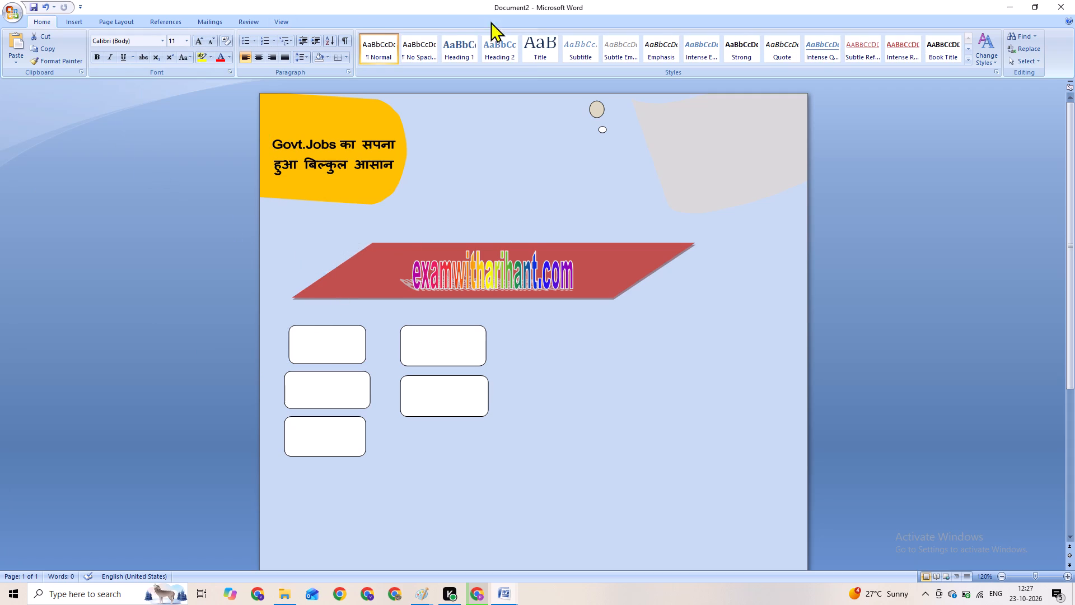
# Start a WordArt in the first gallery style and replace its placeholder text with FREE.
pyautogui.click(70, 21)
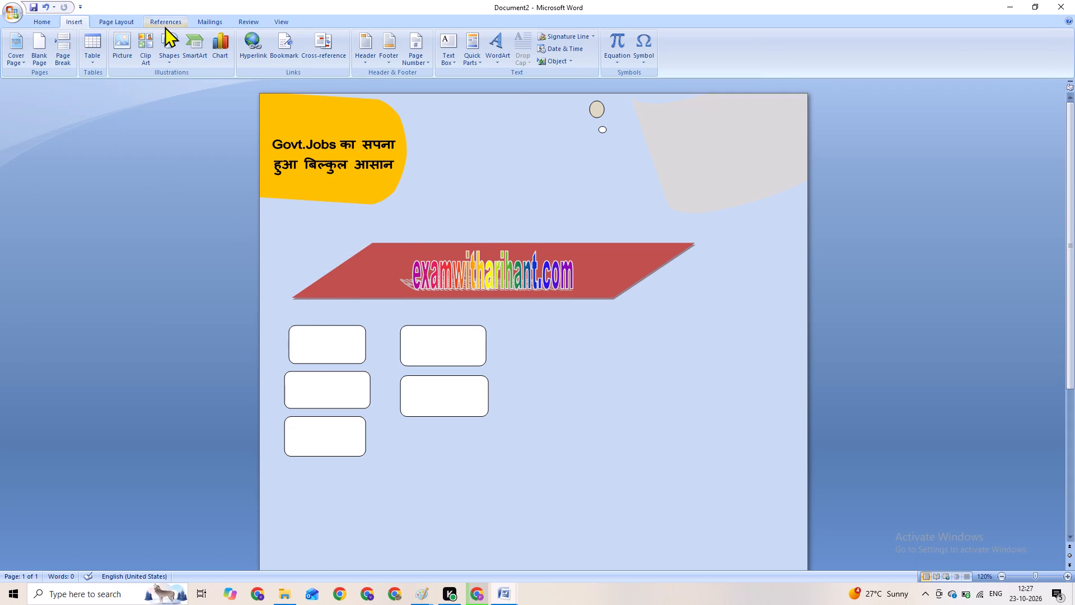
pyautogui.click(495, 40)
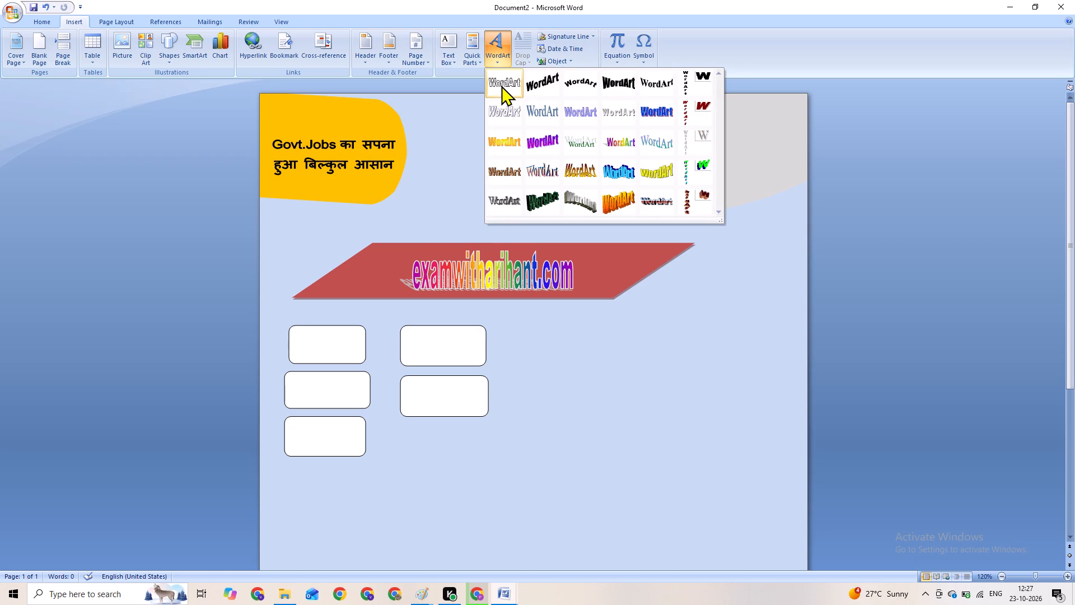
pyautogui.click(501, 85)
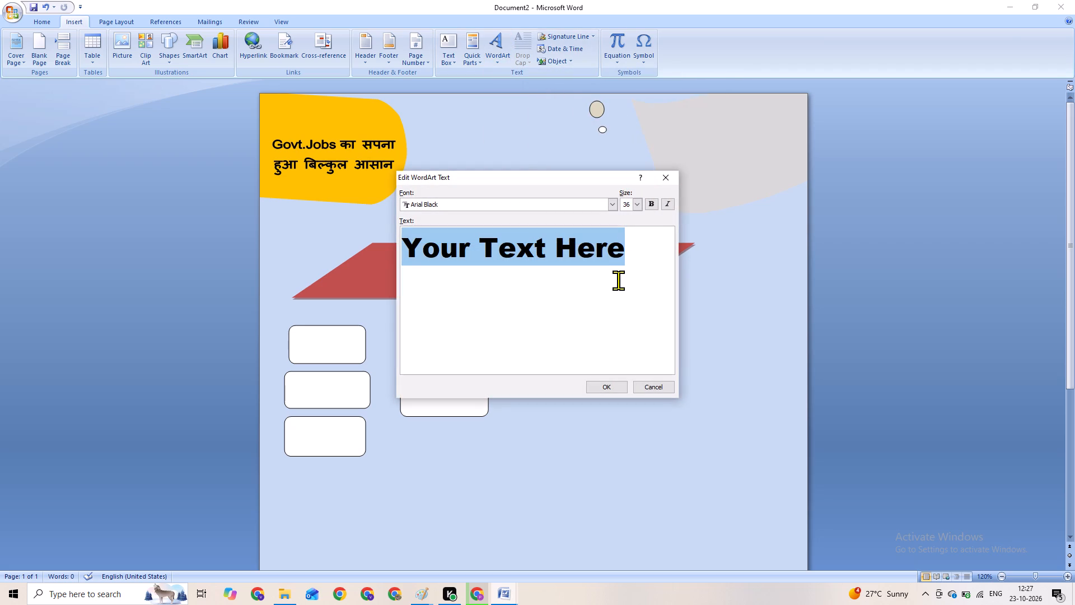
pyautogui.press('BackSpace')
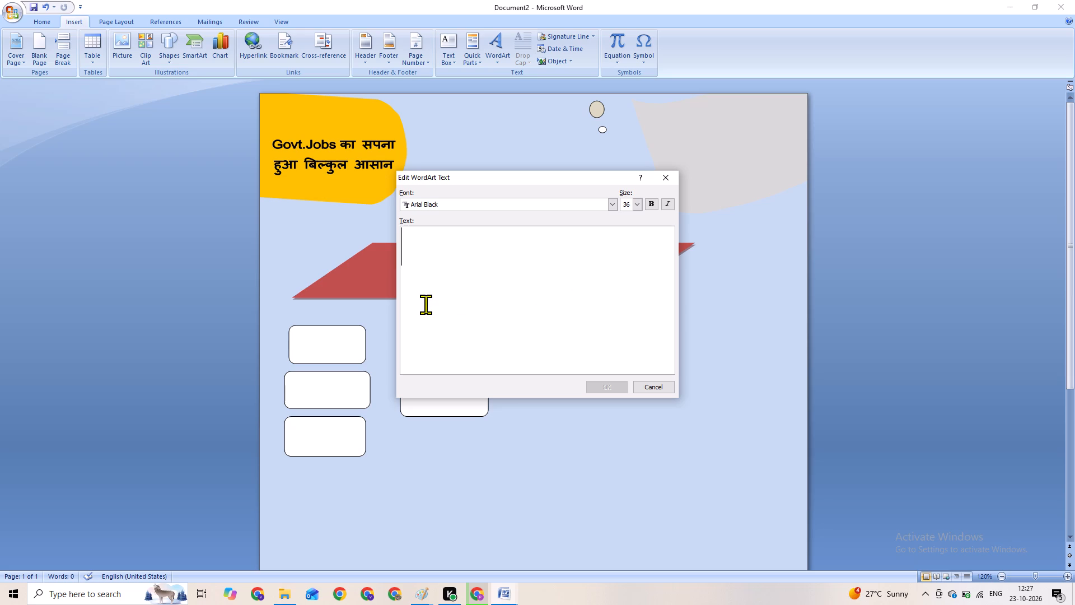
pyautogui.hotkey('shift', 'r')
pyautogui.hotkey('shift', 'Delete')
pyautogui.hotkey('shift', 'Delete')
pyautogui.hotkey('shift', 'BackSpace')
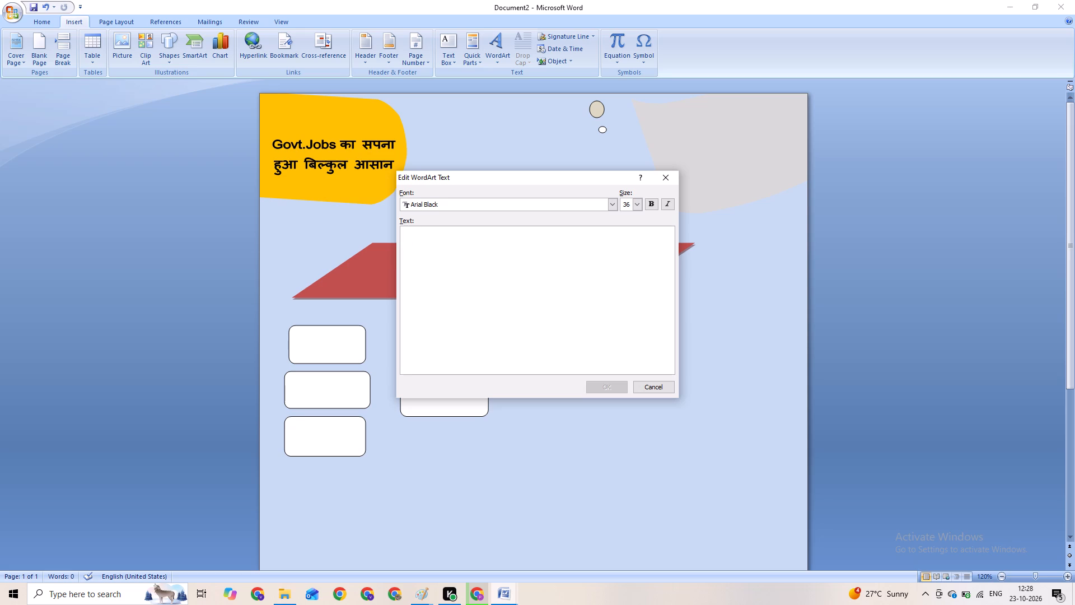
pyautogui.press('f')
pyautogui.press('r')
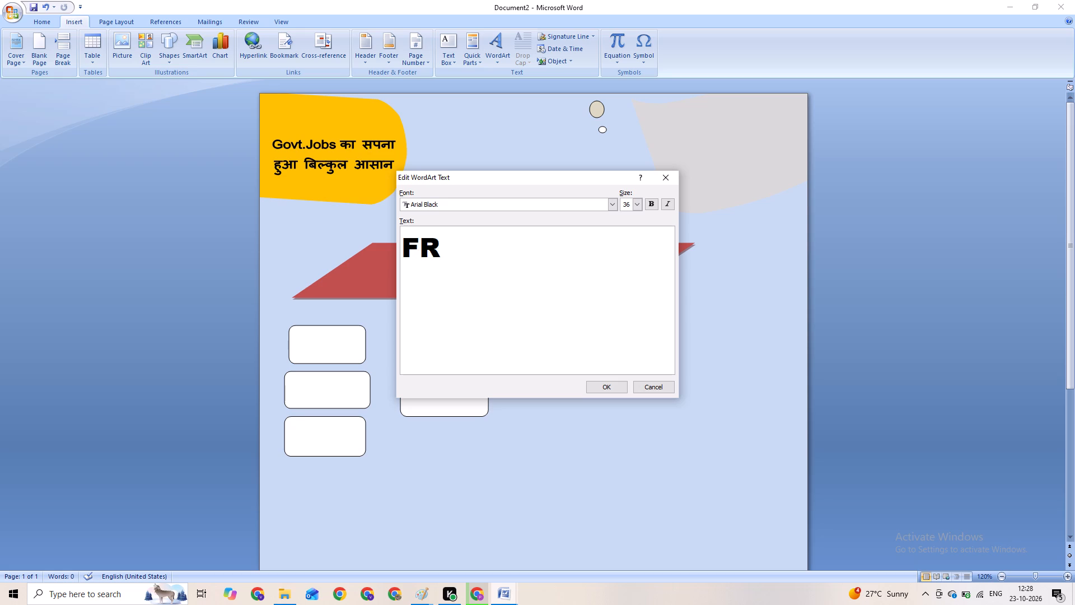
pyautogui.write('EE')
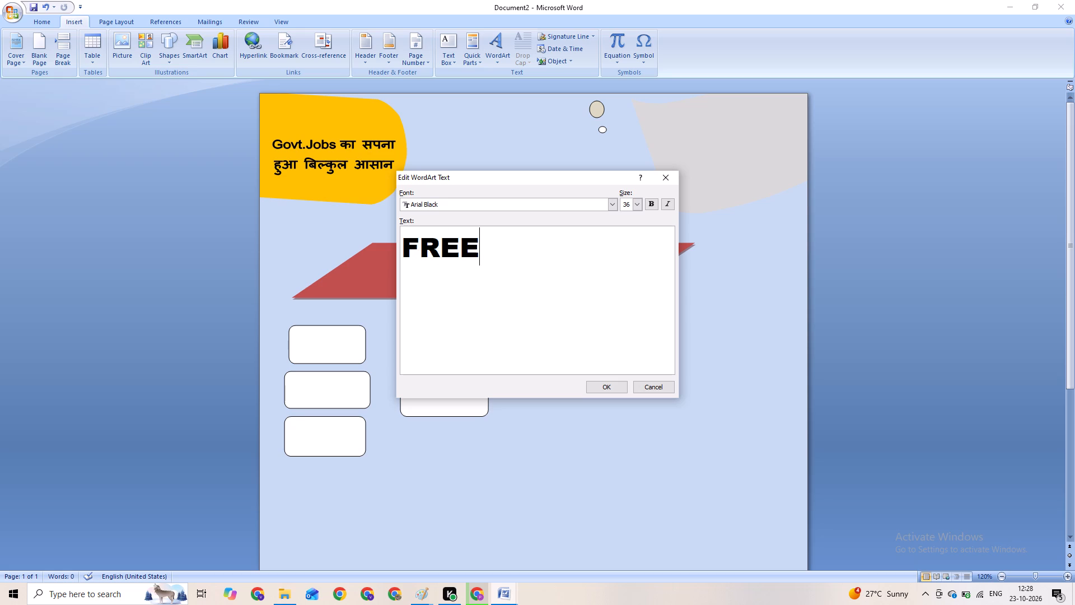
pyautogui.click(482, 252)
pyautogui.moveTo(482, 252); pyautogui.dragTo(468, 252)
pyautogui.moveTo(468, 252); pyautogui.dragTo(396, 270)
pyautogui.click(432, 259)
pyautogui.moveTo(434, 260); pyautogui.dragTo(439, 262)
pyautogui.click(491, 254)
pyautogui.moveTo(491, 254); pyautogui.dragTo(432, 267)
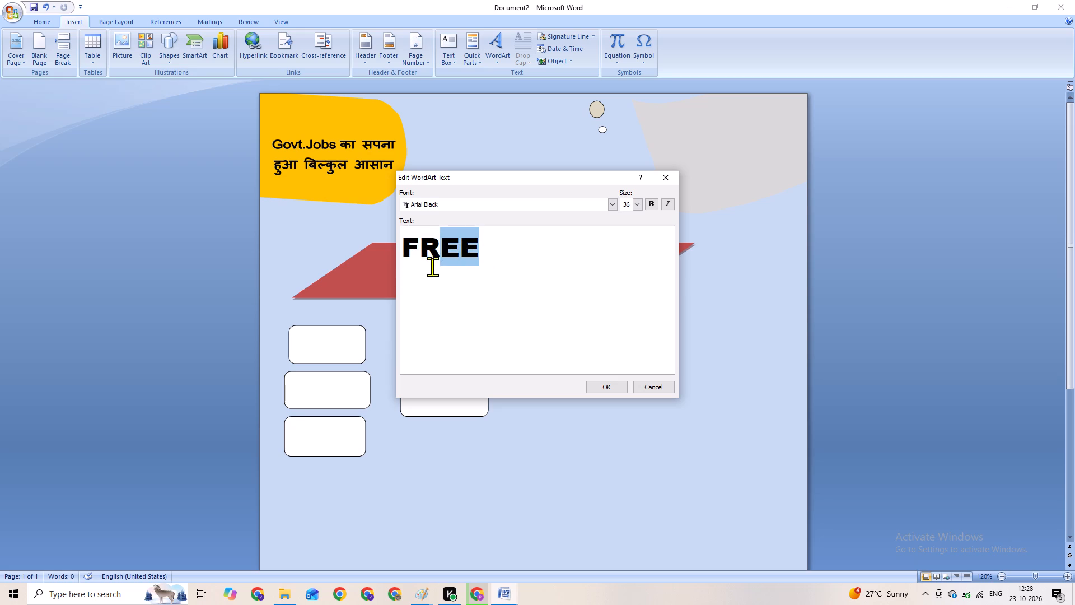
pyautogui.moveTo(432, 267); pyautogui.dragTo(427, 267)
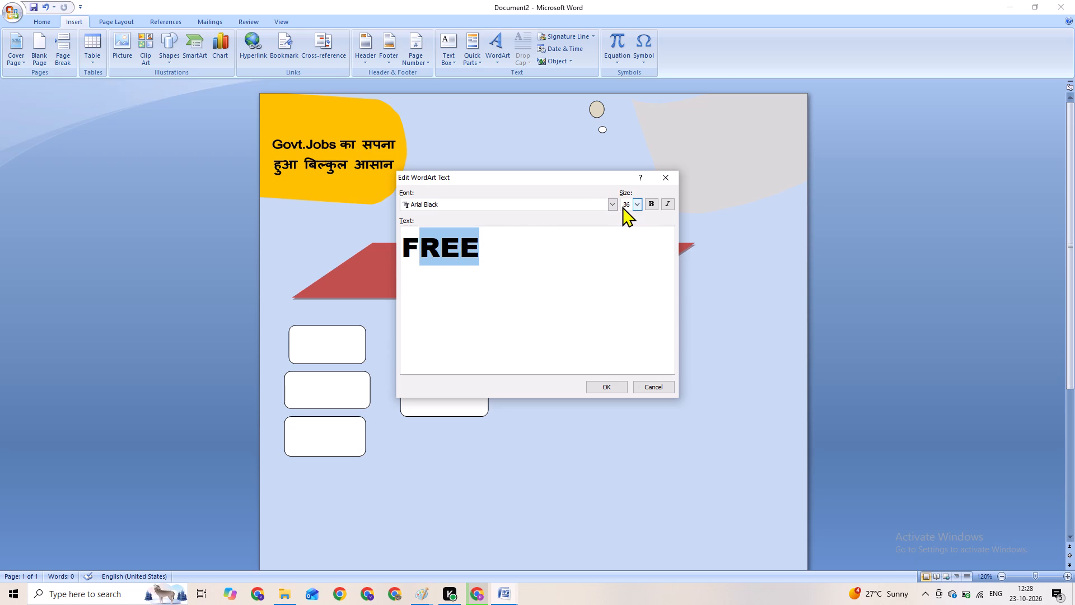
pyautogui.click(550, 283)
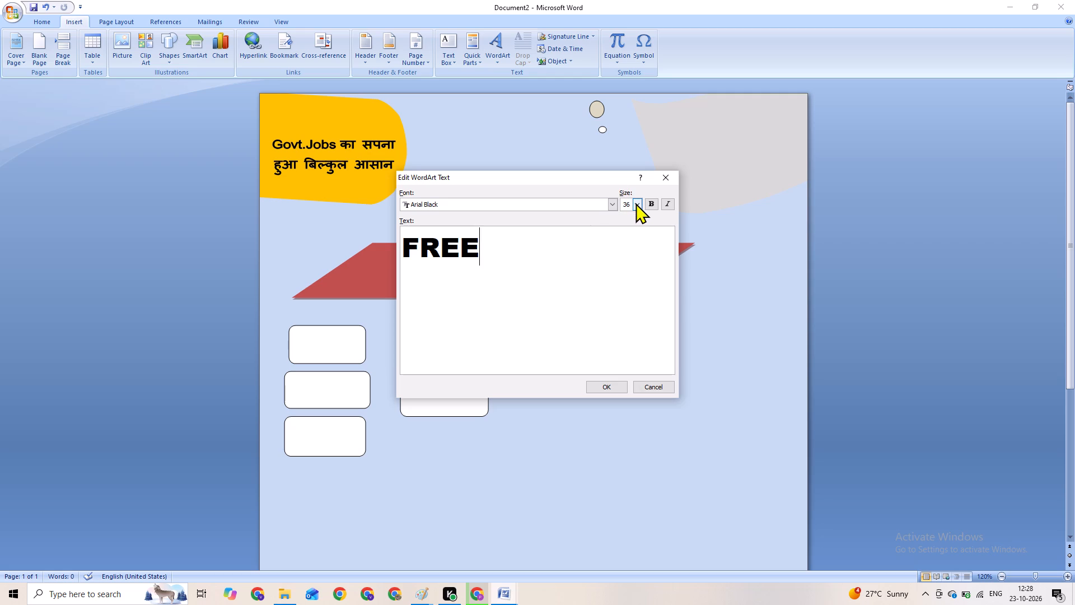
# Set the FREE WordArt's text size to 24, leave it unbolded, and insert it on the page.
pyautogui.click(635, 203)
pyautogui.click(628, 245)
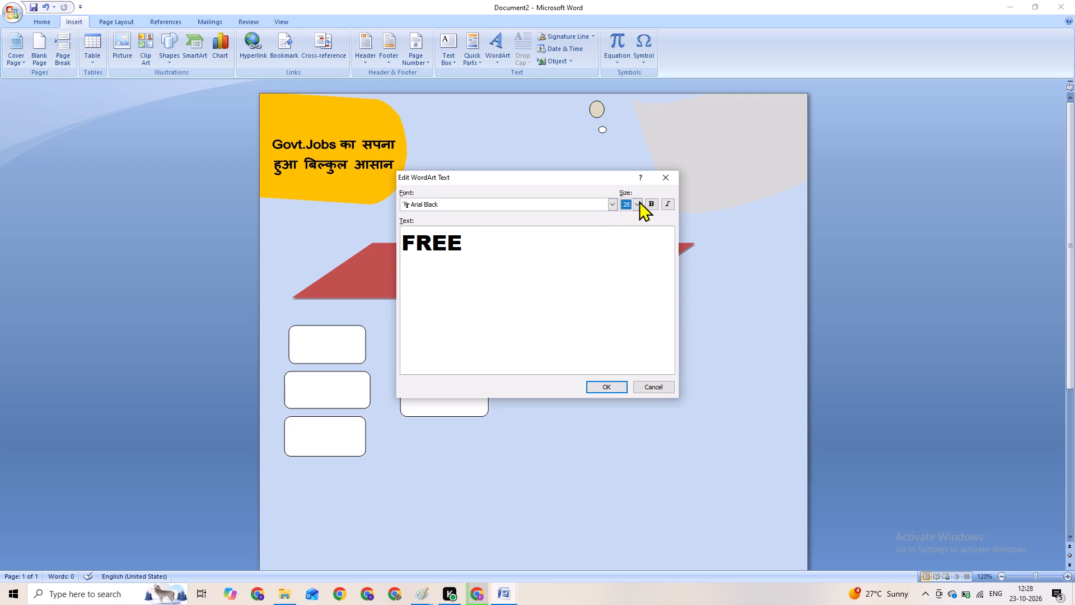
pyautogui.click(636, 202)
pyautogui.click(631, 235)
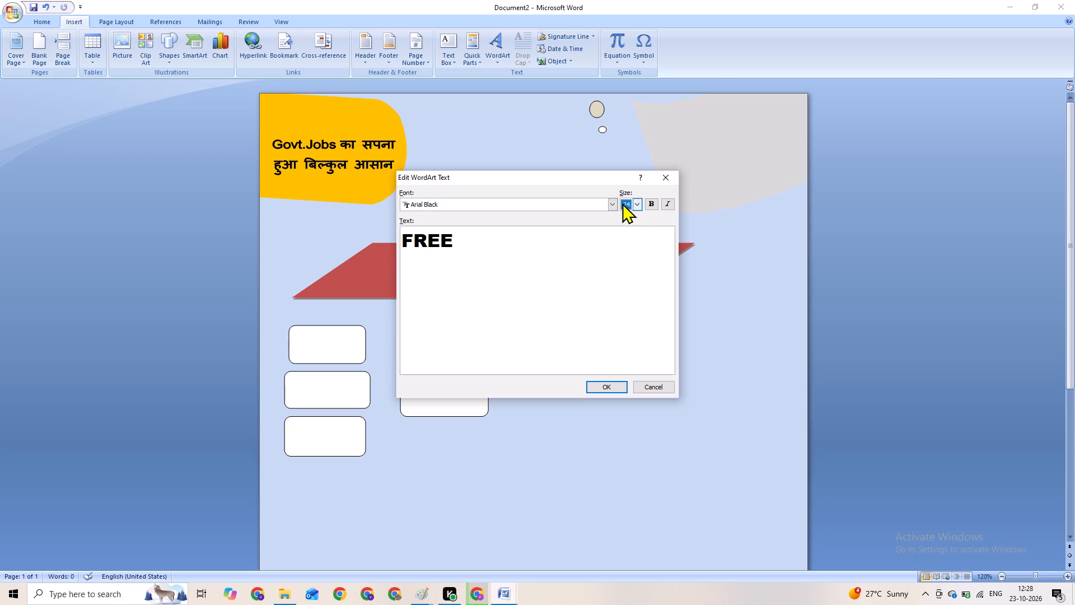
pyautogui.click(622, 203)
pyautogui.click(632, 221)
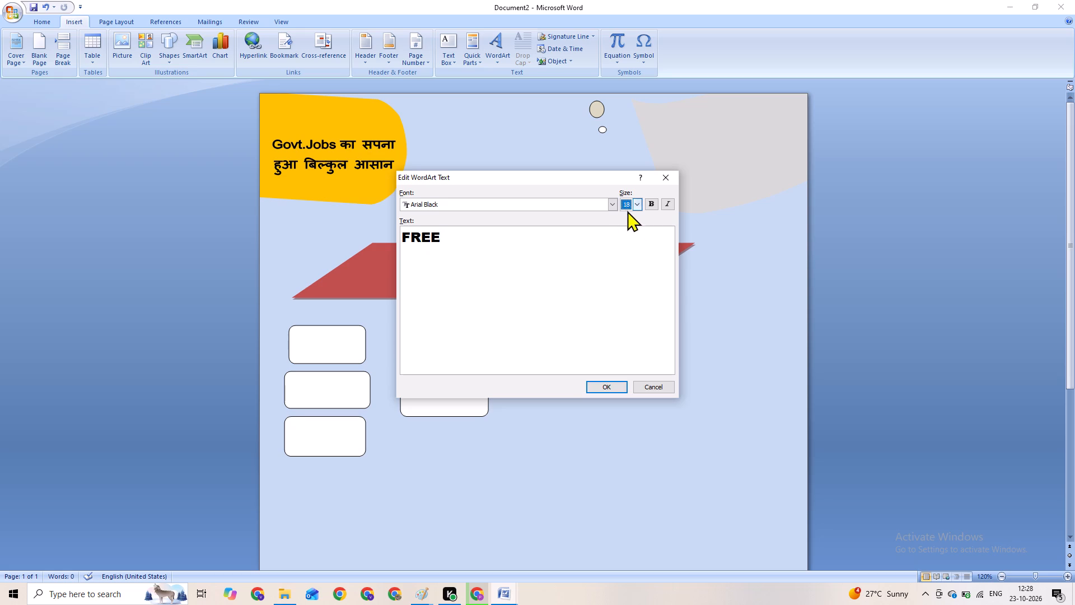
pyautogui.moveTo(625, 206); pyautogui.dragTo(629, 217)
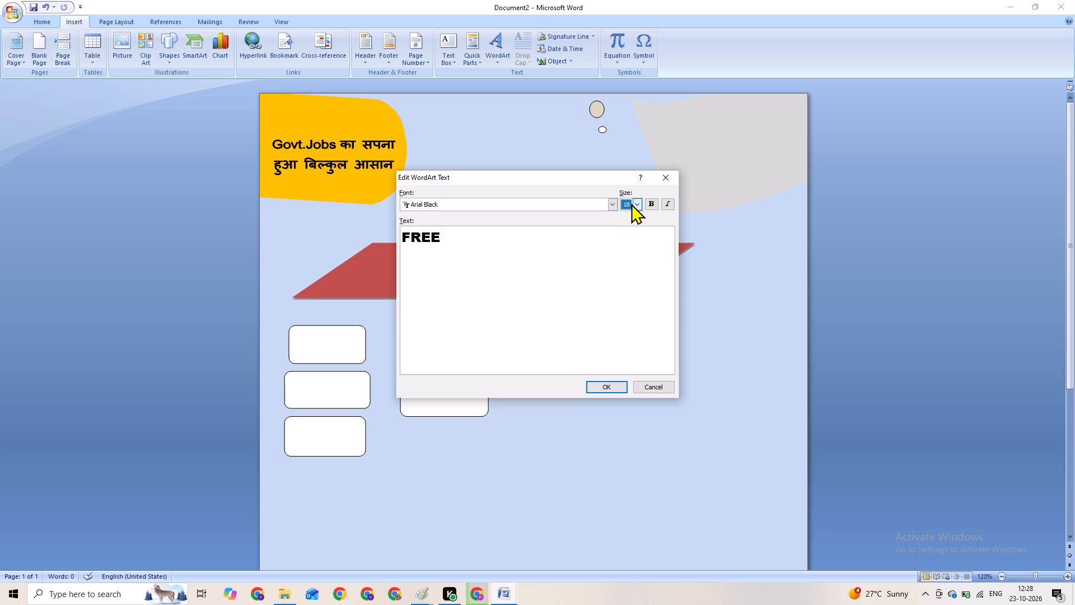
pyautogui.click(635, 202)
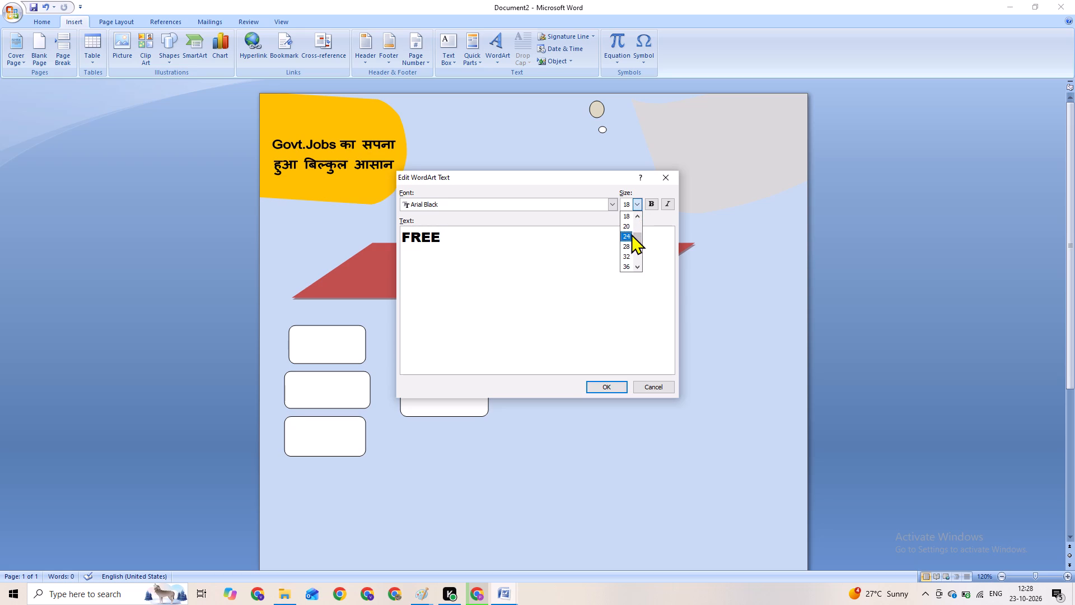
pyautogui.click(629, 233)
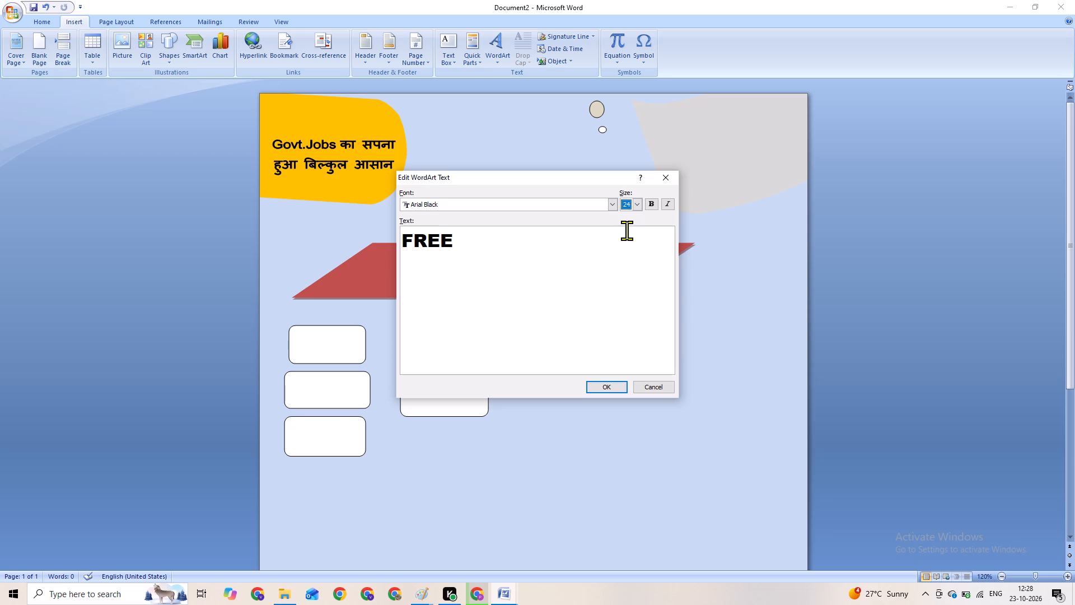
pyautogui.click(648, 208)
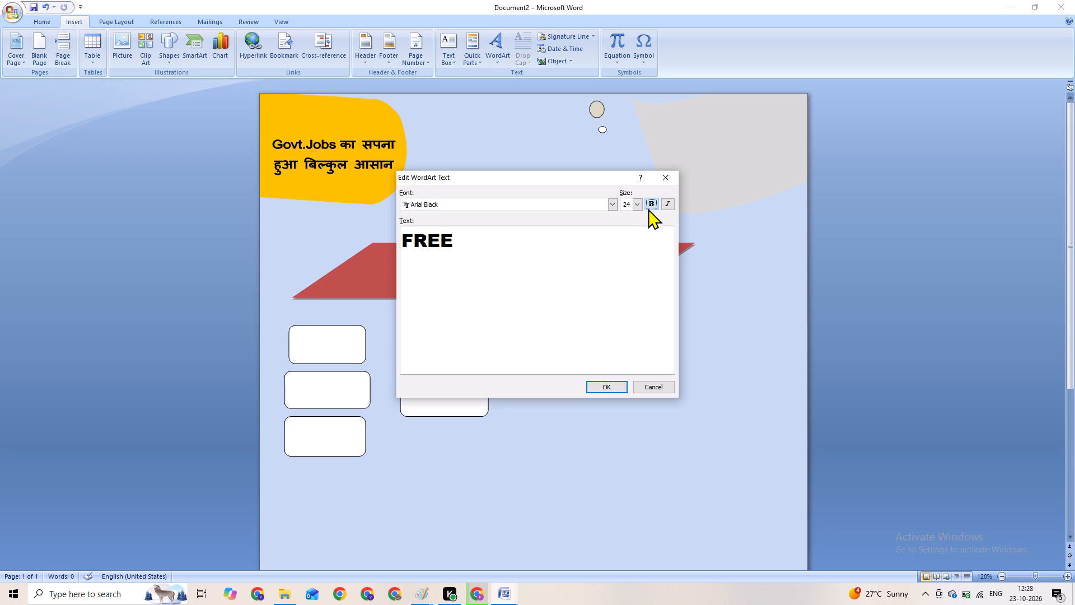
pyautogui.click(651, 204)
pyautogui.click(468, 262)
pyautogui.moveTo(465, 258); pyautogui.dragTo(403, 253)
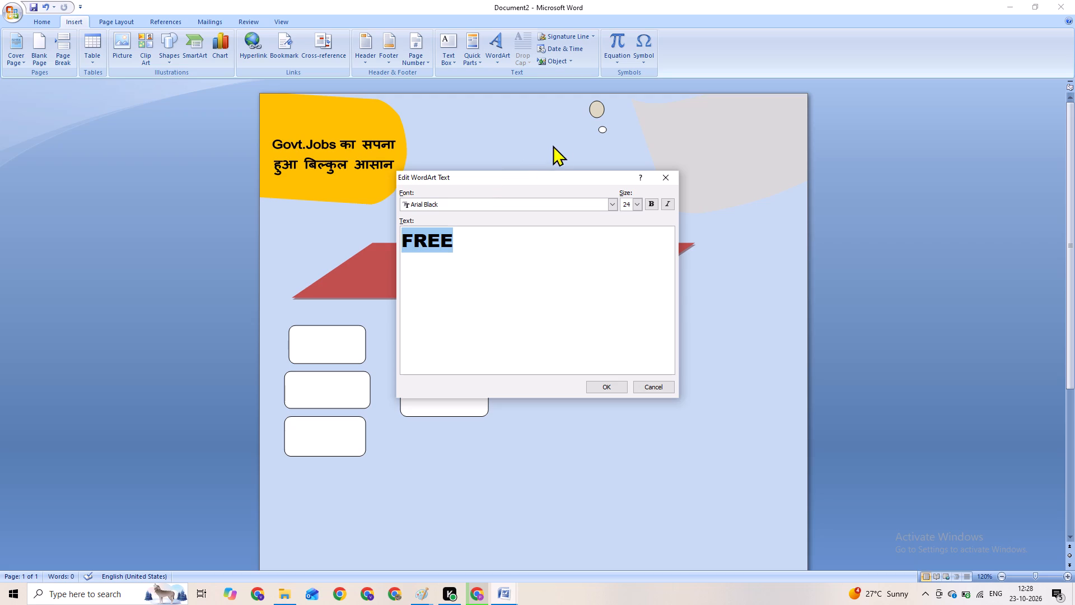
pyautogui.click(611, 390)
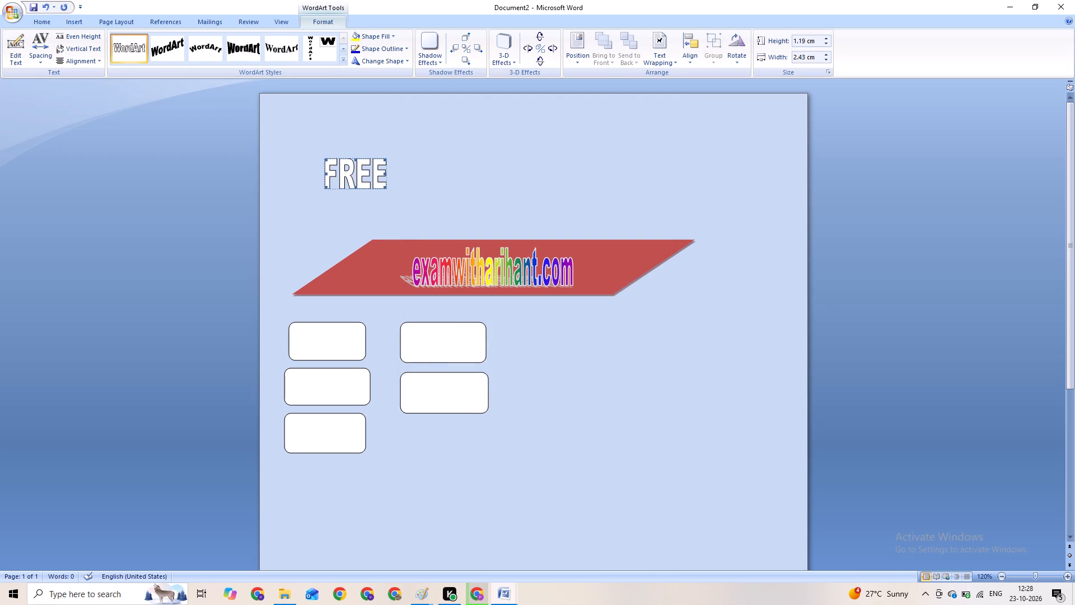
# Set the FREE WordArt's text wrapping to In Front of Text.
pyautogui.click(654, 37)
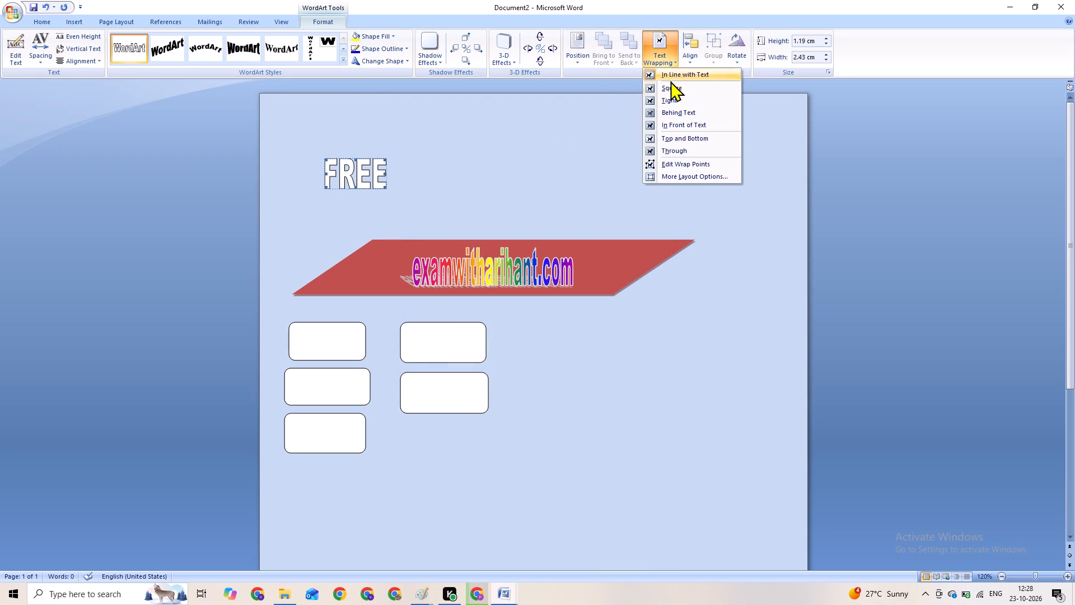
pyautogui.click(679, 126)
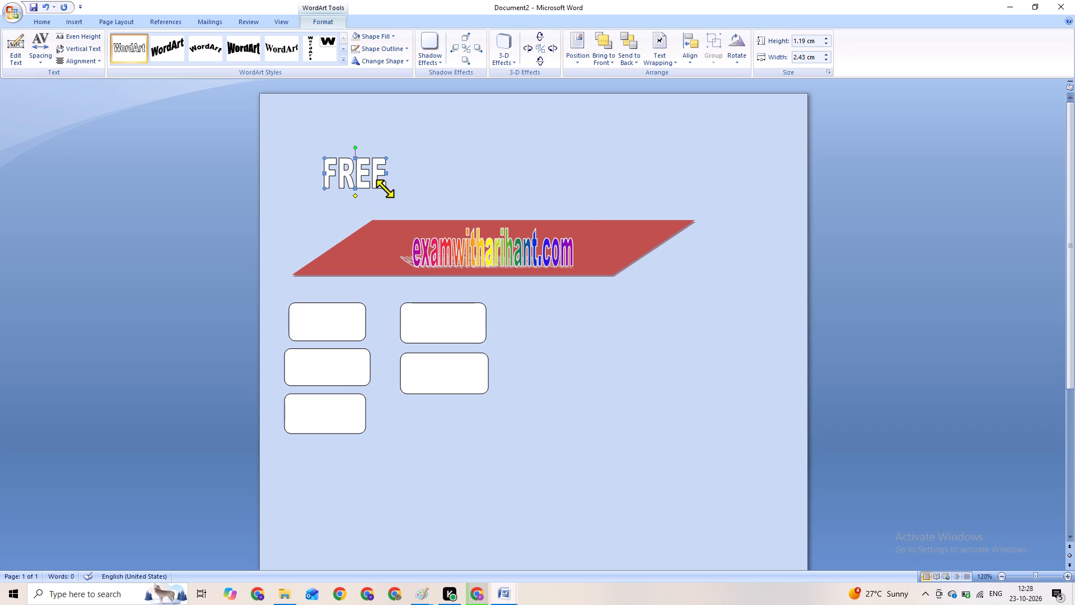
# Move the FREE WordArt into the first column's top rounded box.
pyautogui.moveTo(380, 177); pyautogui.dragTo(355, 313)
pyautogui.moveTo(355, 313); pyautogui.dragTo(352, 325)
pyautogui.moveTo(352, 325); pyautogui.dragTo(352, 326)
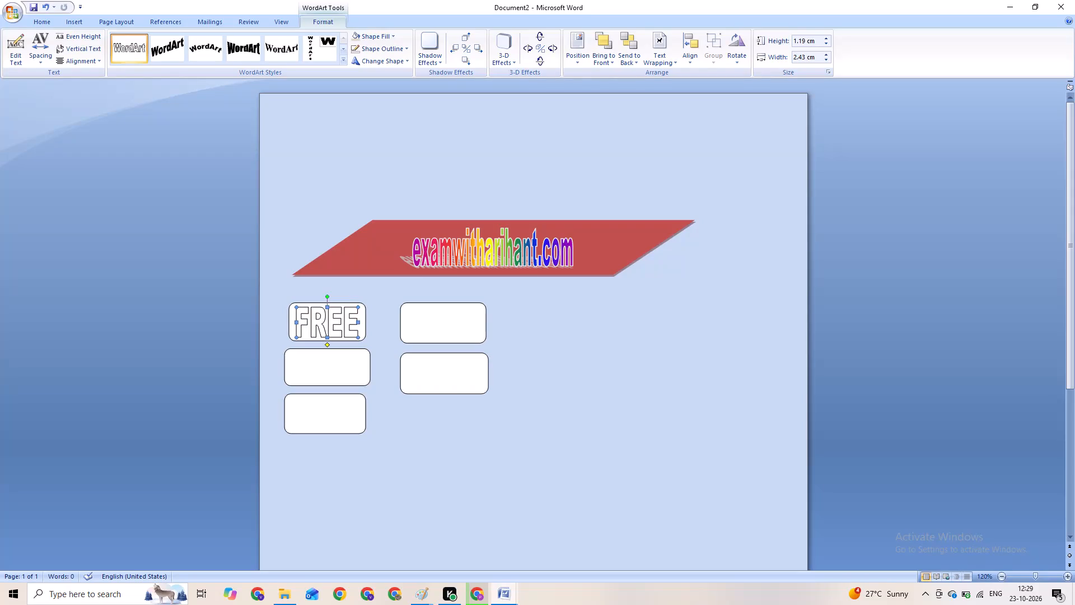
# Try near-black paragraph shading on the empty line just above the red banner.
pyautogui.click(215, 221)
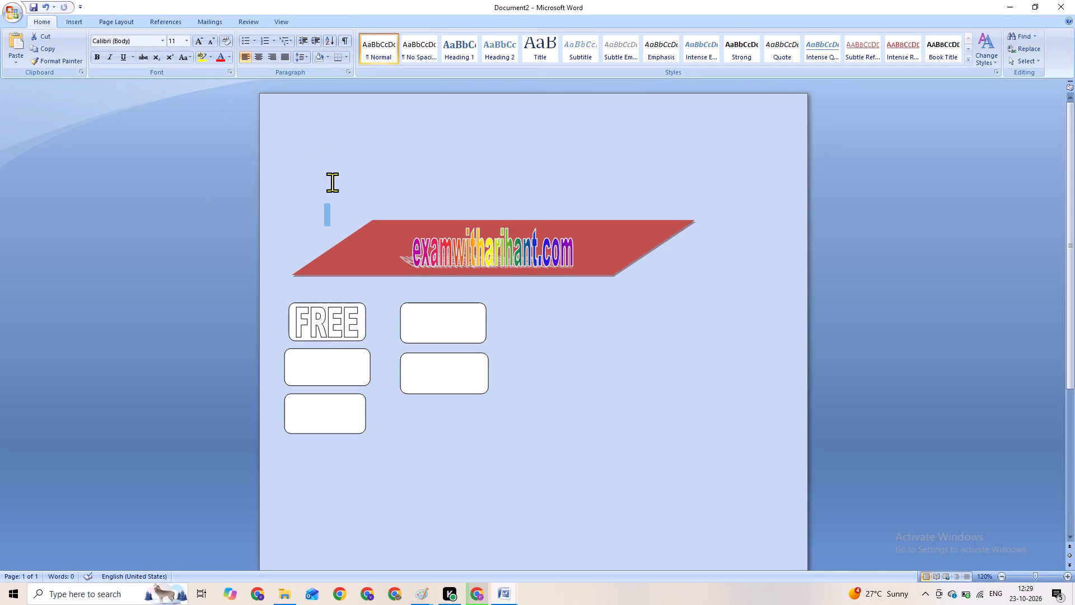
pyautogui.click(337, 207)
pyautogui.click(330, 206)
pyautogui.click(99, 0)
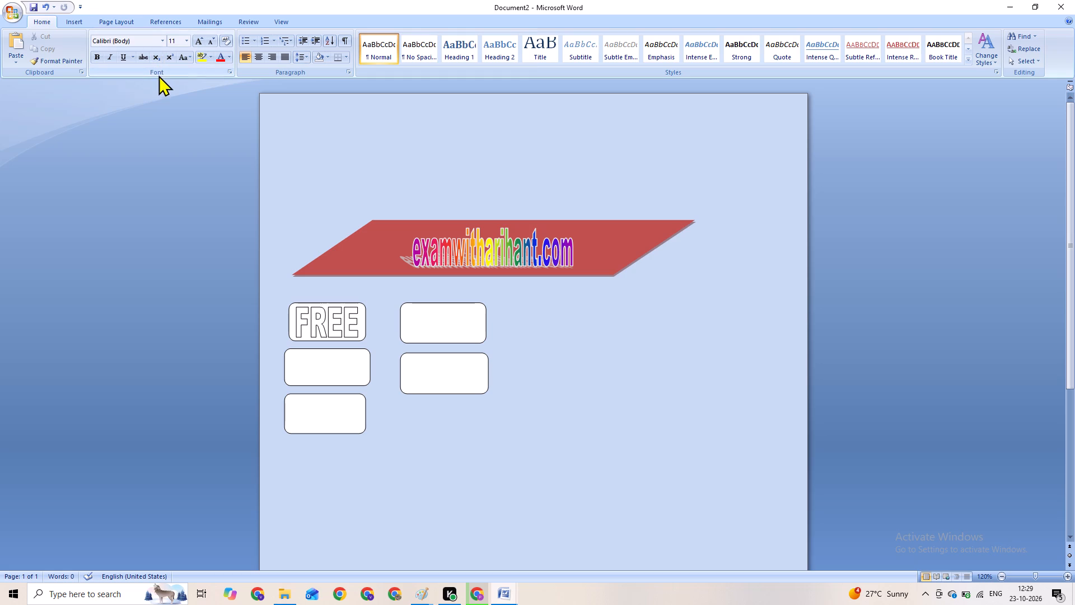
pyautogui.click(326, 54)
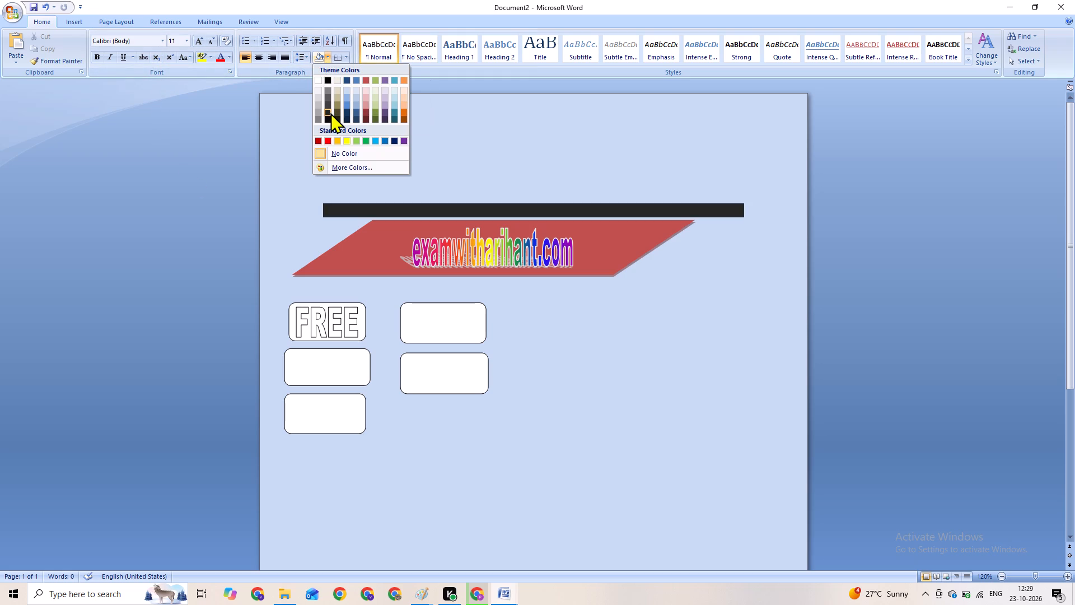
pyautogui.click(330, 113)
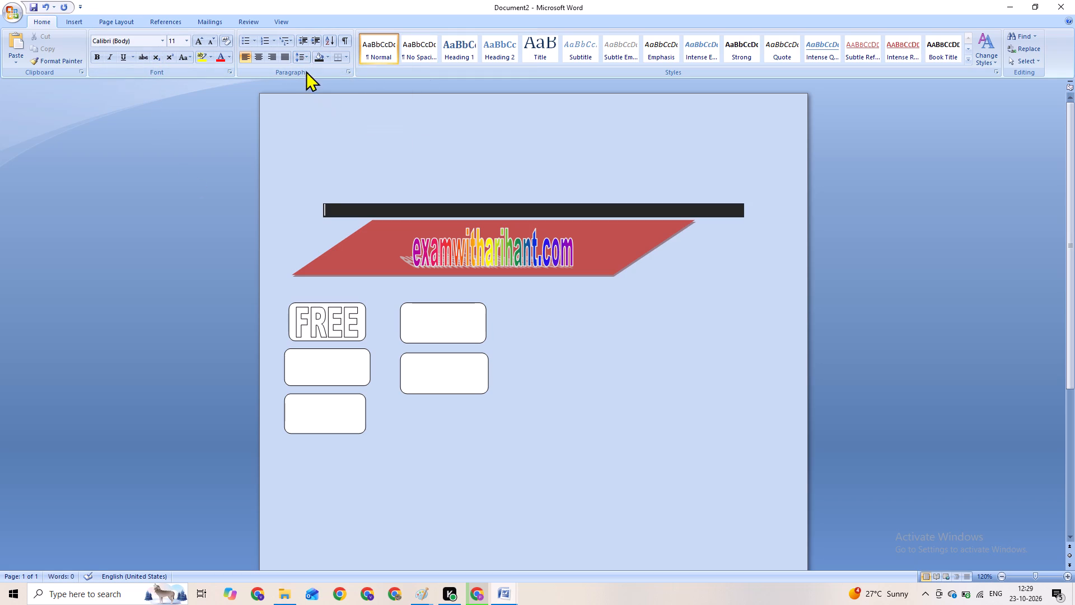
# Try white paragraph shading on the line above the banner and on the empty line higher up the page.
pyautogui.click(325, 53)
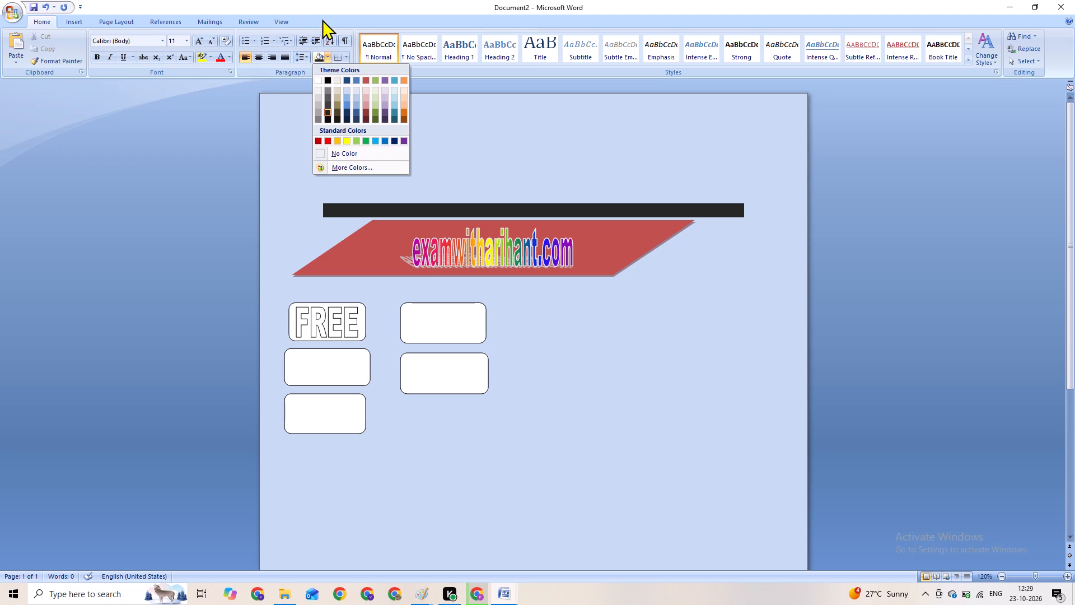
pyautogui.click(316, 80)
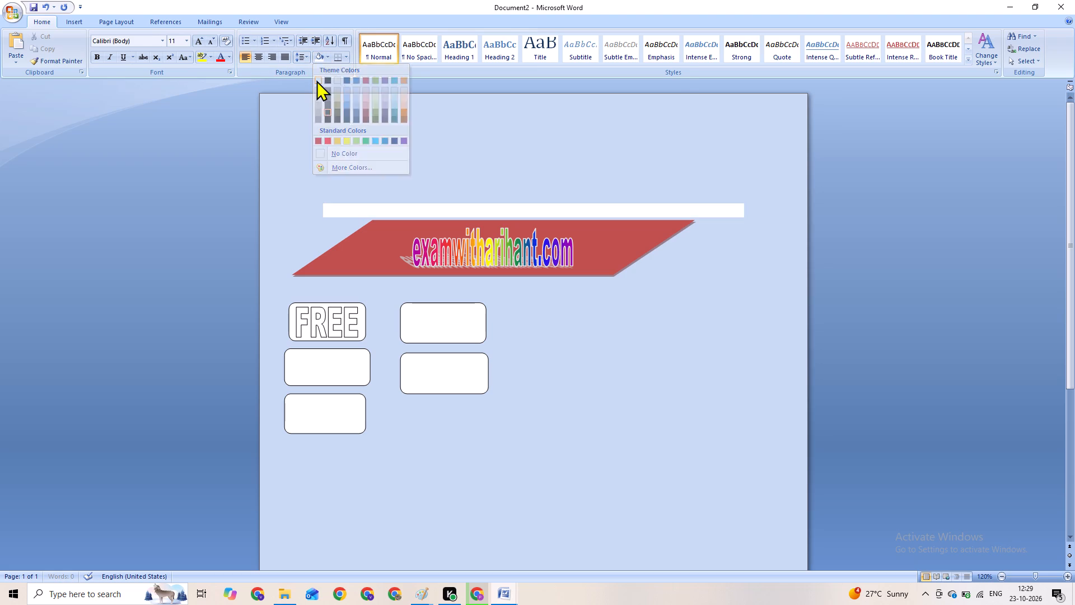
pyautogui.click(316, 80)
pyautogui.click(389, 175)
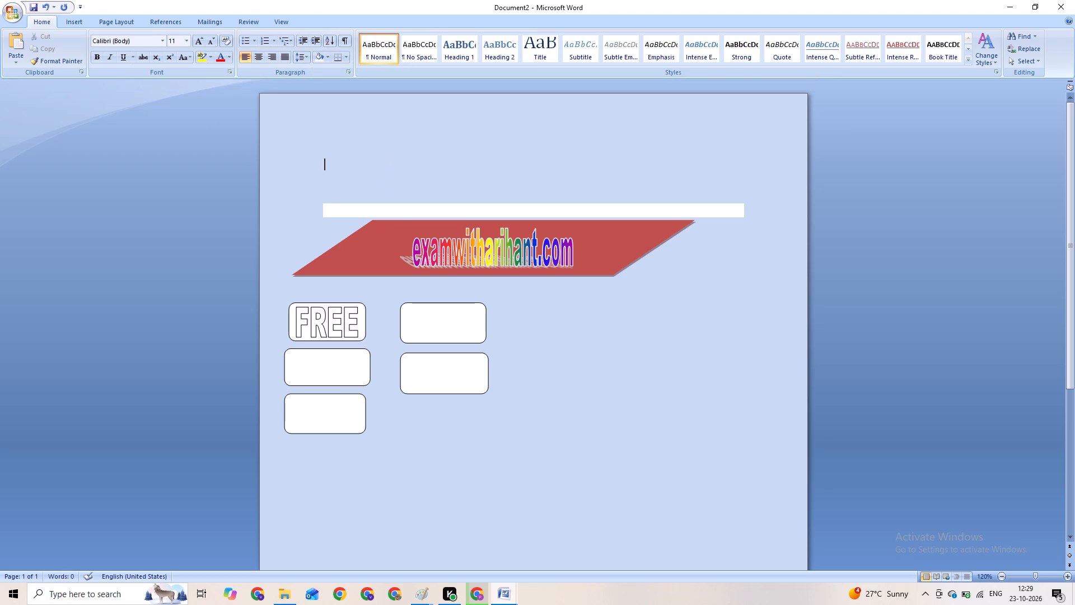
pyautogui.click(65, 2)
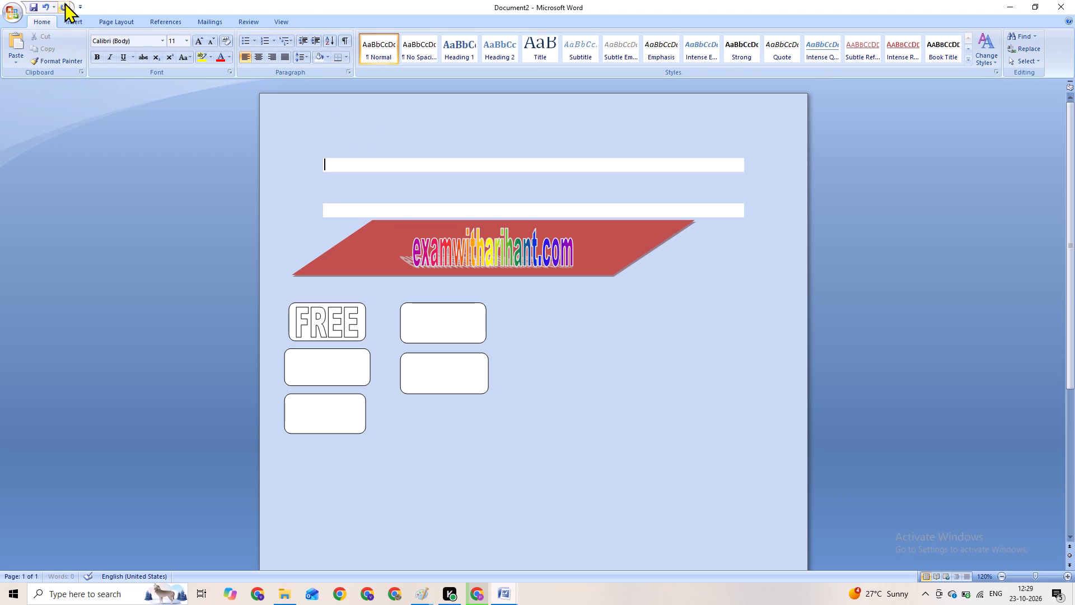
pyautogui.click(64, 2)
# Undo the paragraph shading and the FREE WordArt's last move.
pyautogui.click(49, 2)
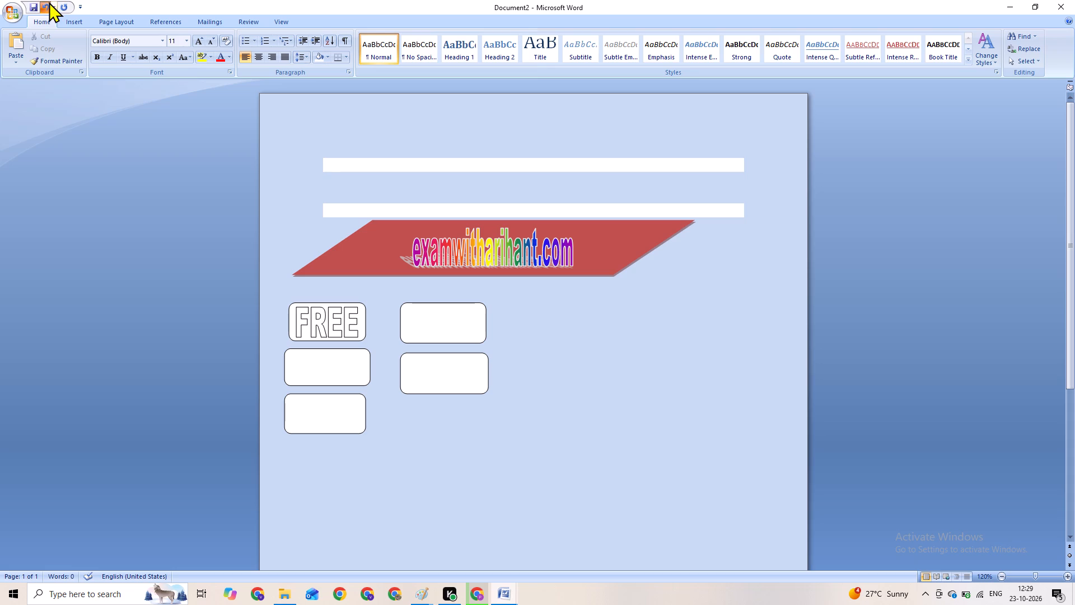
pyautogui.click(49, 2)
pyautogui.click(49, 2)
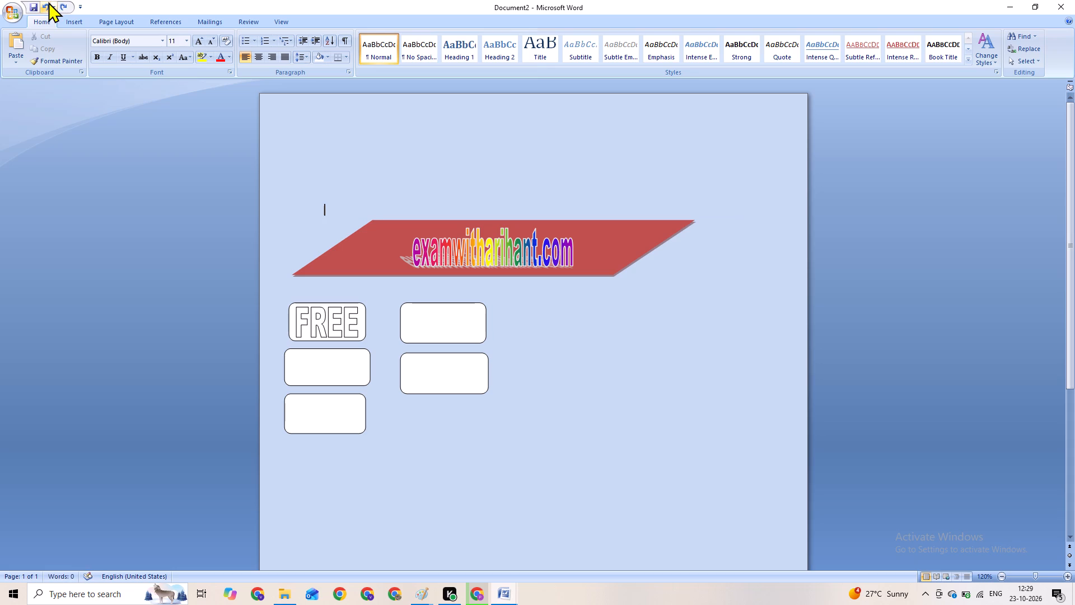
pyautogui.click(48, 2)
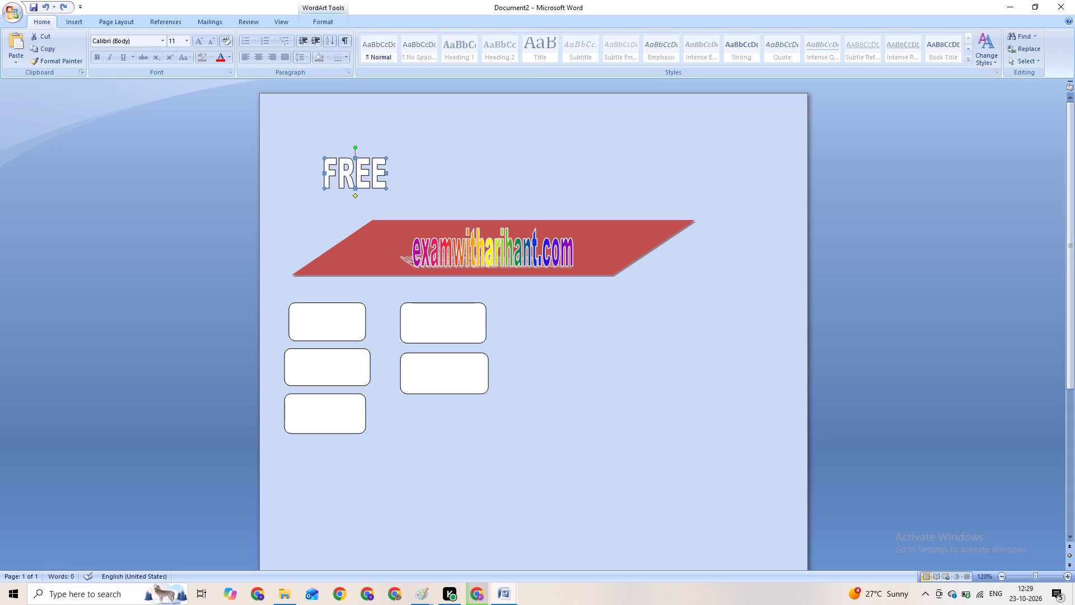
# Move the FREE WordArt into the first column's top rounded box, centred inside it, and keep it selected.
pyautogui.moveTo(353, 181); pyautogui.dragTo(317, 341)
pyautogui.moveTo(317, 341); pyautogui.dragTo(325, 327)
pyautogui.moveTo(325, 327); pyautogui.dragTo(325, 331)
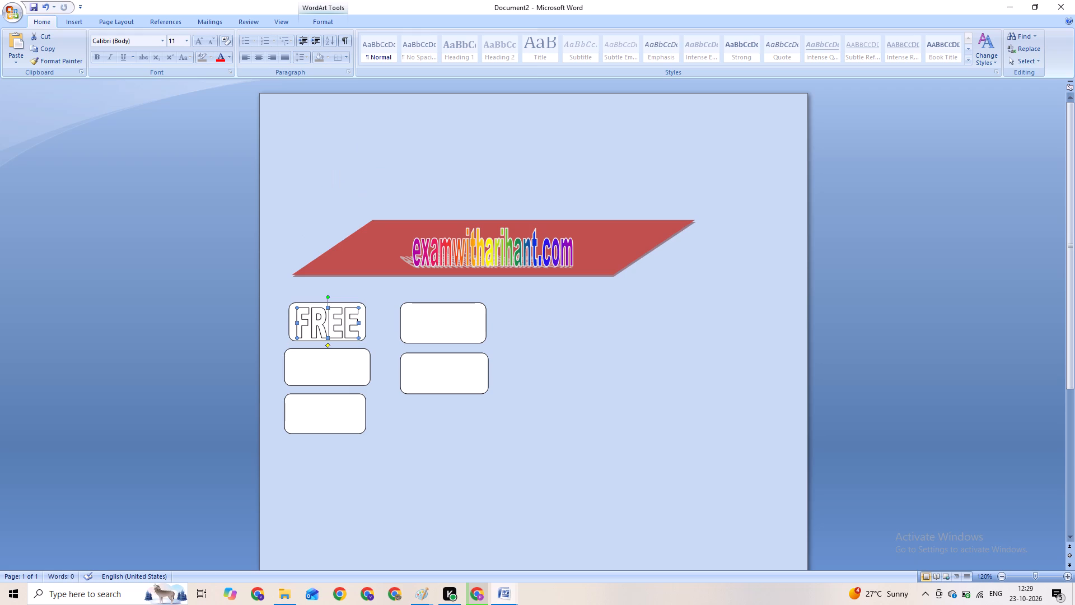
pyautogui.click(323, 320)
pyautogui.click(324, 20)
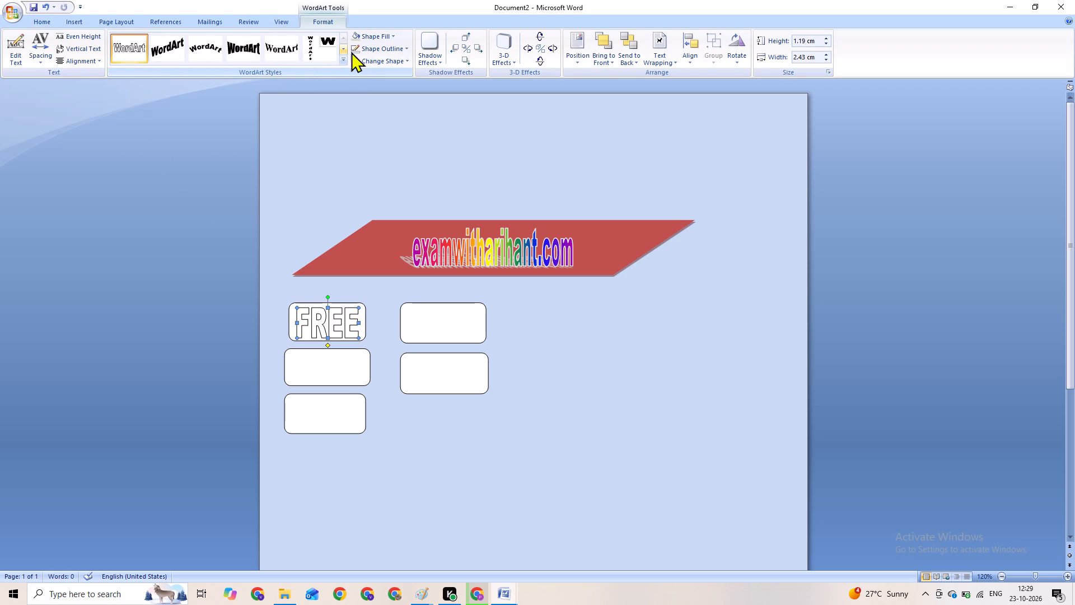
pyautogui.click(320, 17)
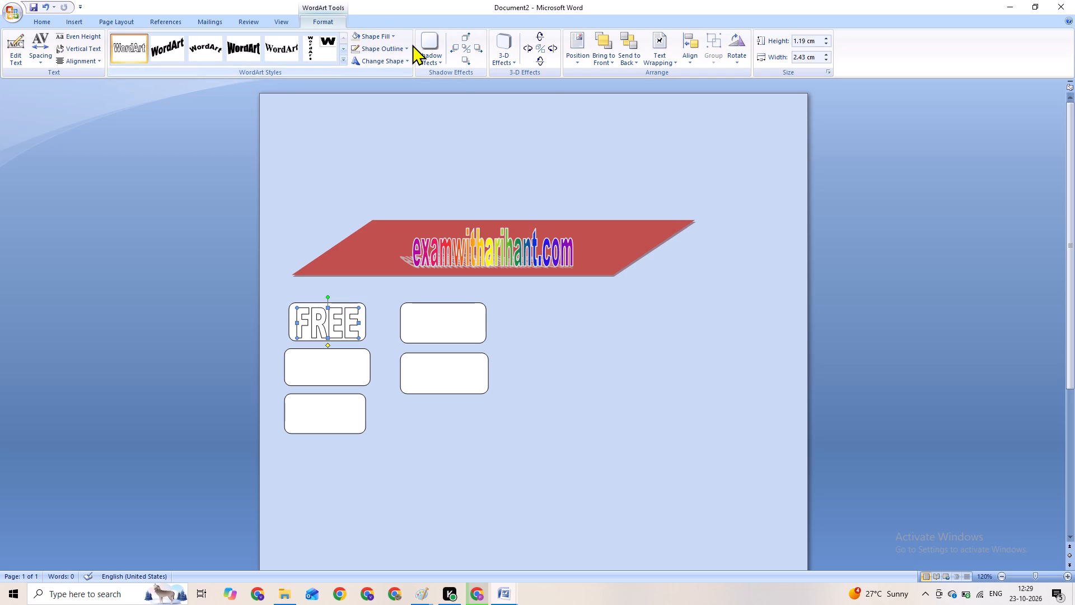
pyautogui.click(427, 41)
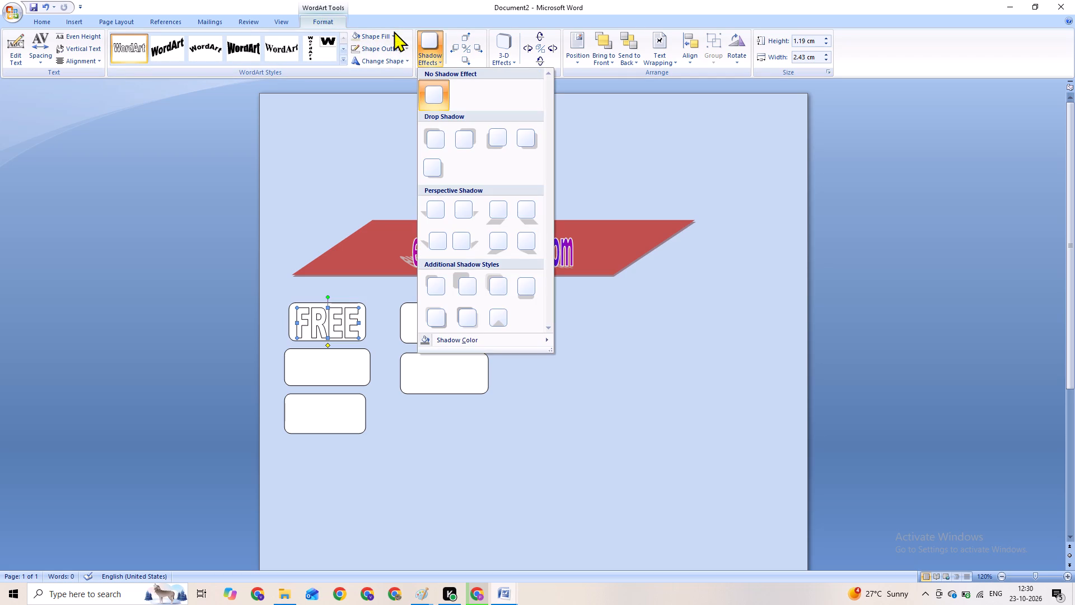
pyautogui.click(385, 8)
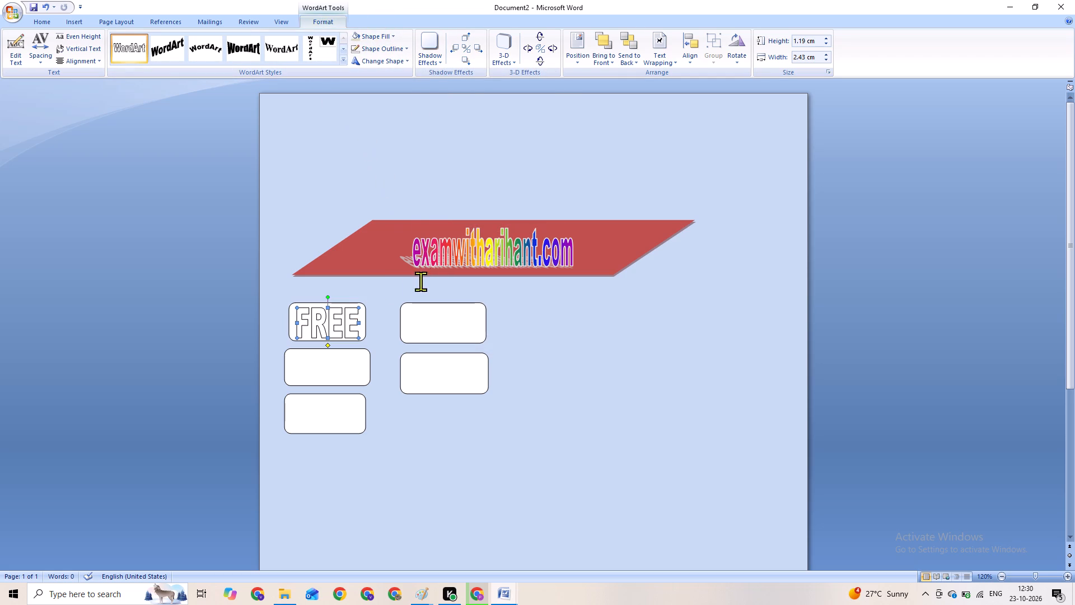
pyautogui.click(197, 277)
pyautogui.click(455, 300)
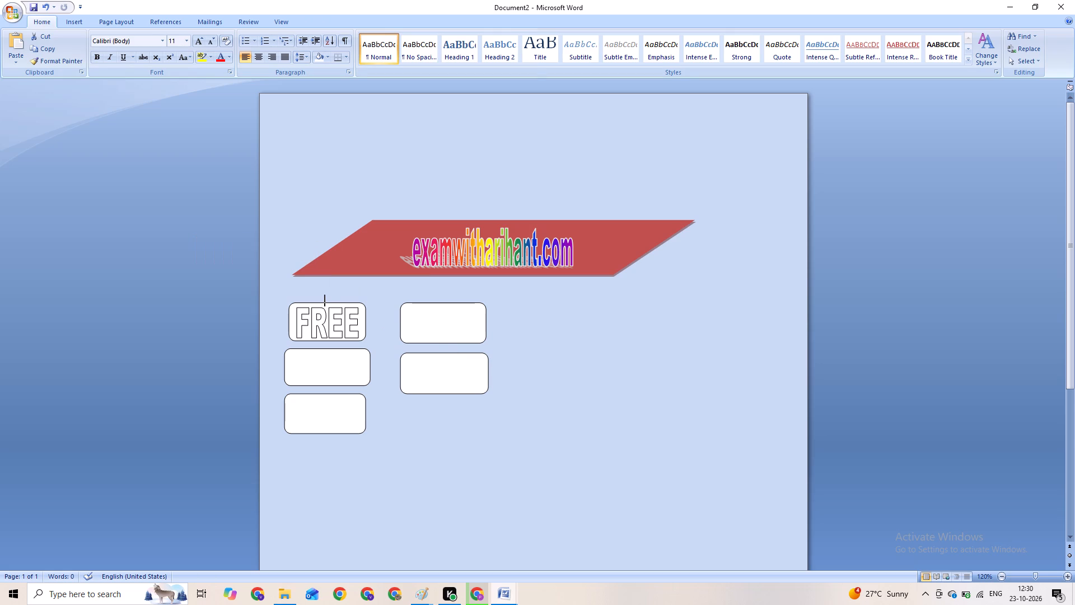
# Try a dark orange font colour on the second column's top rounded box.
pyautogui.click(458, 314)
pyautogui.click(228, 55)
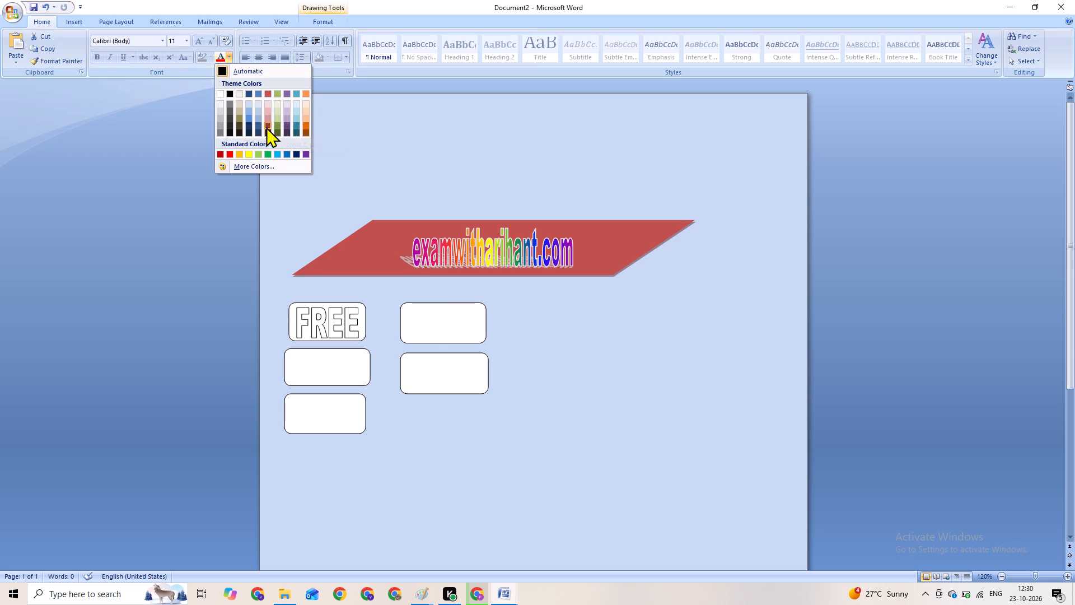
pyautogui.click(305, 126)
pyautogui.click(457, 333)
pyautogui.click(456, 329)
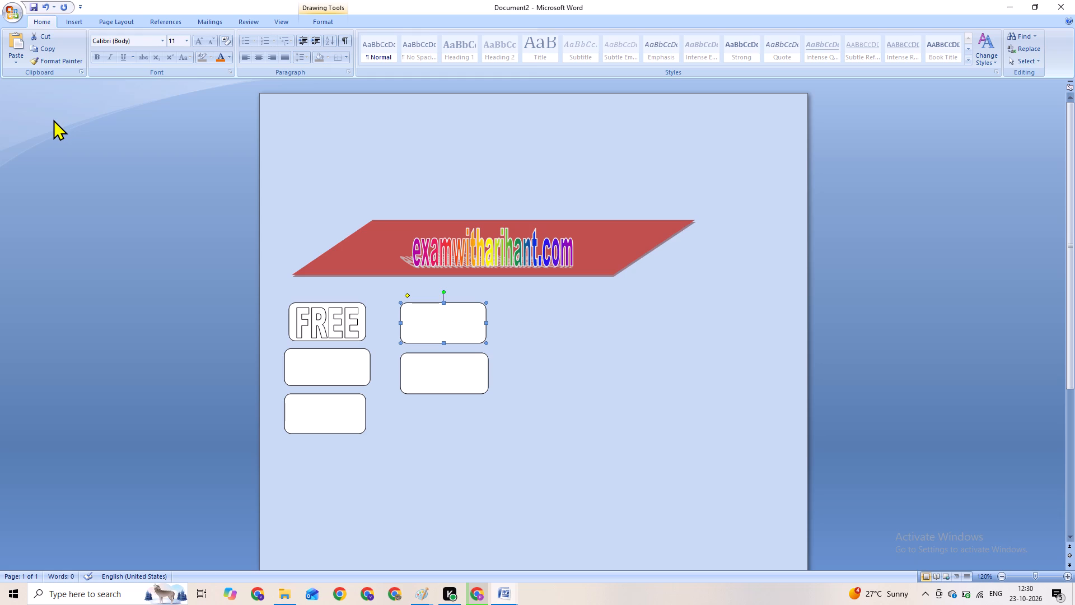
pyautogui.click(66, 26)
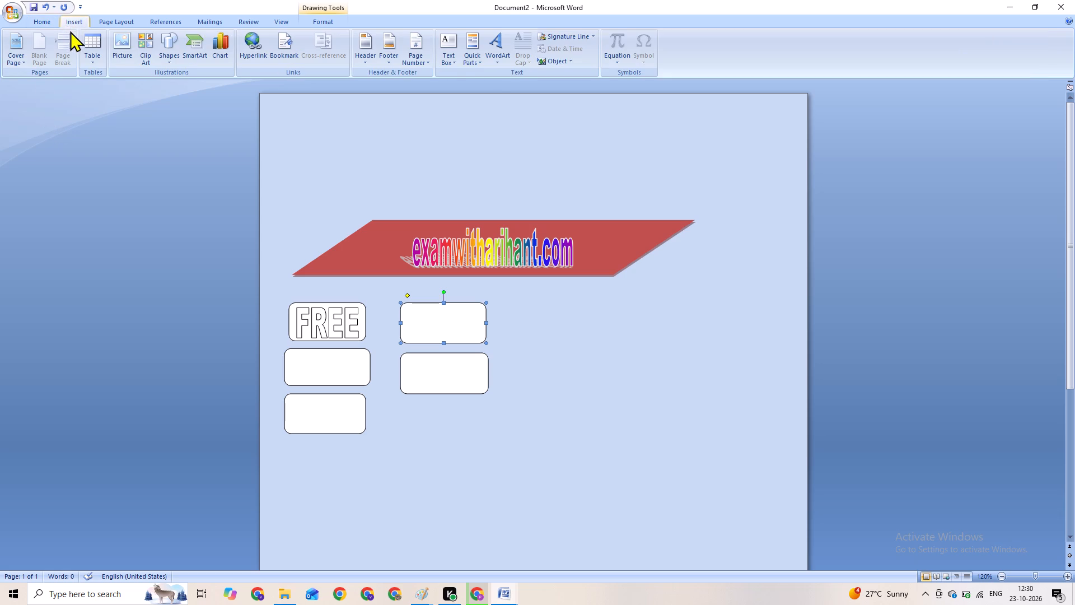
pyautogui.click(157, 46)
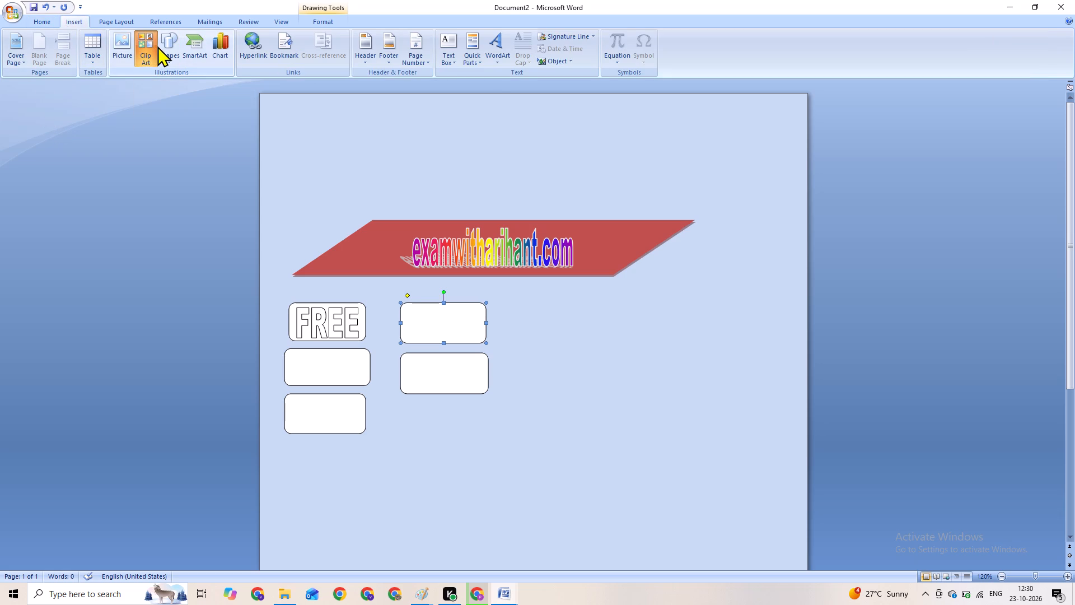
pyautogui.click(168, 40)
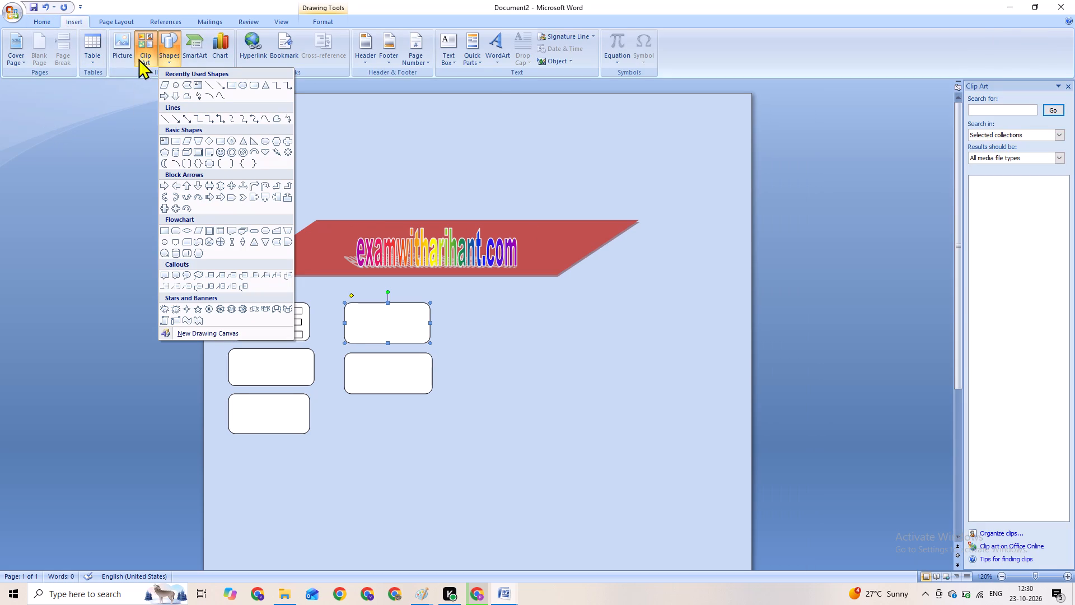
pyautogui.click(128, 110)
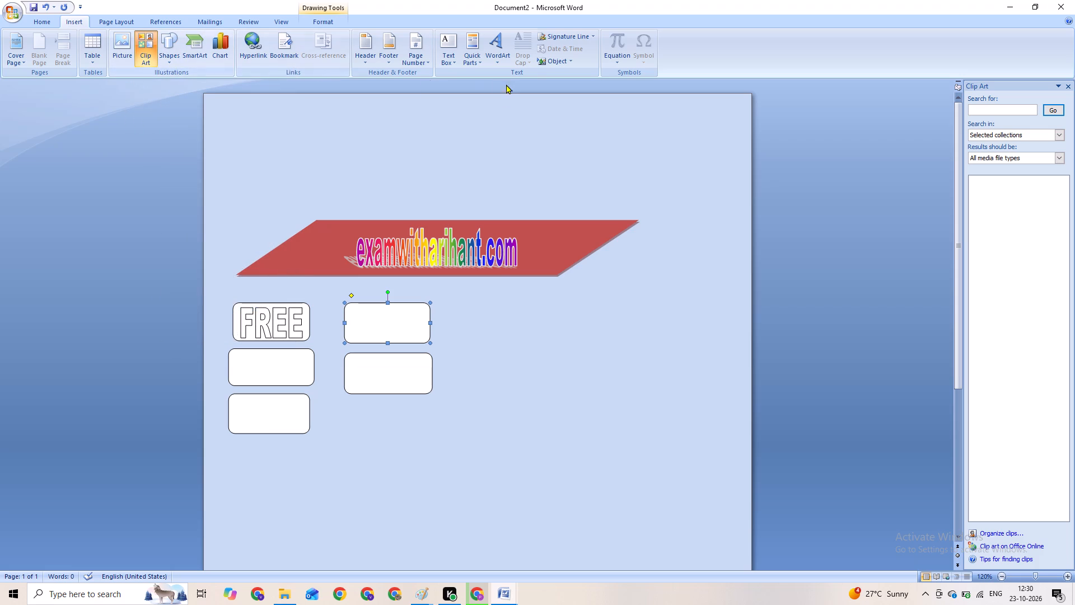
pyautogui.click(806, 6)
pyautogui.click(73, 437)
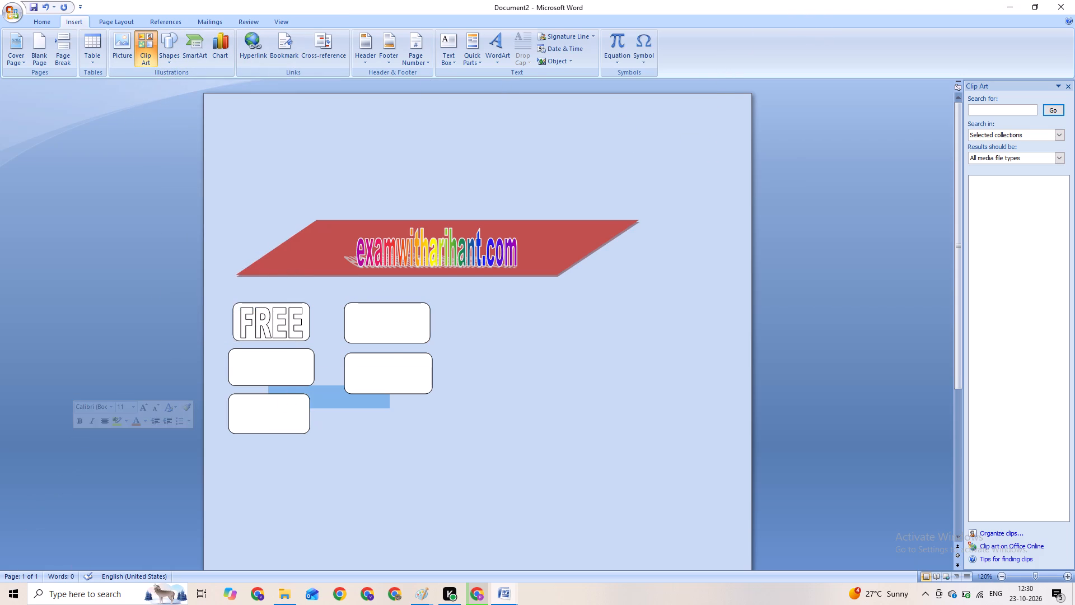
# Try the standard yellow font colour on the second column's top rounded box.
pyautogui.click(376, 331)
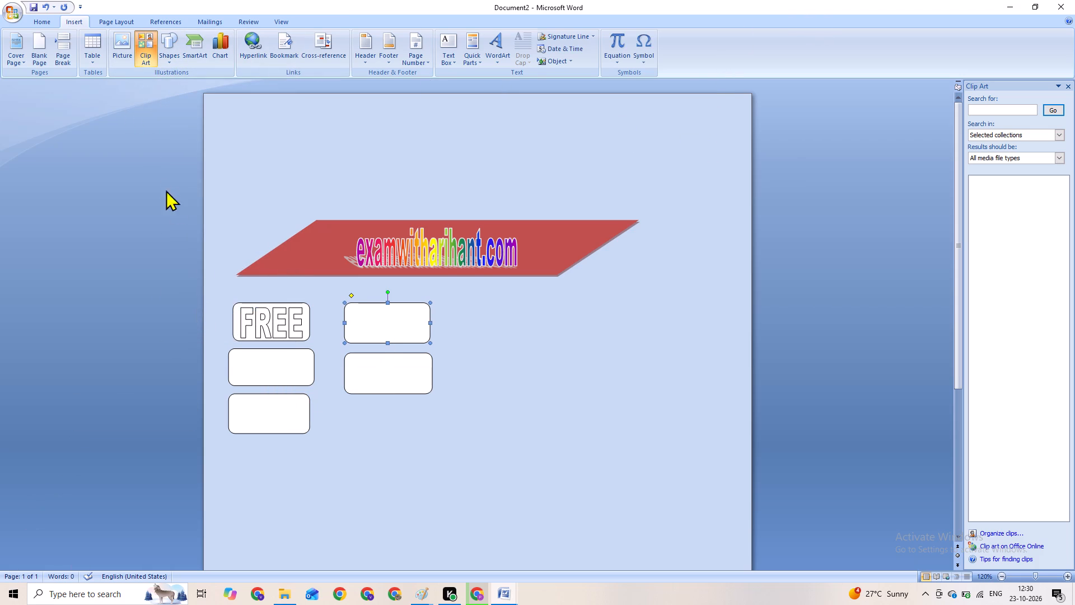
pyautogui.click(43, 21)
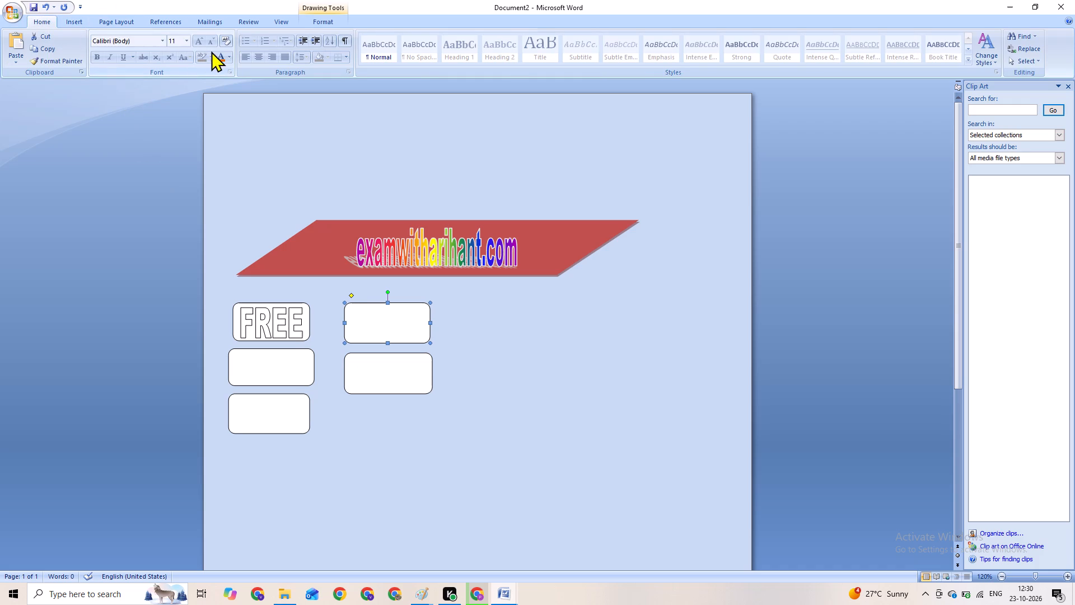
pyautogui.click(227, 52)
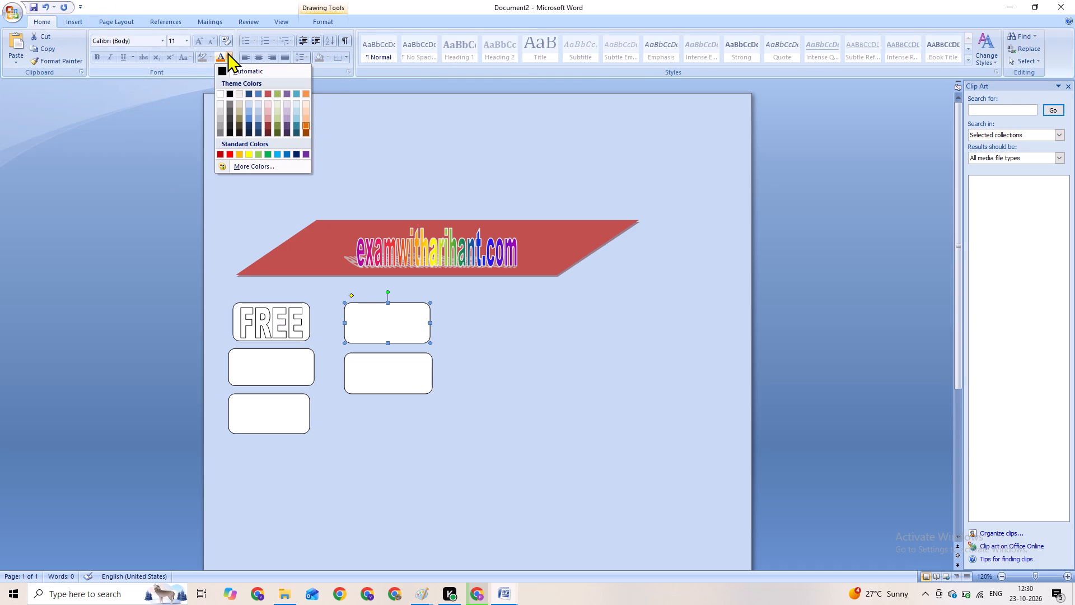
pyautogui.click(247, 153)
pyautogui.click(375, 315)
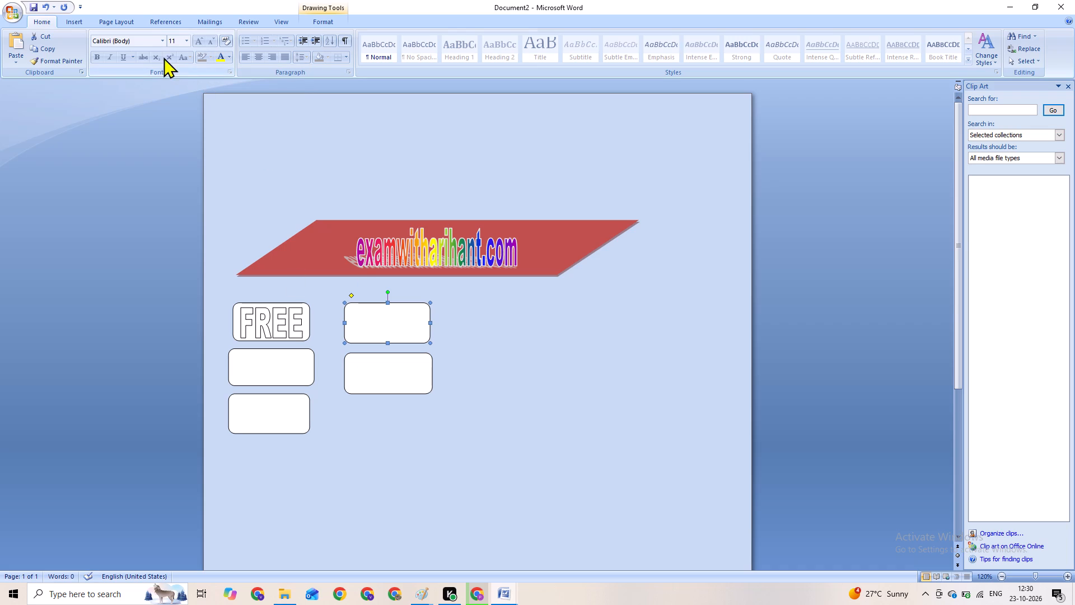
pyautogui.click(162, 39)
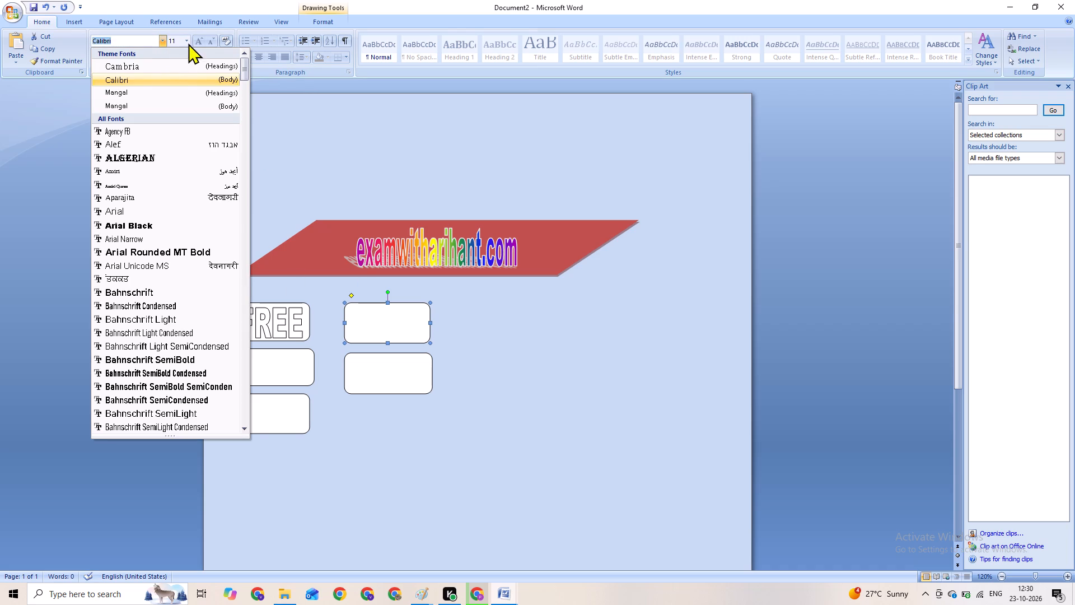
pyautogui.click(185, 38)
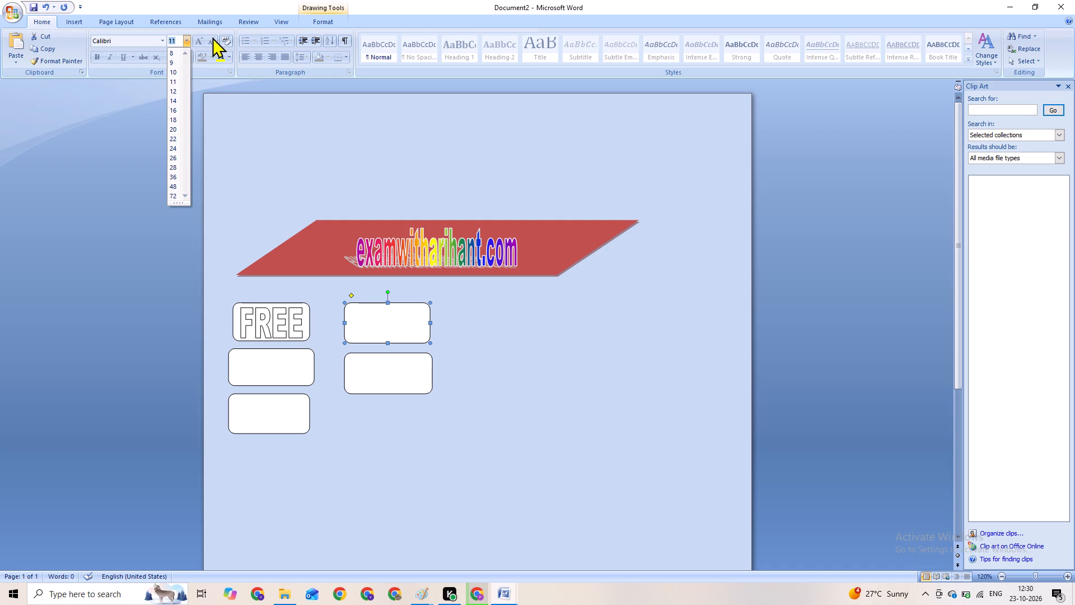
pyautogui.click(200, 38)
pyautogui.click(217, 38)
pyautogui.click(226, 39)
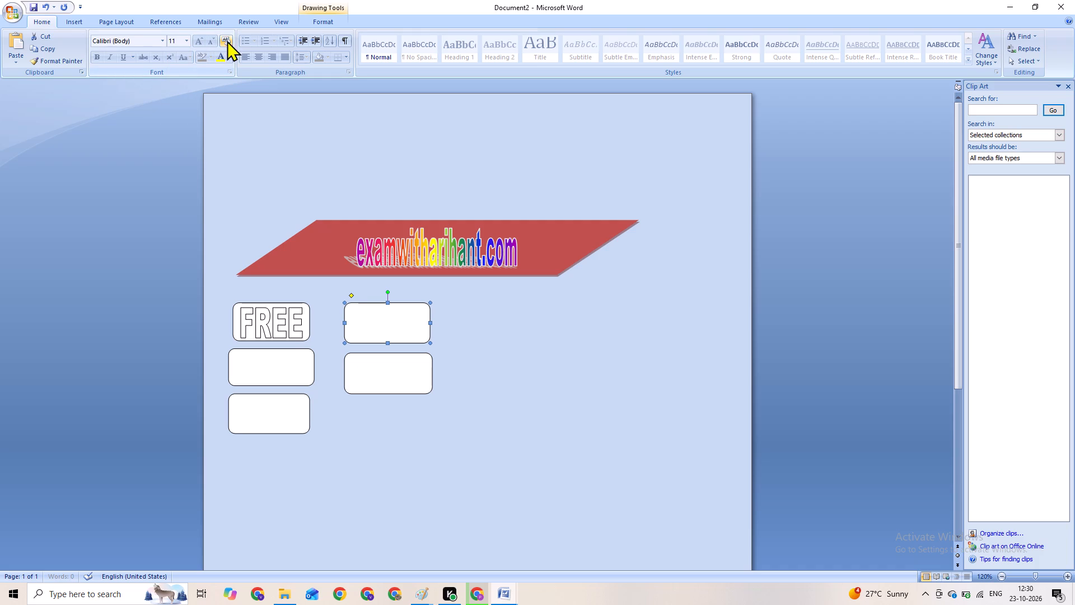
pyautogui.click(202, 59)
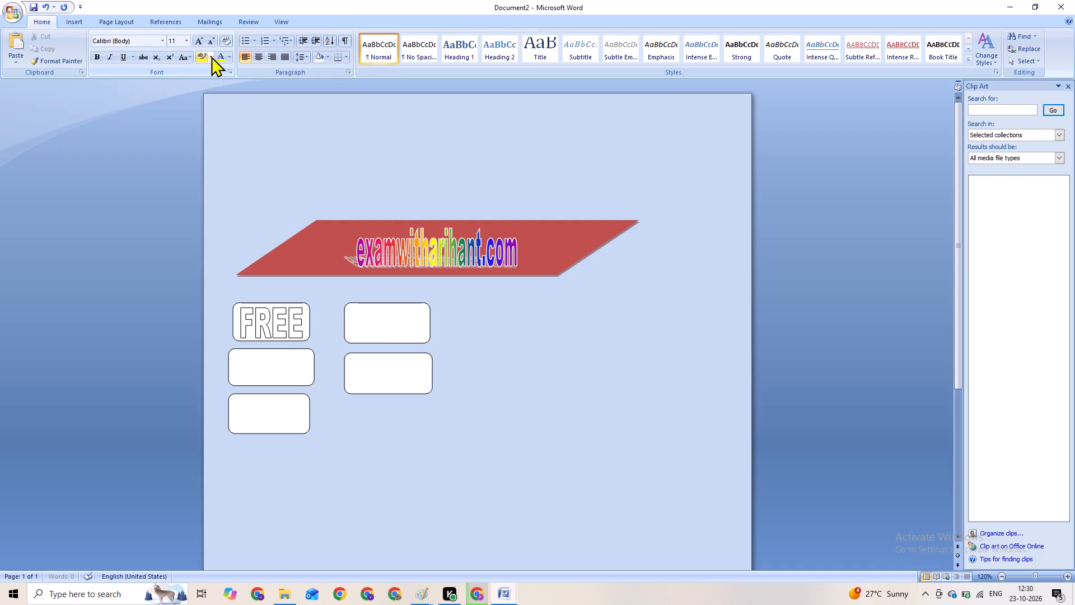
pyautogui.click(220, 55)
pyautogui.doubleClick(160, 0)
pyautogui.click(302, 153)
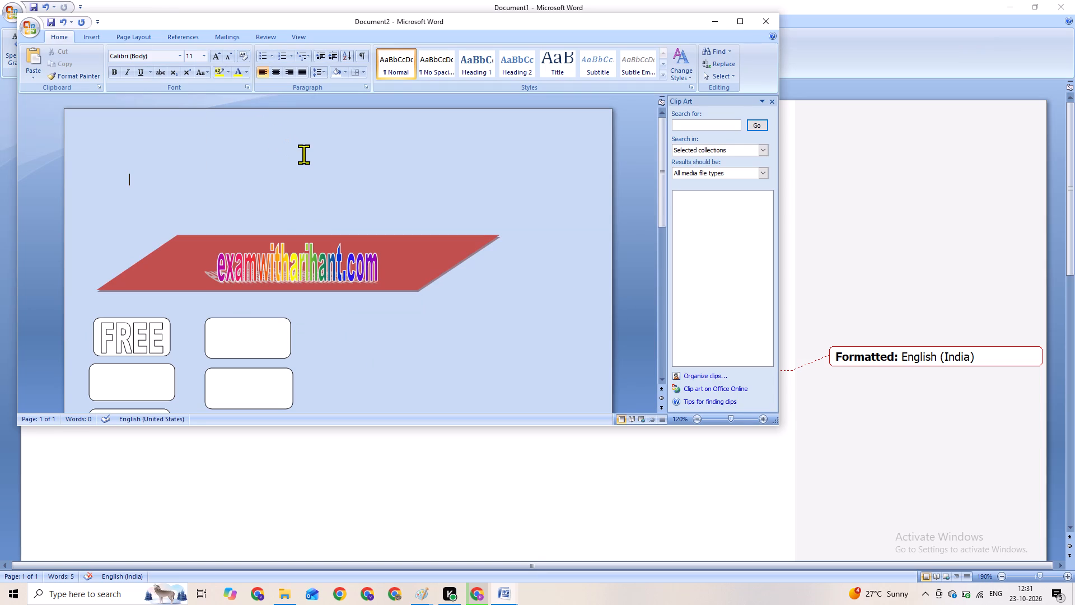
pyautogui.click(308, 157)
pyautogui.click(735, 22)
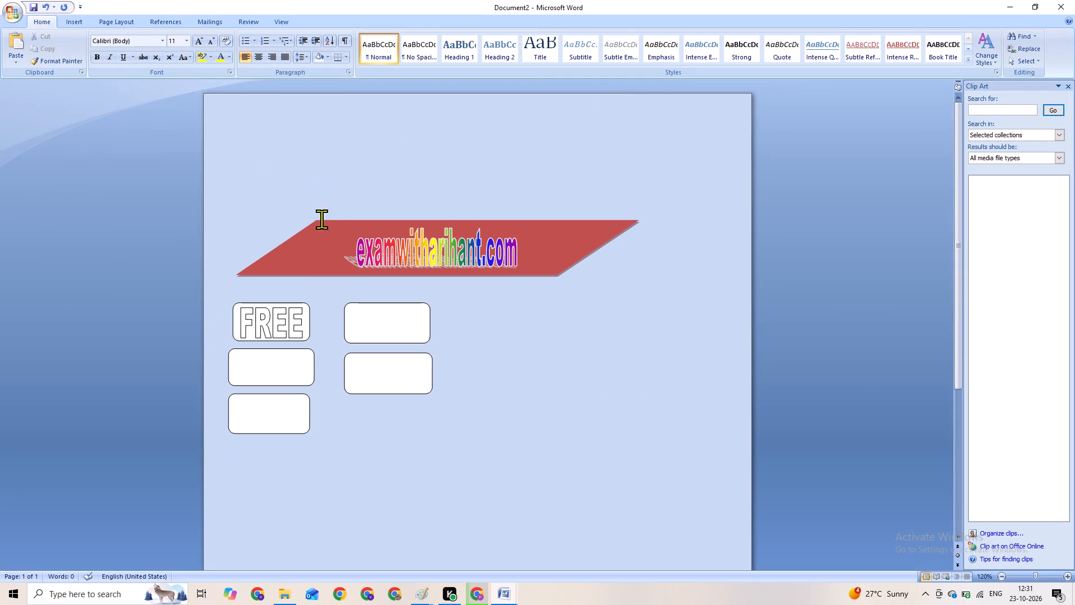
# Delete the FREE WordArt from the first column's top rounded box.
pyautogui.click(299, 333)
pyautogui.press('Delete')
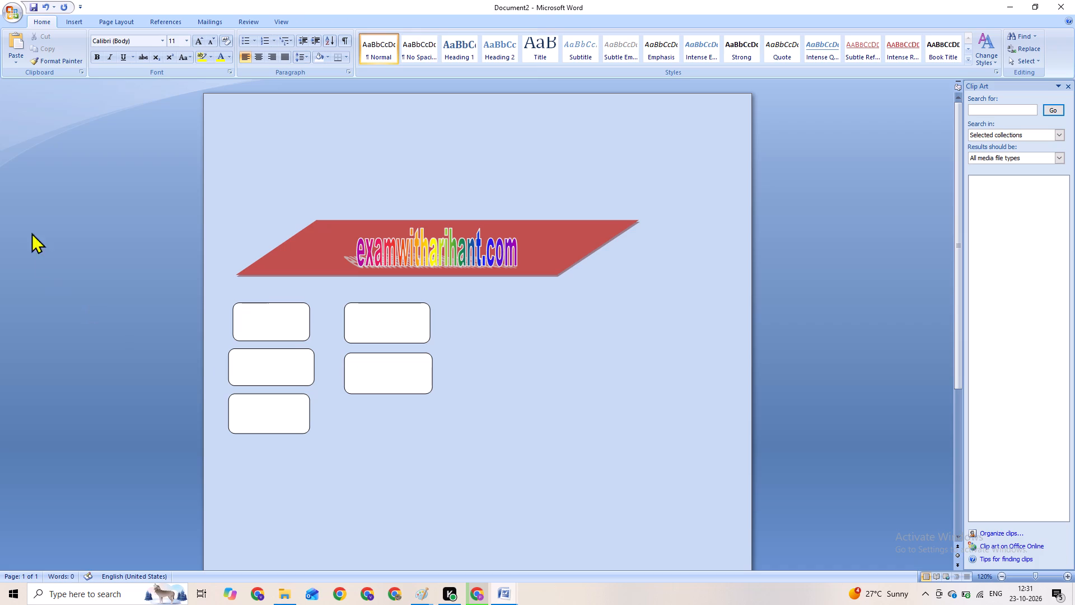
pyautogui.click(17, 207)
pyautogui.click(295, 201)
# Fill the first column's top rounded box with the dark navy blue theme colour.
pyautogui.click(286, 327)
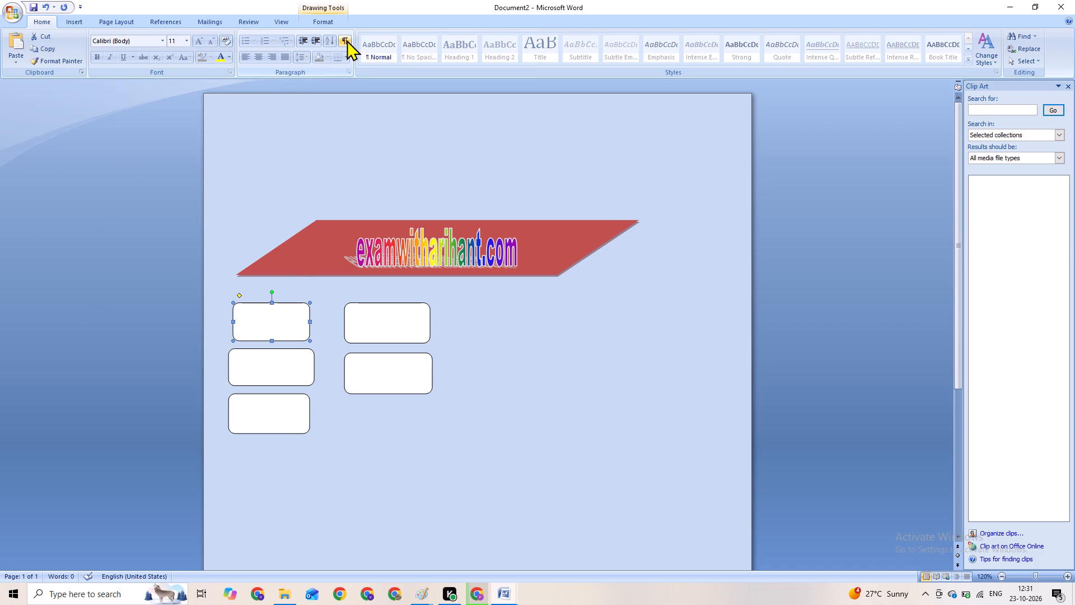
pyautogui.click(333, 17)
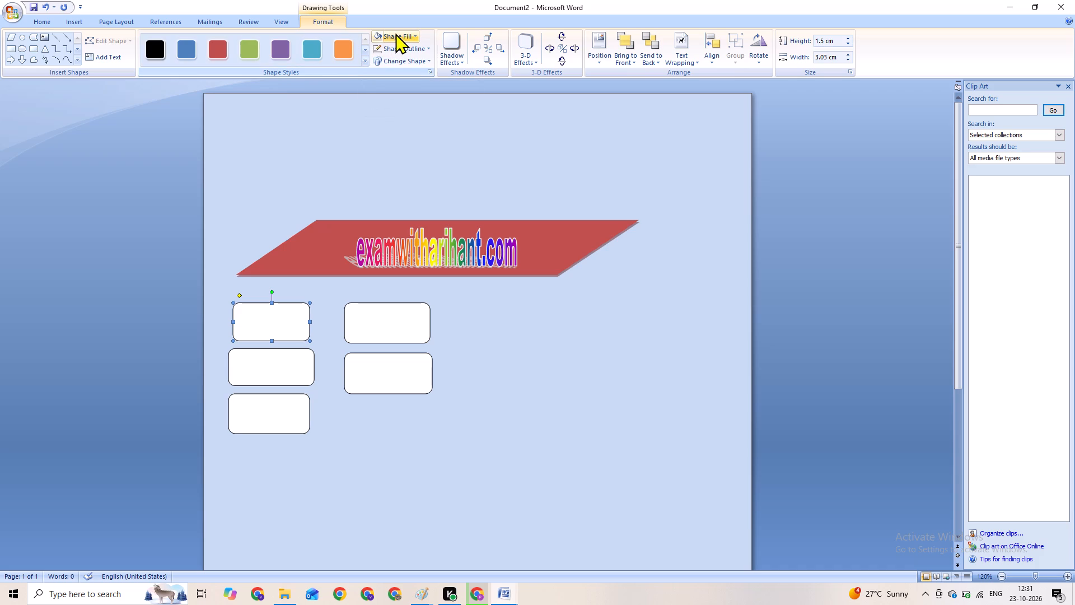
pyautogui.click(417, 33)
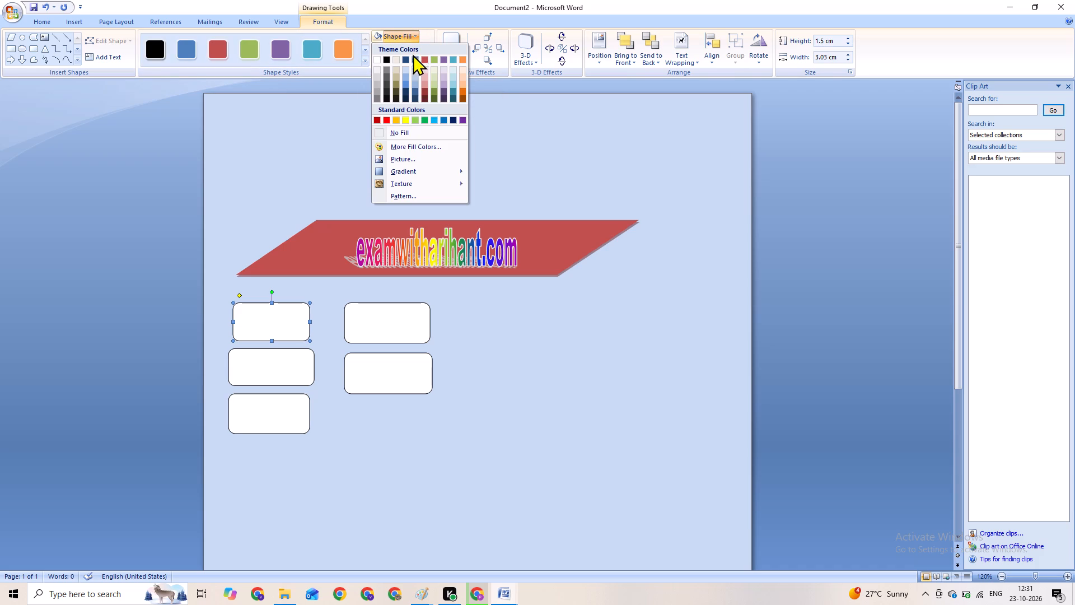
pyautogui.click(406, 90)
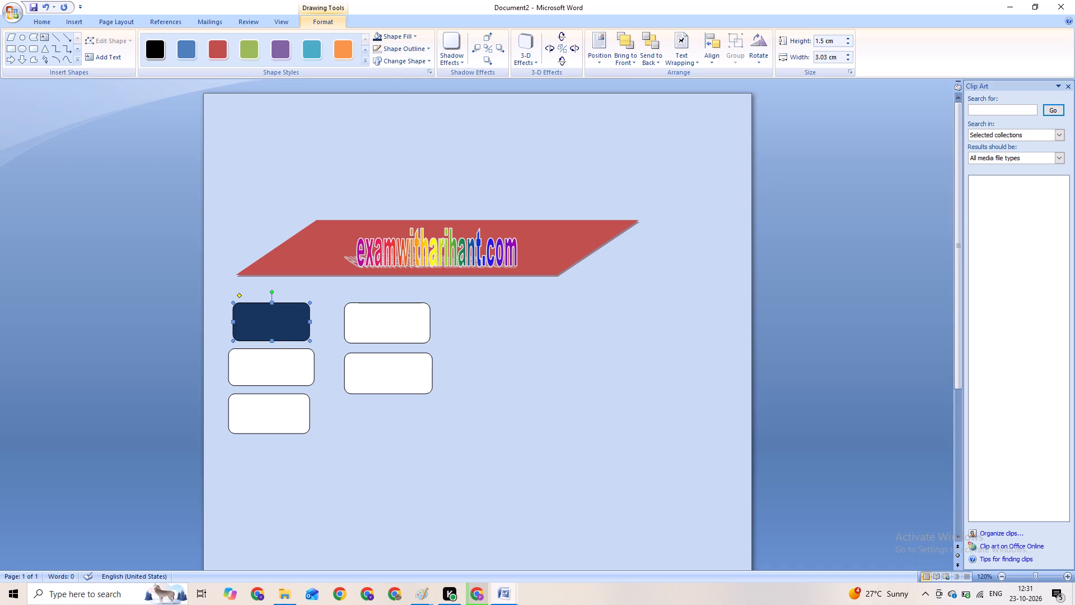
# Fill the first column's middle rounded box with the darkest orange (brown) theme colour.
pyautogui.click(280, 371)
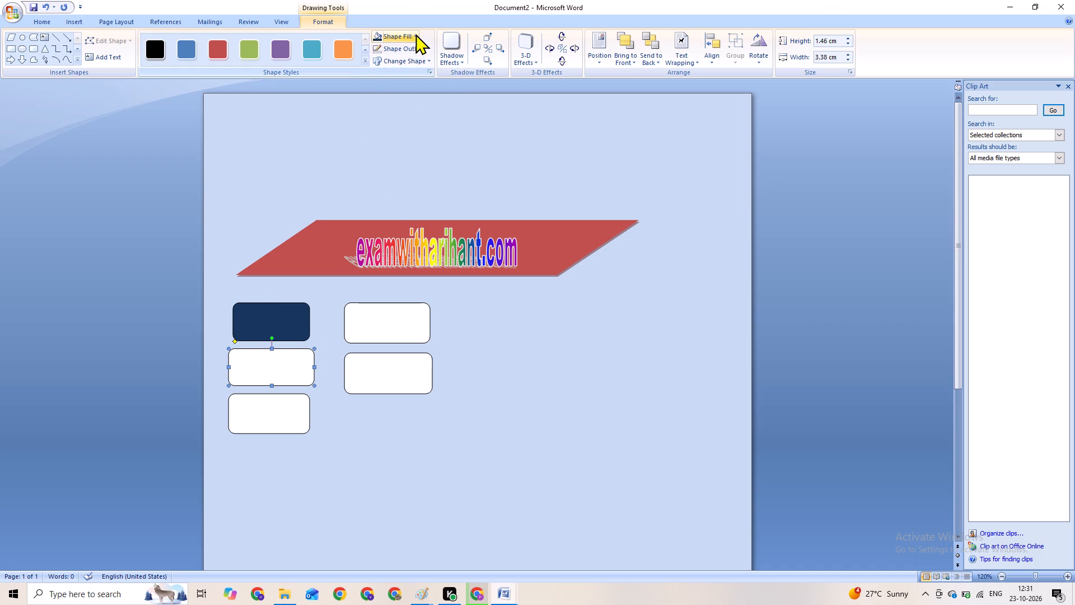
pyautogui.click(415, 36)
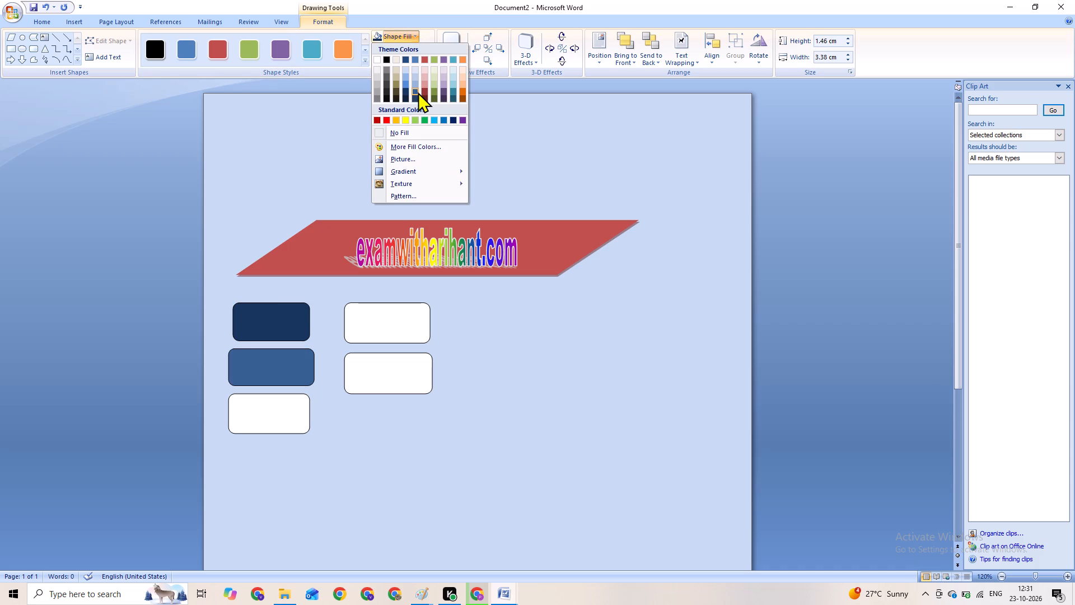
pyautogui.click(468, 99)
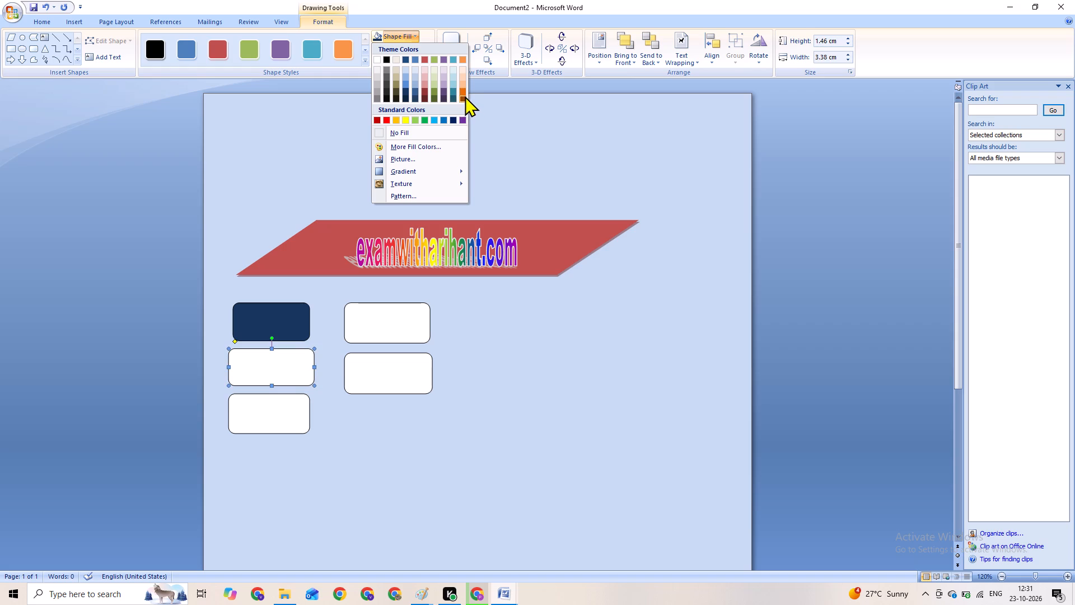
pyautogui.click(462, 95)
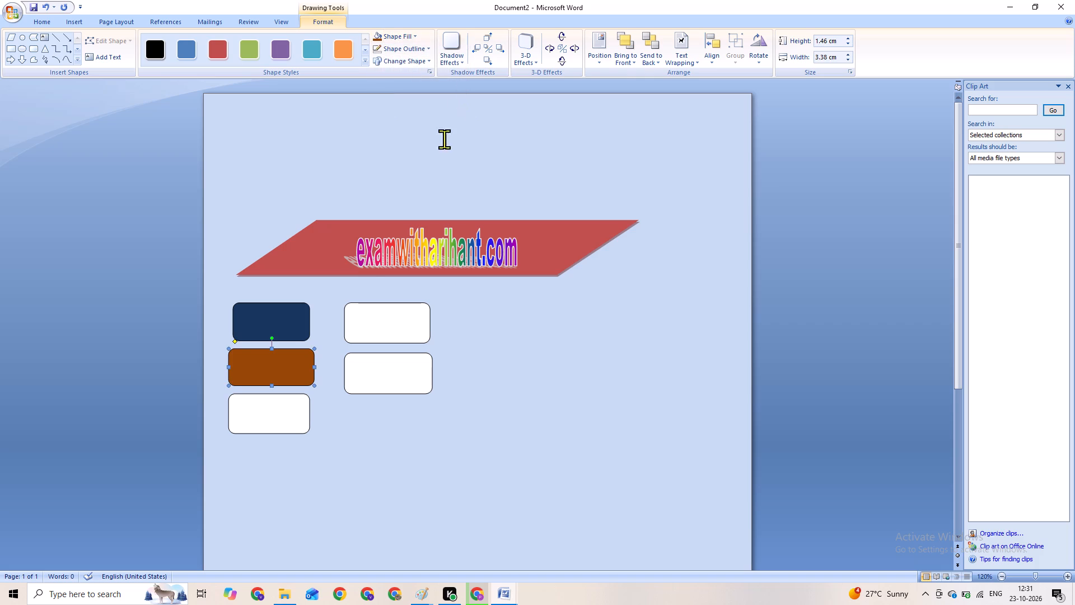
# Fill the first column's bottom rounded box with the standard green colour.
pyautogui.click(304, 411)
pyautogui.click(414, 35)
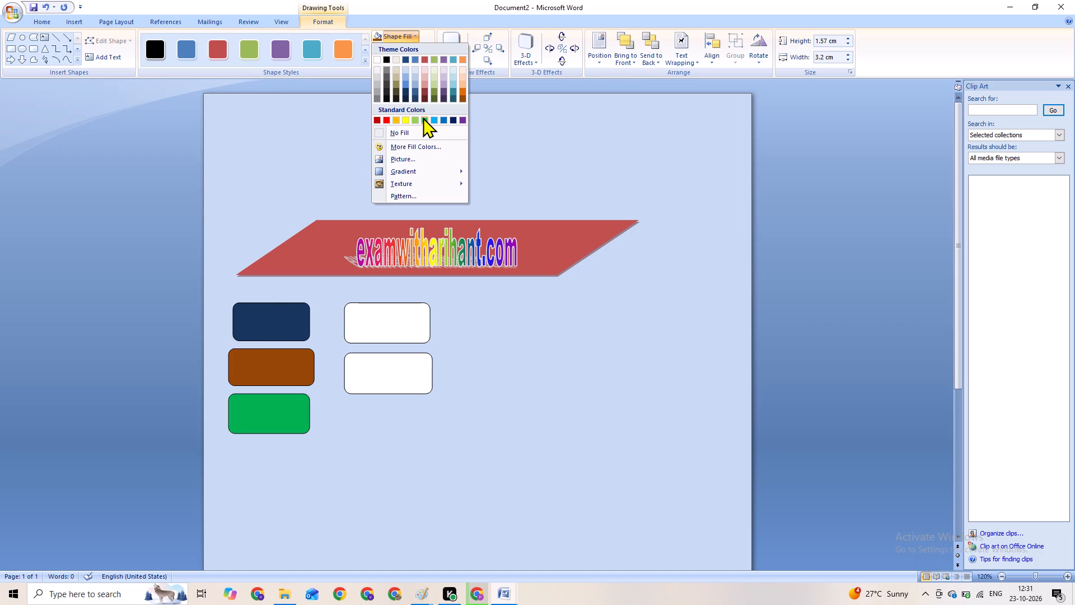
pyautogui.click(423, 117)
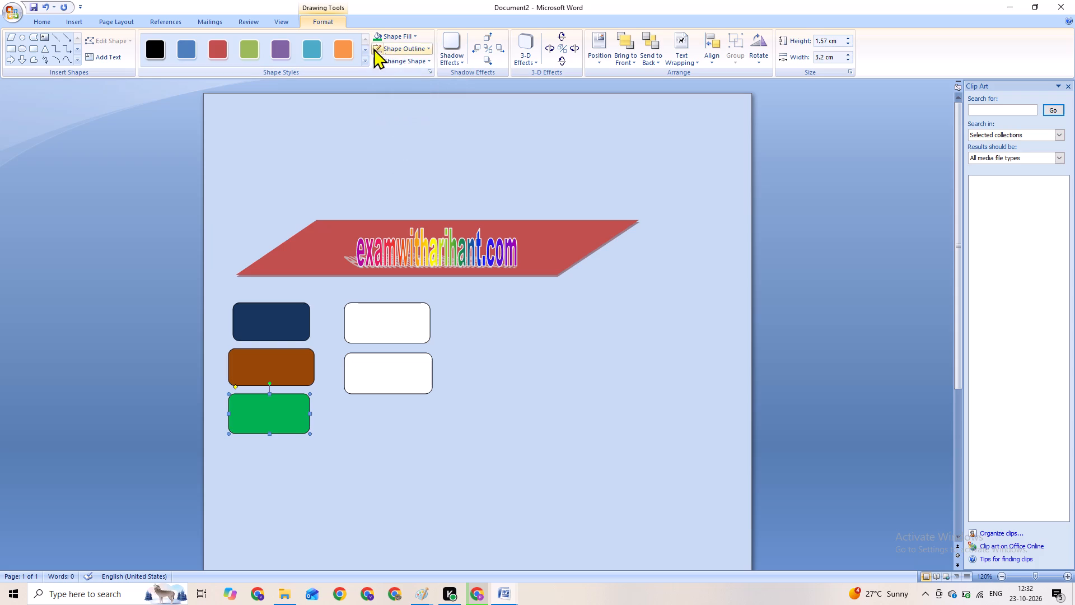
# Fill the second column's top rounded box with the dark red theme colour.
pyautogui.click(397, 327)
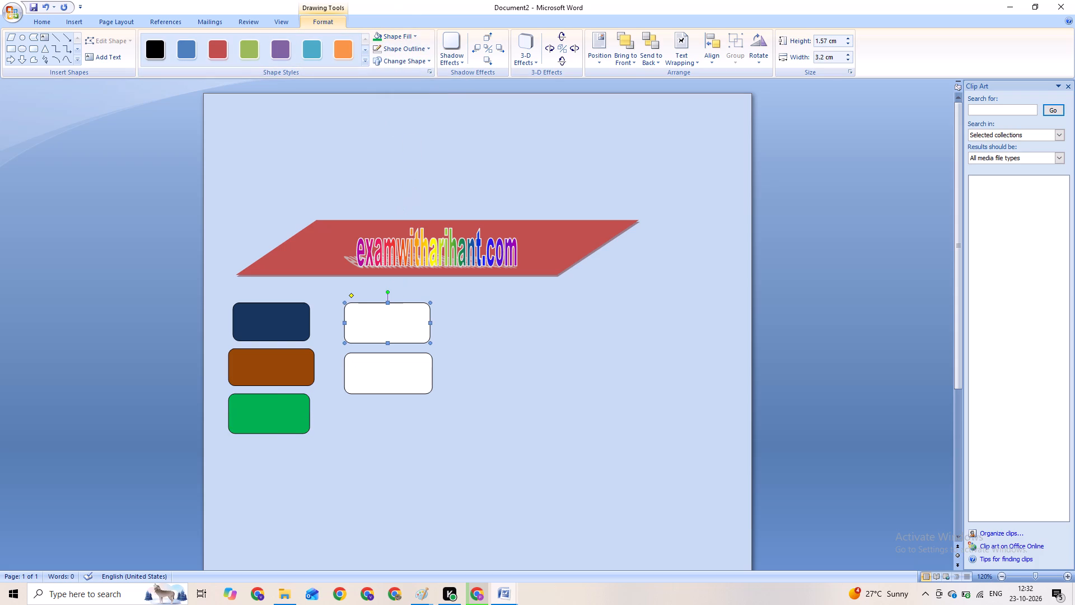
pyautogui.click(414, 33)
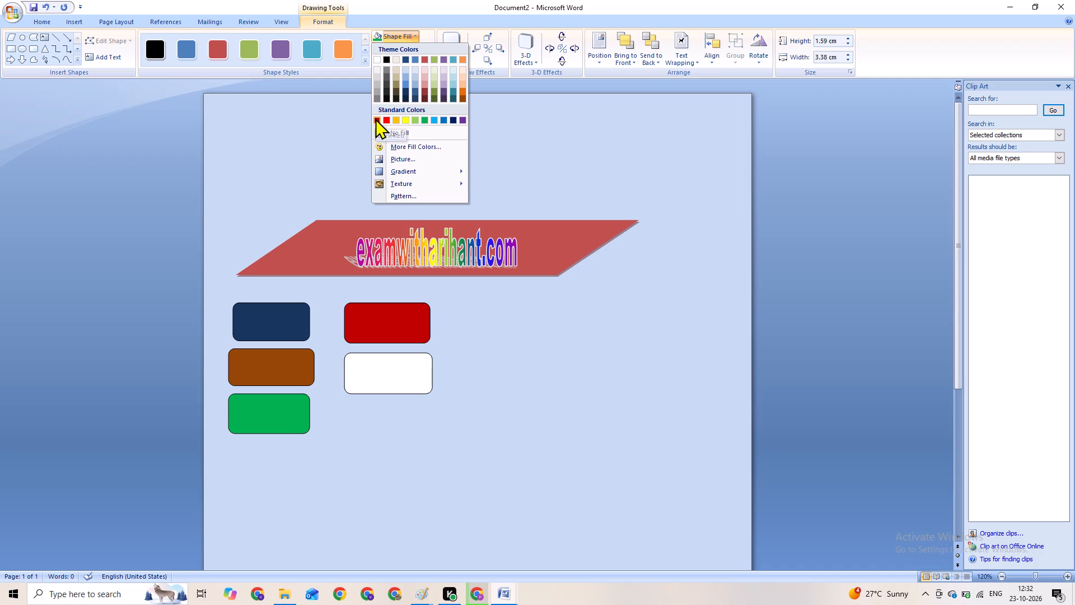
pyautogui.click(427, 92)
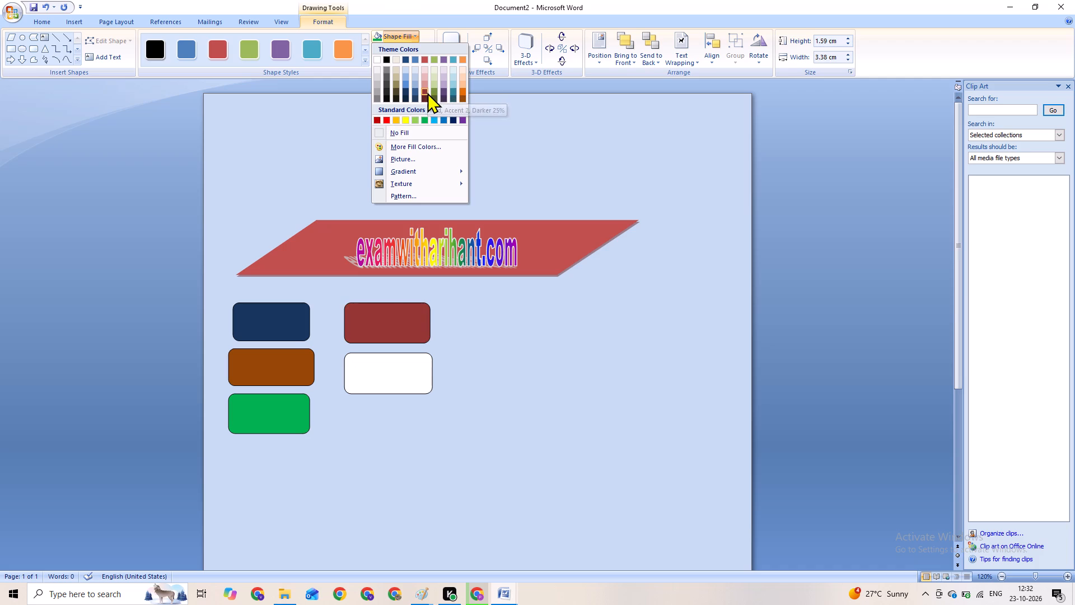
# Fill the second column's lower rounded box with the standard purple colour.
pyautogui.click(395, 359)
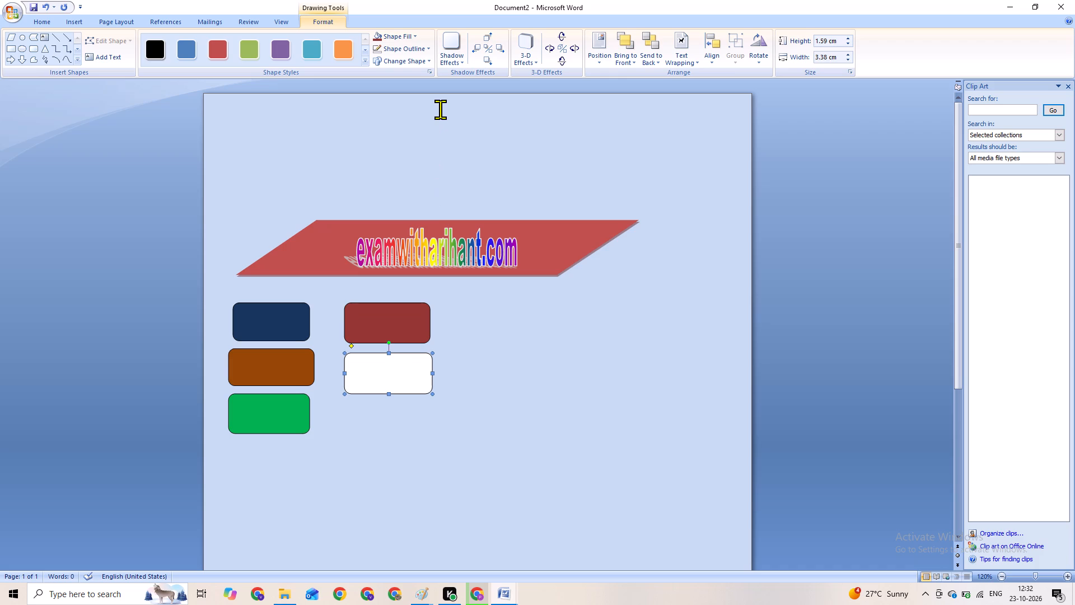
pyautogui.click(417, 36)
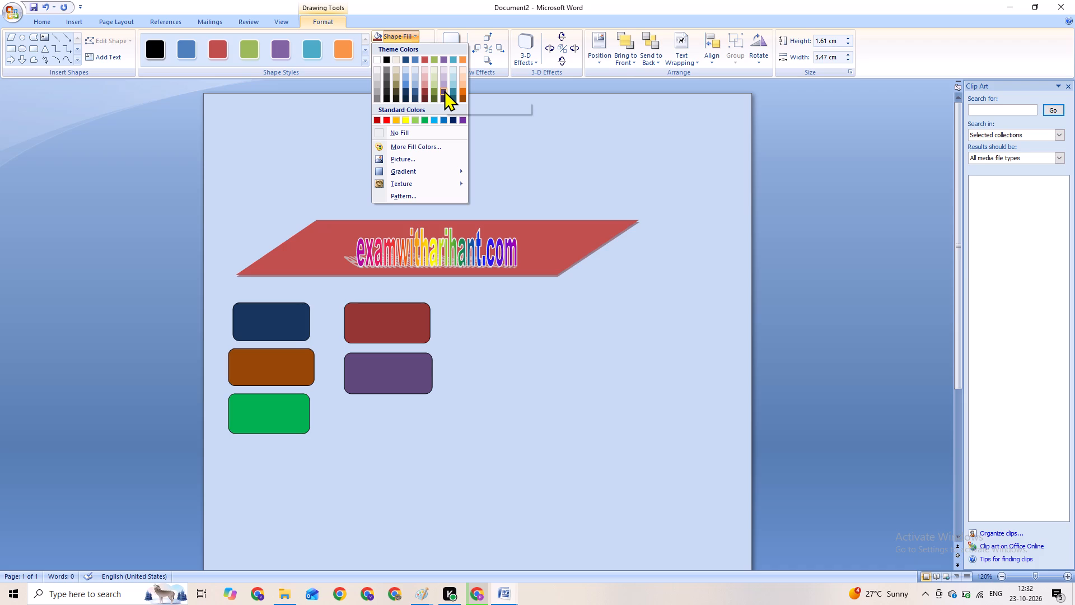
pyautogui.click(462, 119)
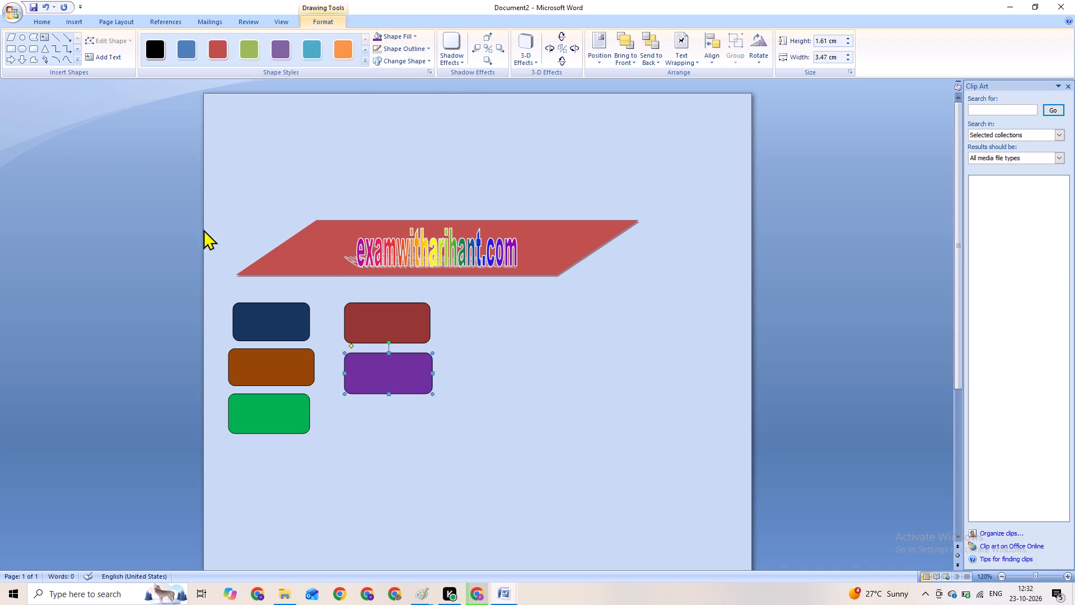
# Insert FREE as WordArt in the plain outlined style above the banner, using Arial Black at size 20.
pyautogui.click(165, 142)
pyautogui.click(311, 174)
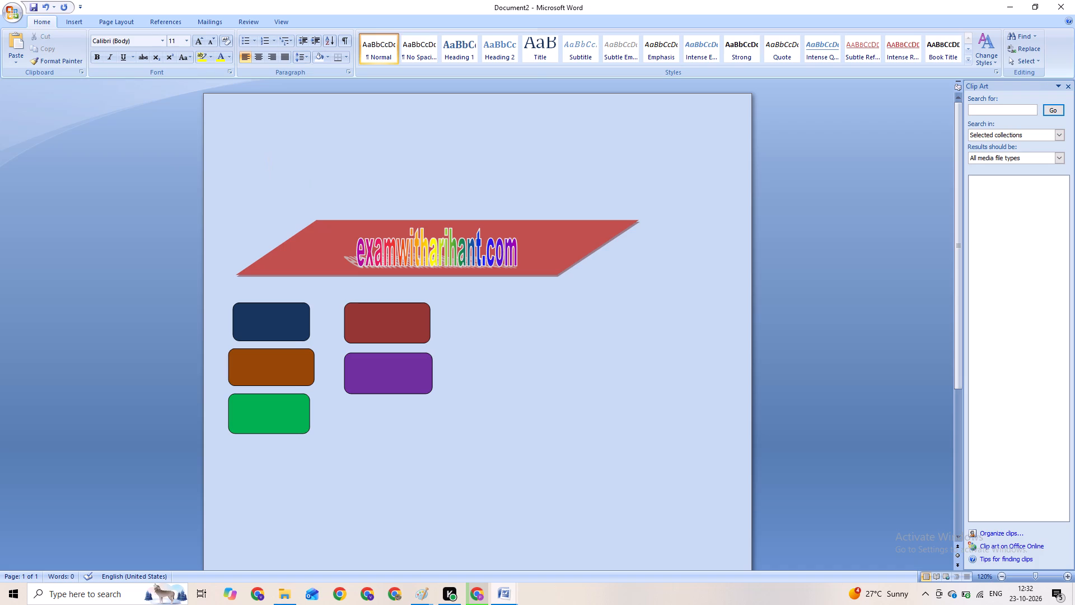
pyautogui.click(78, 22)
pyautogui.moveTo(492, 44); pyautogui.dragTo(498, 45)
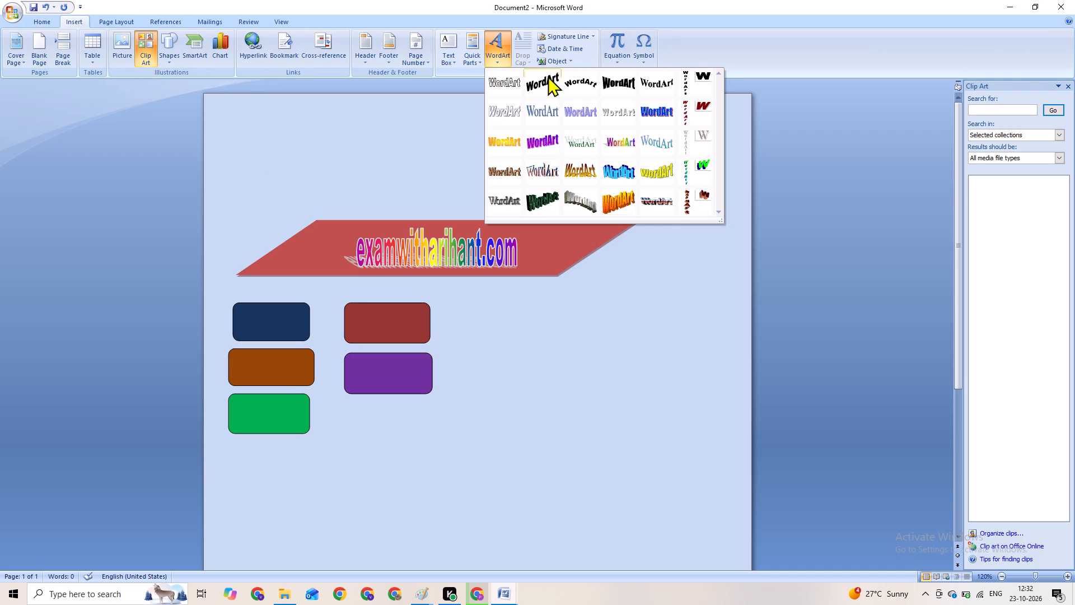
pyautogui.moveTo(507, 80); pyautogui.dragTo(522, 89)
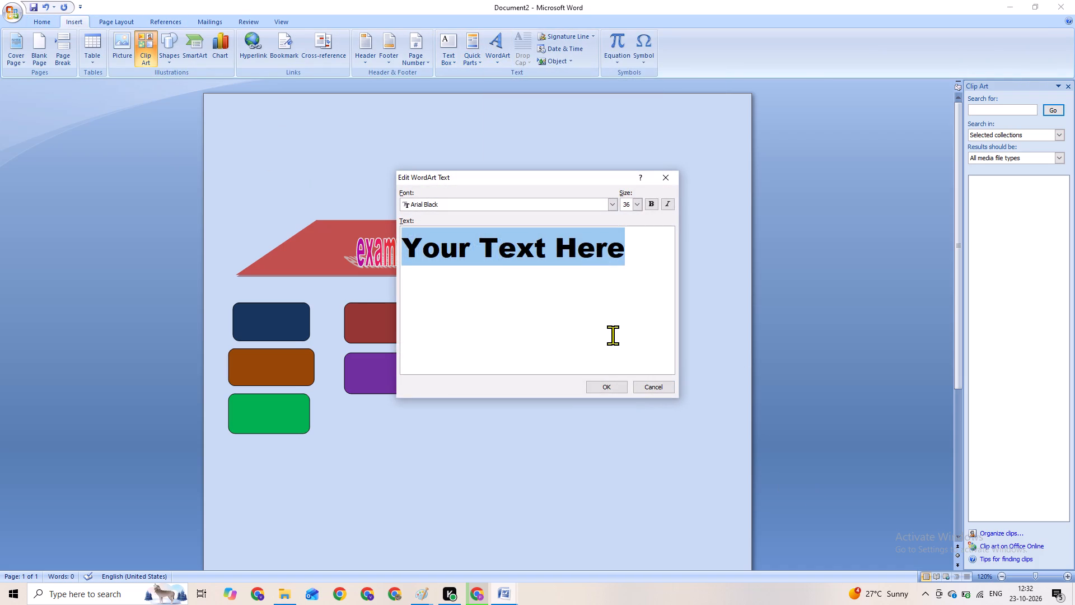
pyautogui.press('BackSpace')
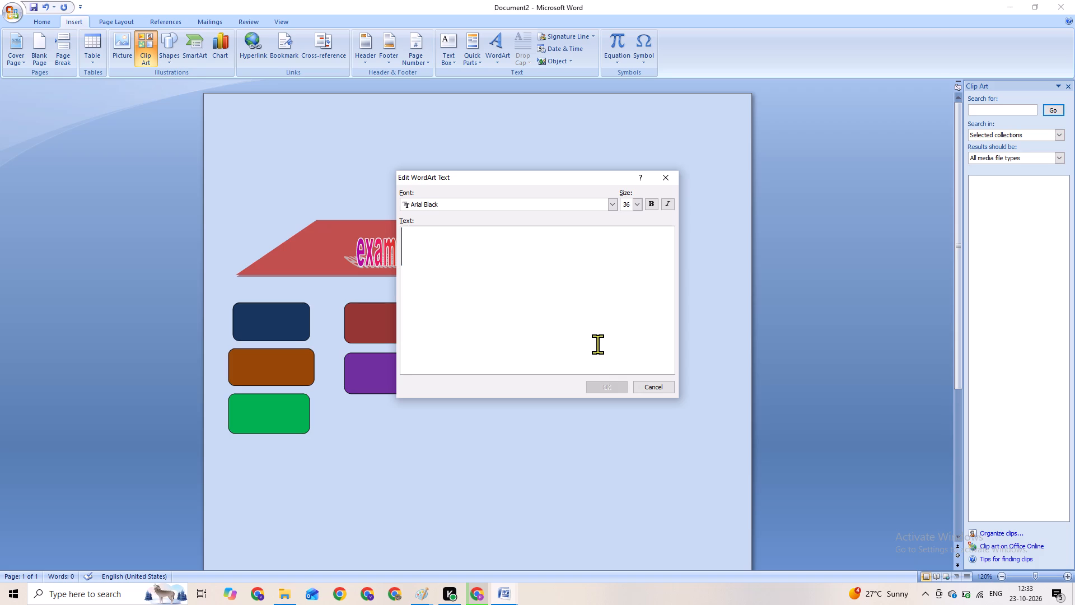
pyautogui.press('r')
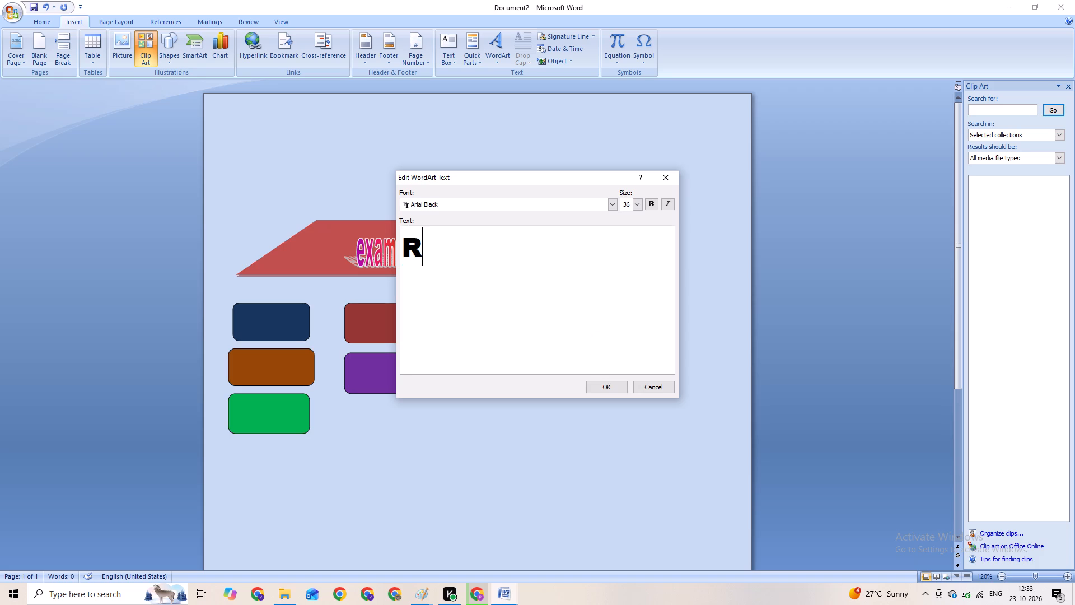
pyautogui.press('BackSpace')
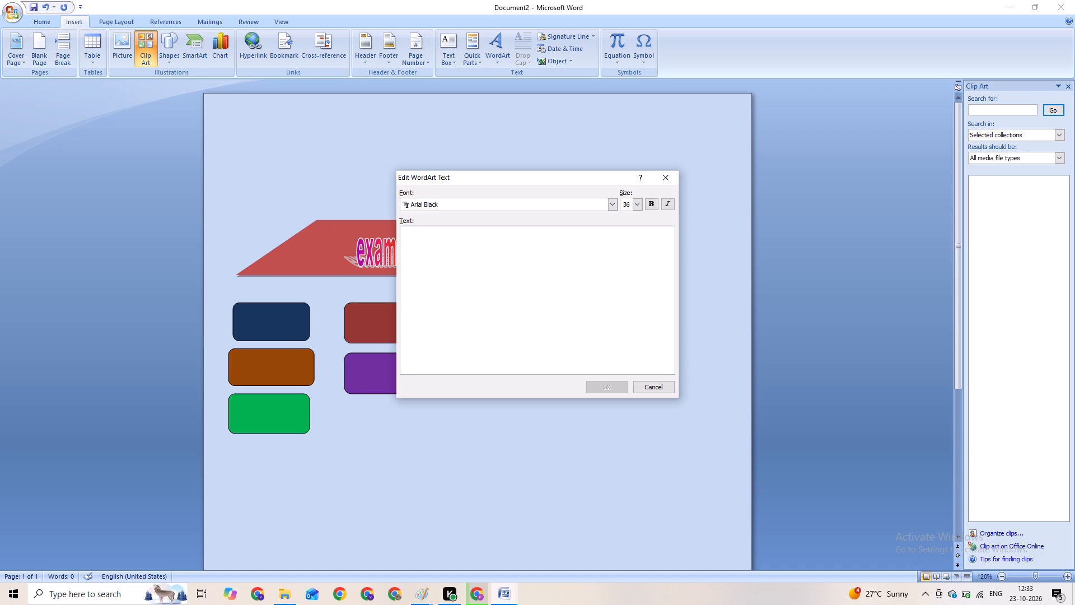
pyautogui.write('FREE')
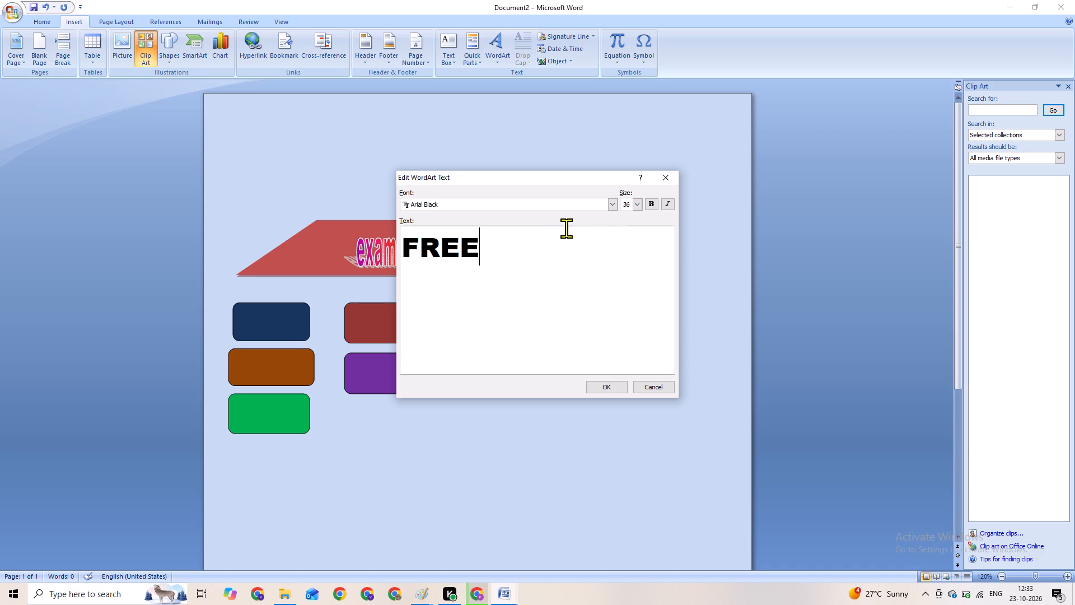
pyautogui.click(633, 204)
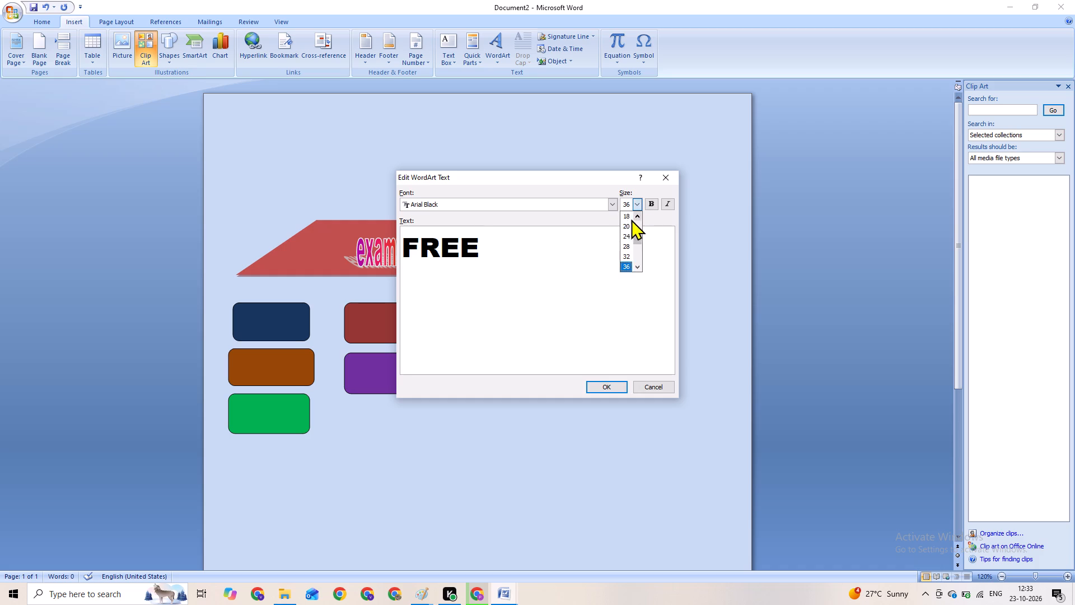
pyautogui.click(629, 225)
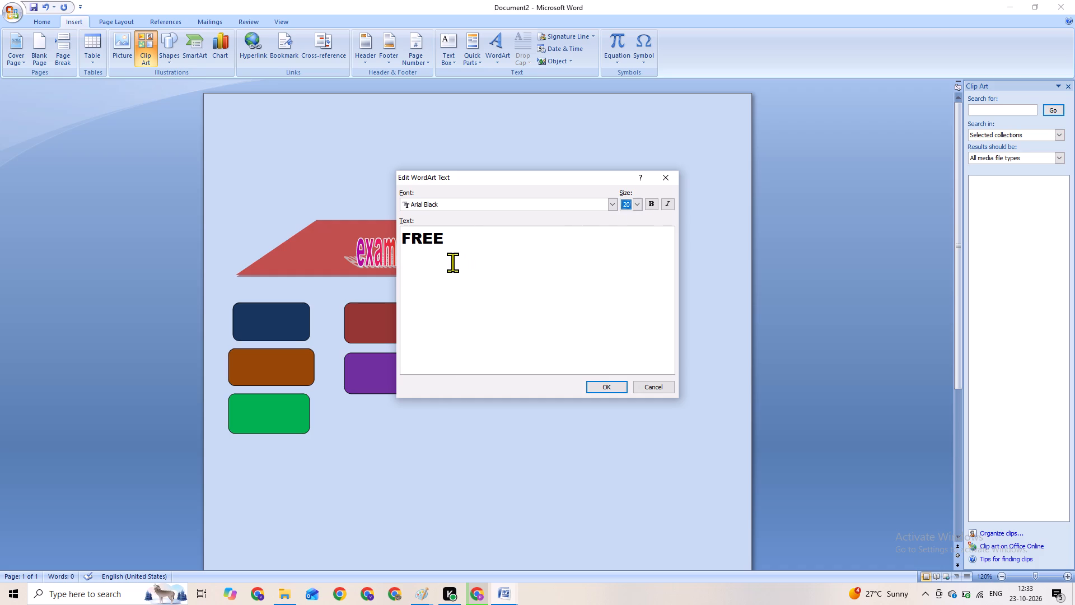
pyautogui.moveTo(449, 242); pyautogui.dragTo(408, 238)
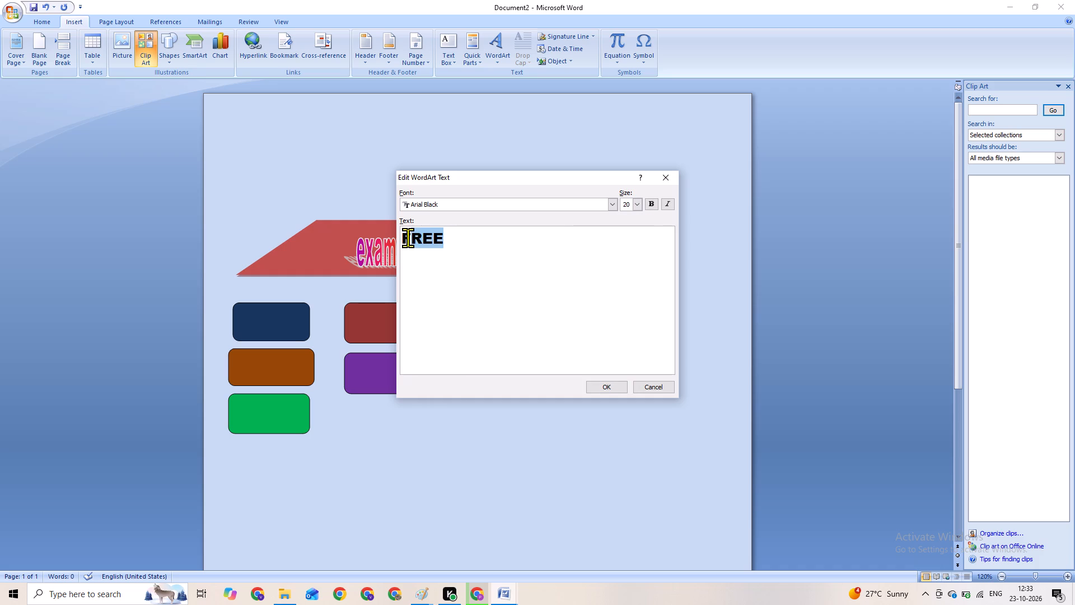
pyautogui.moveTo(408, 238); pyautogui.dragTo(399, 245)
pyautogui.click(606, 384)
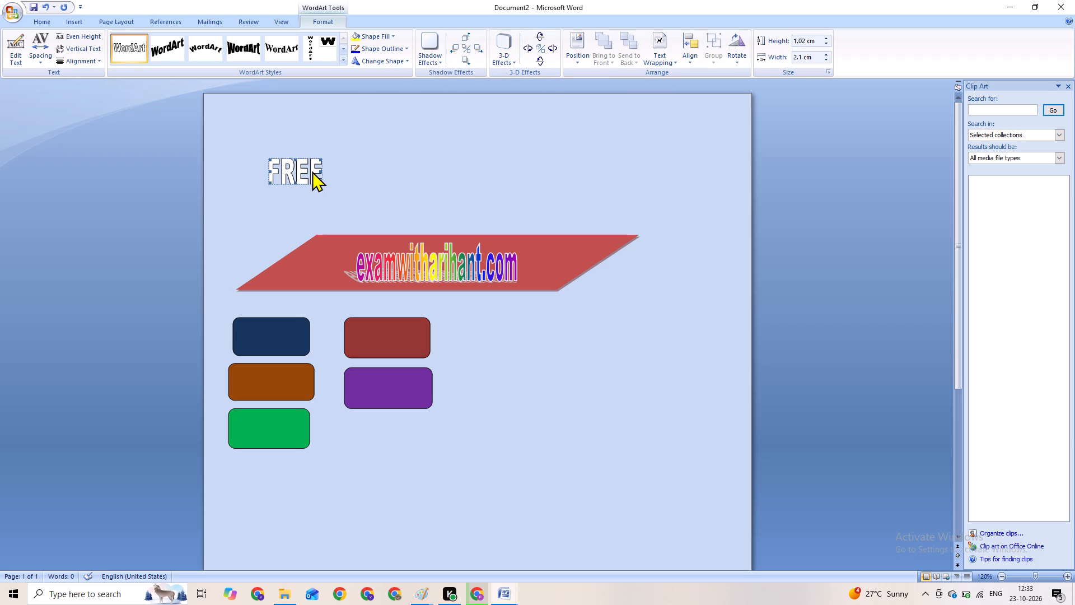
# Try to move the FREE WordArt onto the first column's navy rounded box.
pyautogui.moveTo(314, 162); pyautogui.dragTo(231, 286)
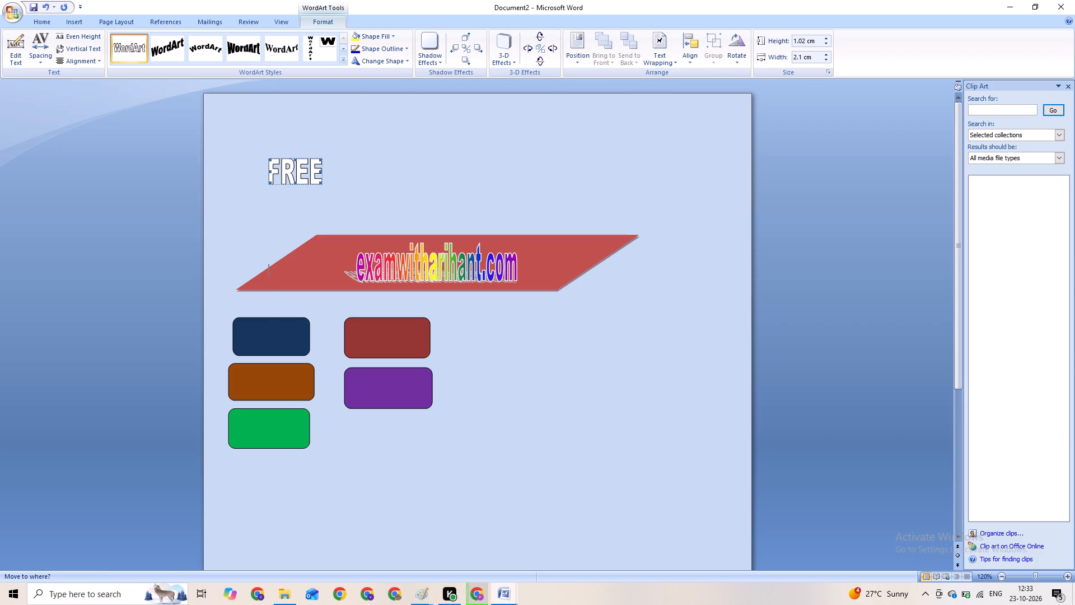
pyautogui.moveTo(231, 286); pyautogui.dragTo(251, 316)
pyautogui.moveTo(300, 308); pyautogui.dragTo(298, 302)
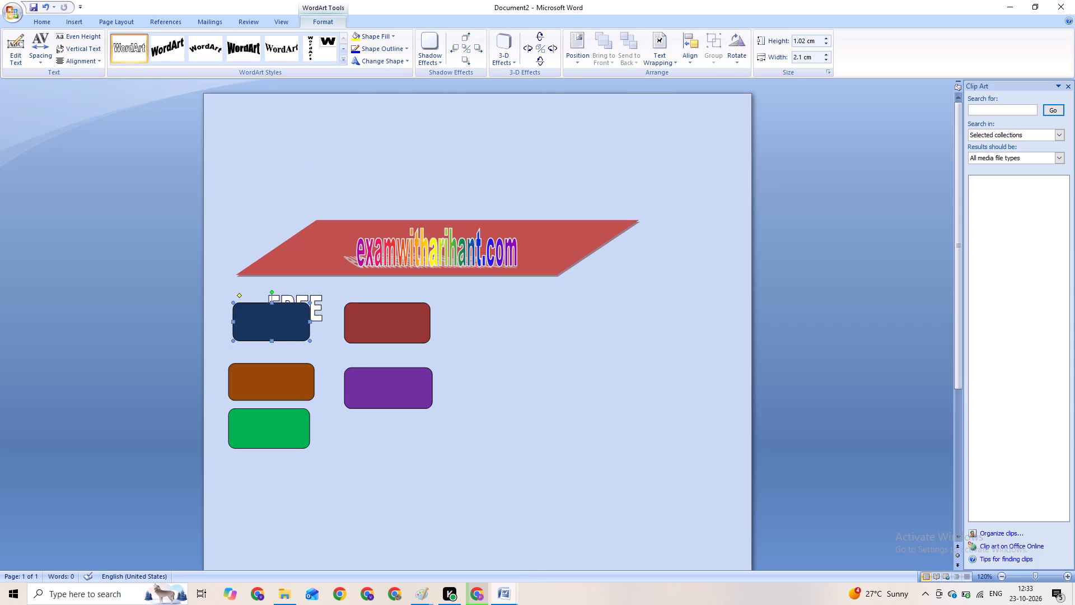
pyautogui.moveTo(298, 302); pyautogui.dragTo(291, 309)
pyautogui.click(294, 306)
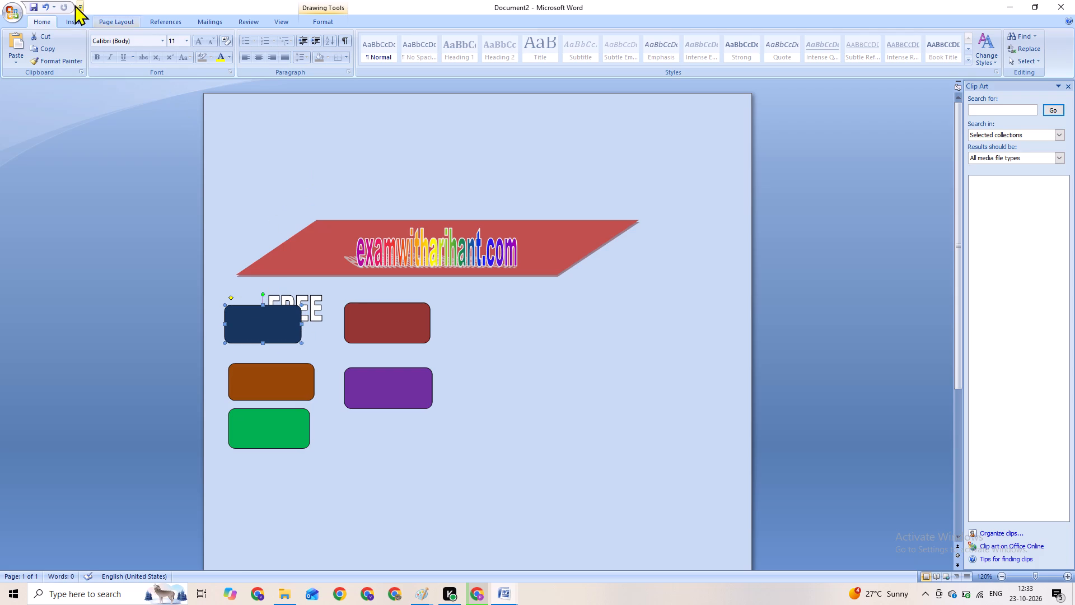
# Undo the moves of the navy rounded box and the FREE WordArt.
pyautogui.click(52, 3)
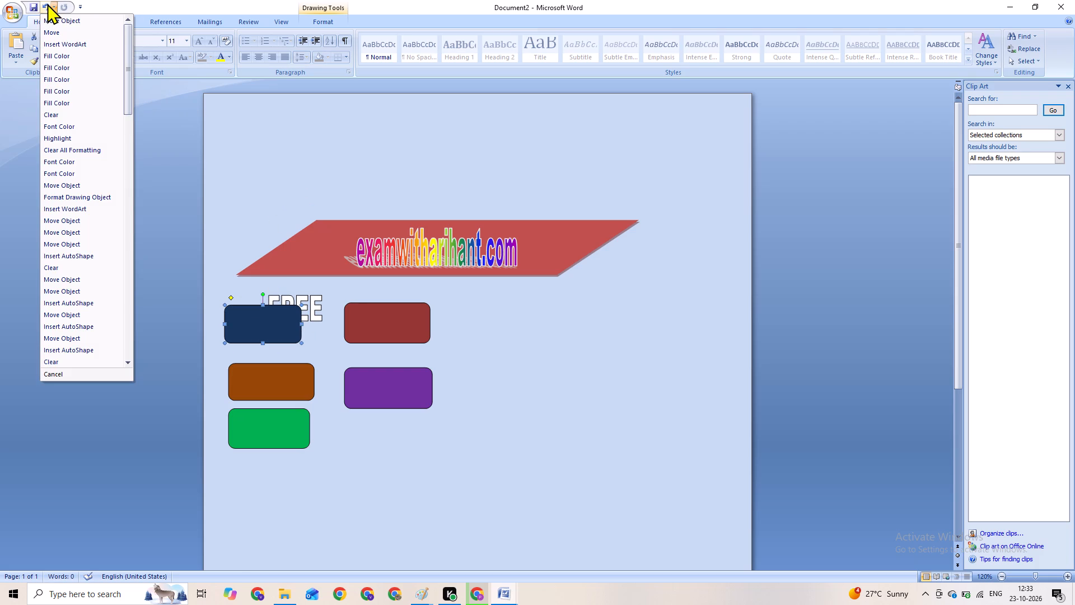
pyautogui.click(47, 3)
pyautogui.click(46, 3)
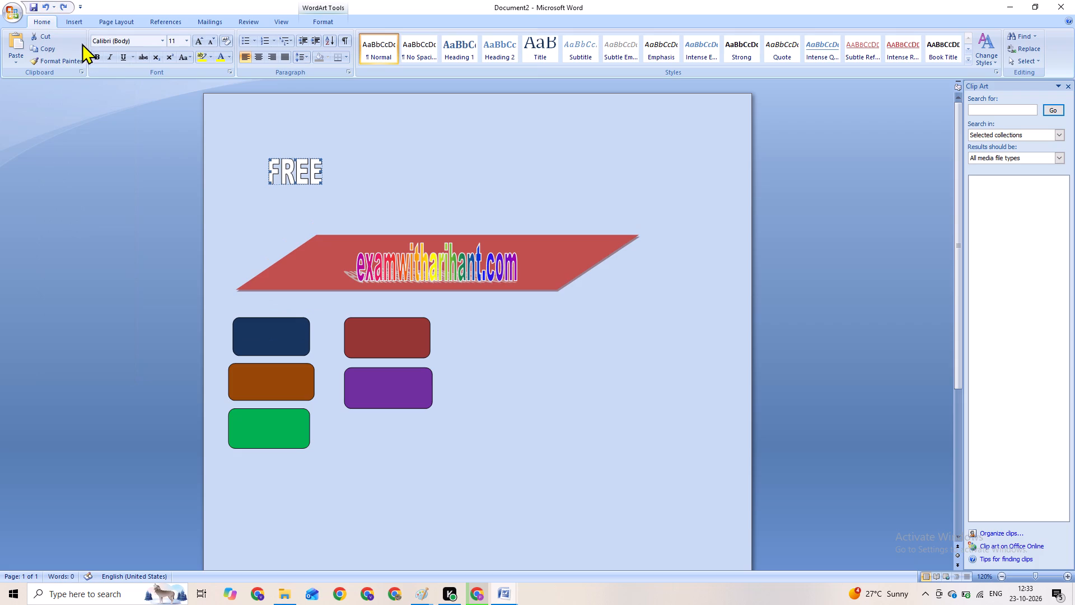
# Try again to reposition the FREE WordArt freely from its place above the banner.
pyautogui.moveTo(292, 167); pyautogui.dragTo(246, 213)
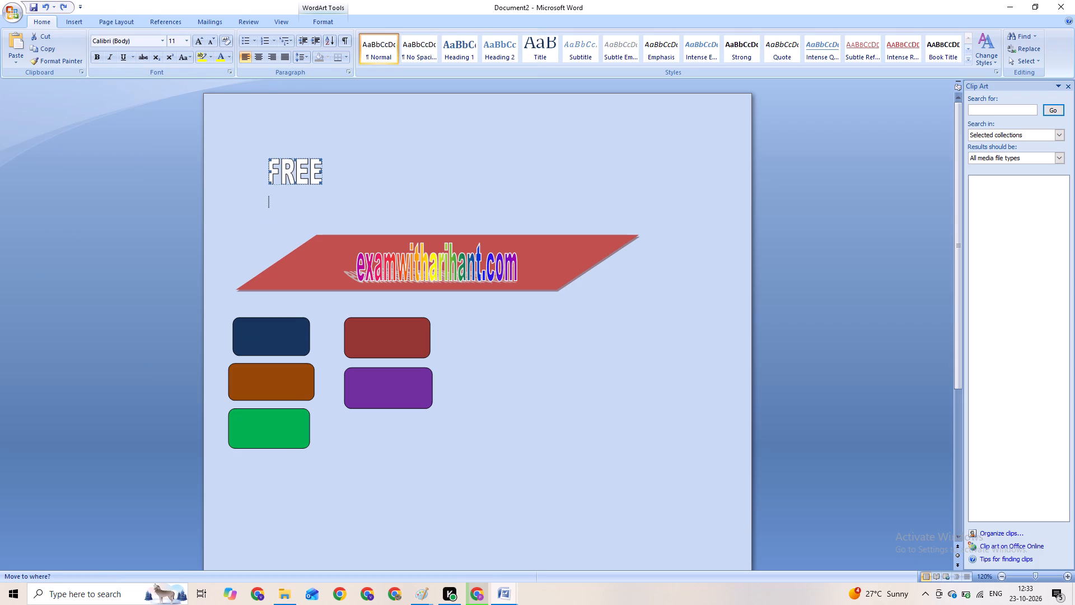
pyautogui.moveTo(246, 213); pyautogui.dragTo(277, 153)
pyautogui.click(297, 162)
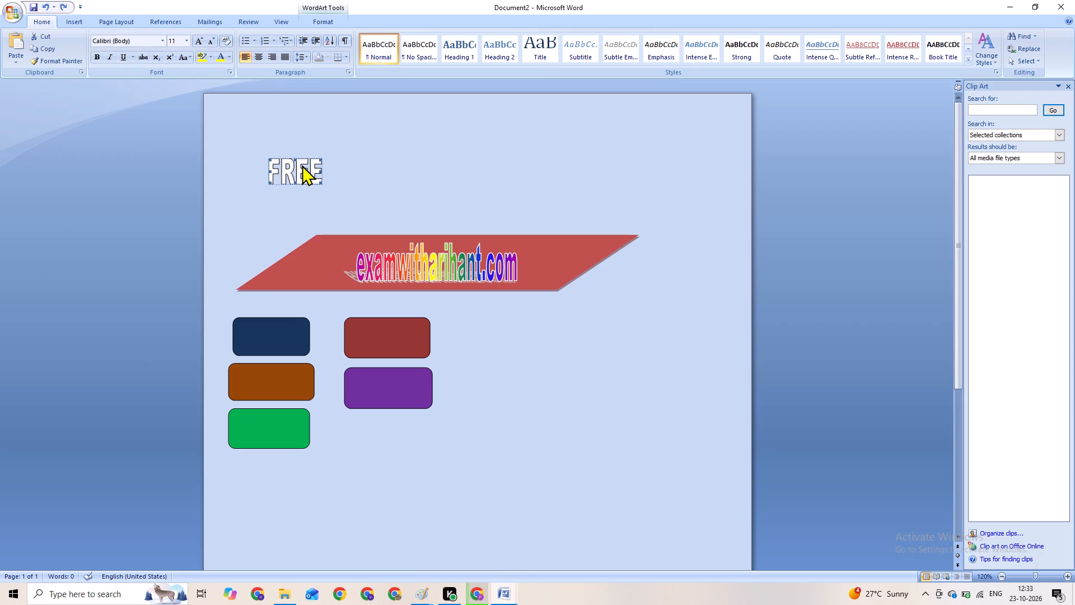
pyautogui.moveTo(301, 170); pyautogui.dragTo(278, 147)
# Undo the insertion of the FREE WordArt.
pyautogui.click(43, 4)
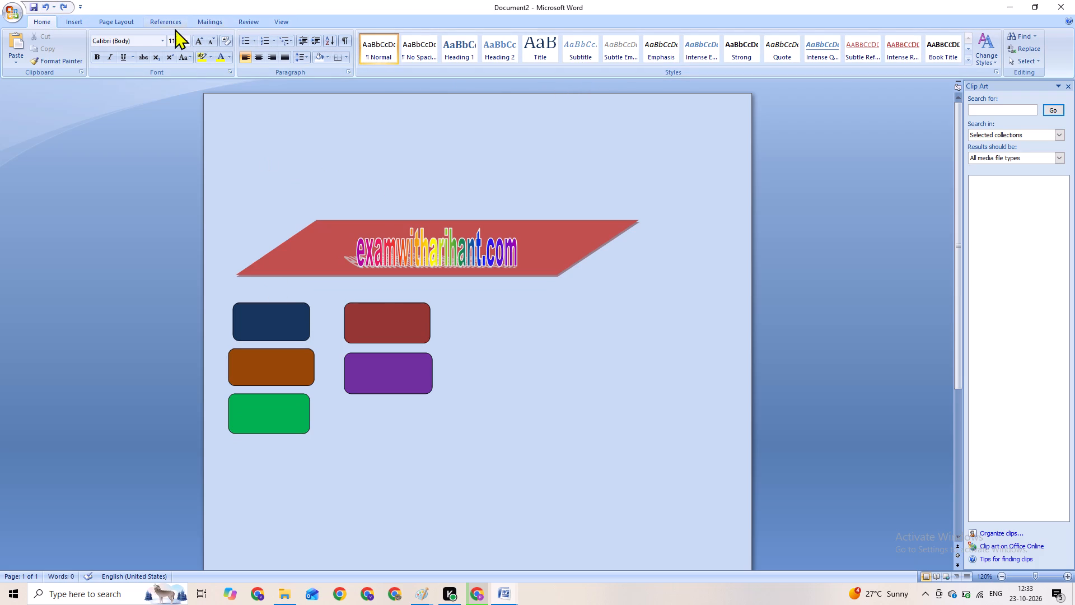
# Insert a WordArt reading FREE in the first plain outlined style at size 18, above the red banner.
pyautogui.click(75, 18)
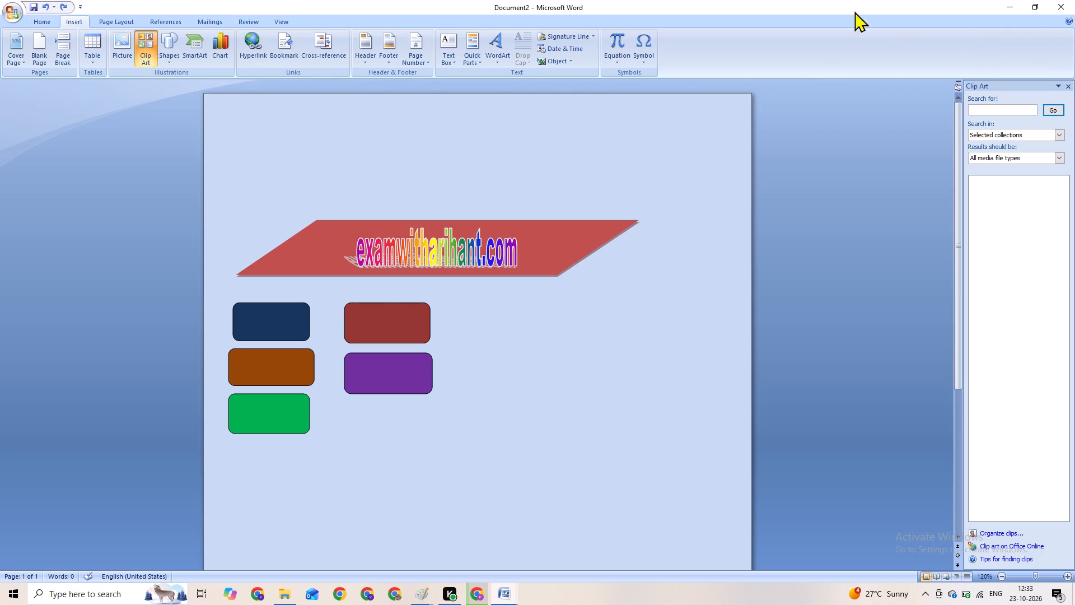
pyautogui.click(497, 41)
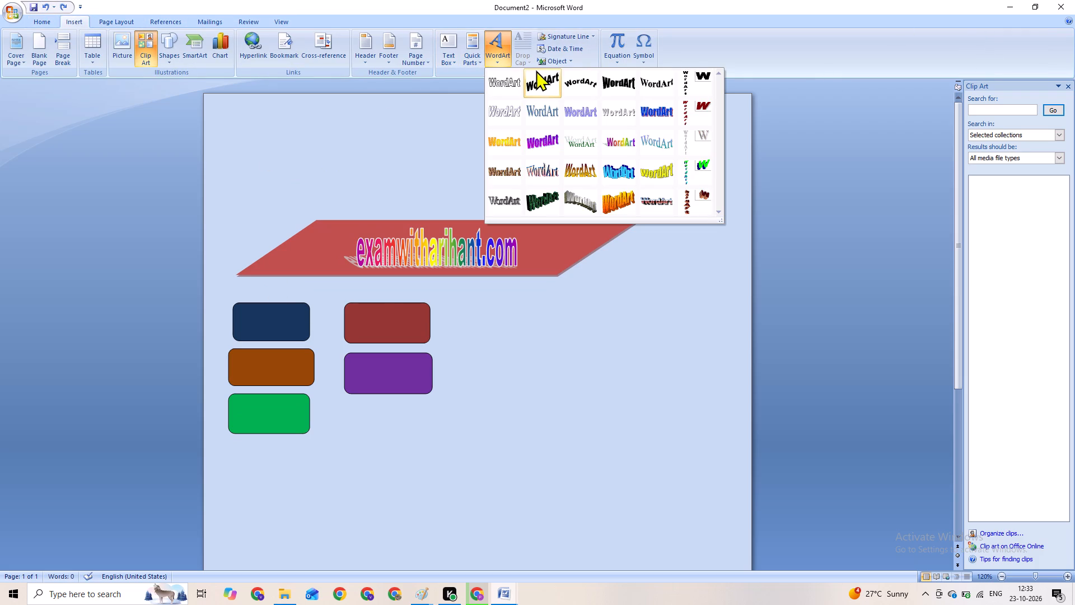
pyautogui.click(448, 113)
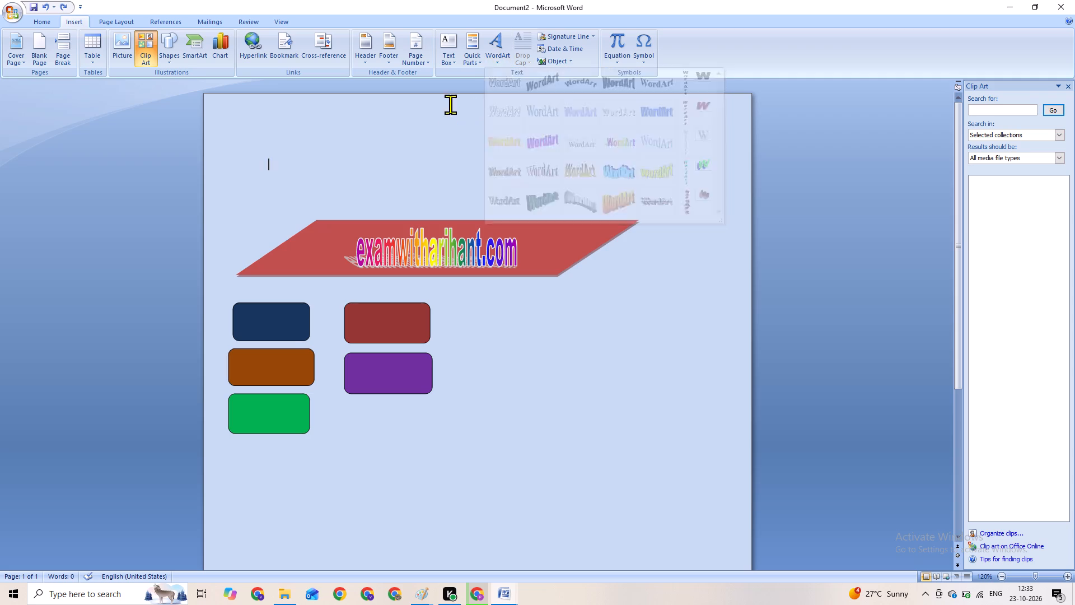
pyautogui.click(494, 39)
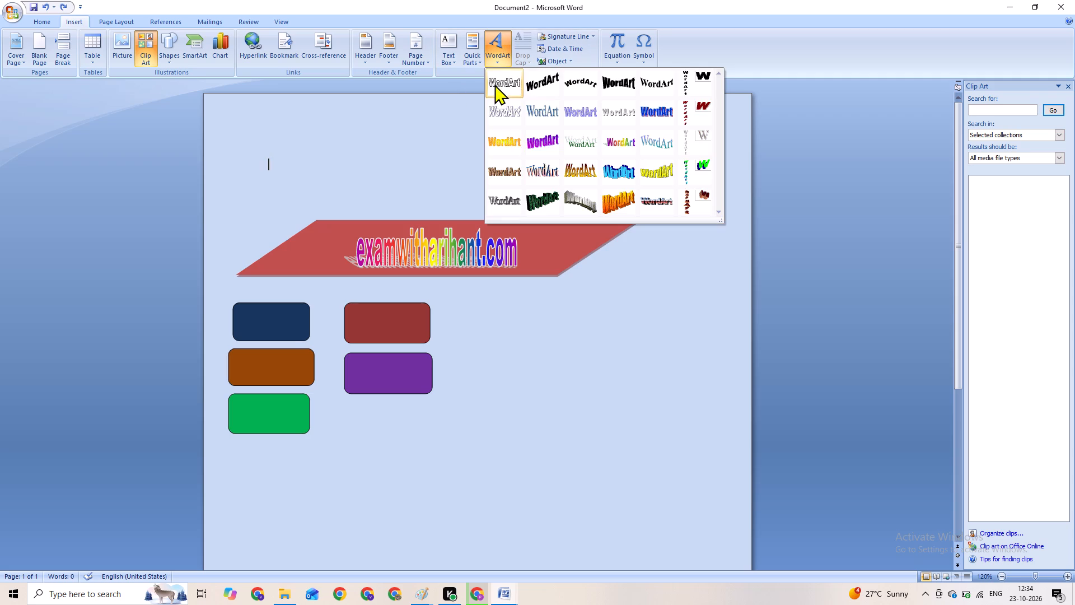
pyautogui.click(493, 78)
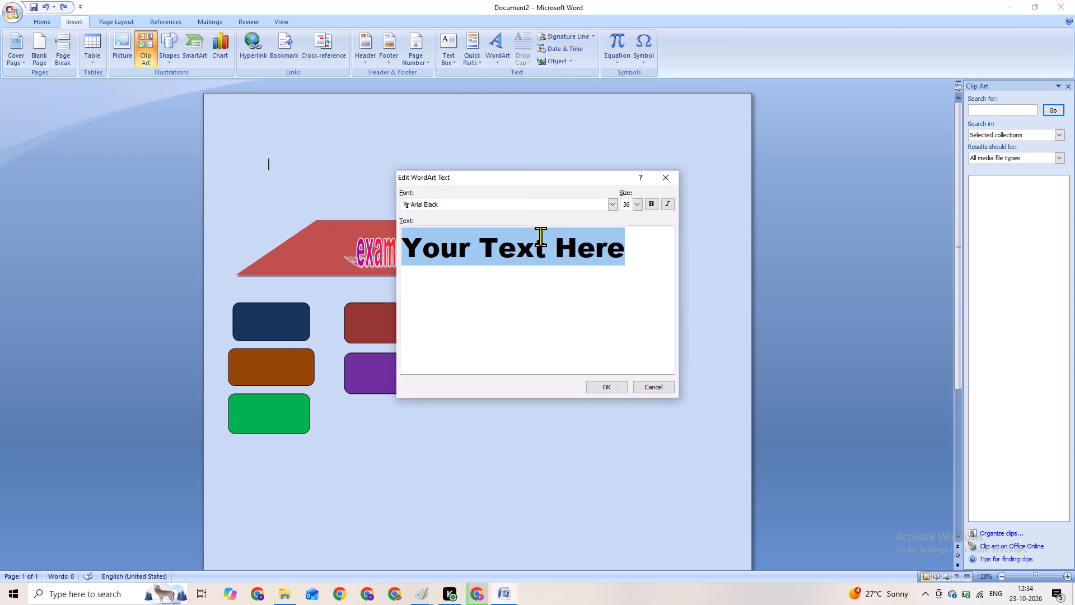
pyautogui.press('BackSpace')
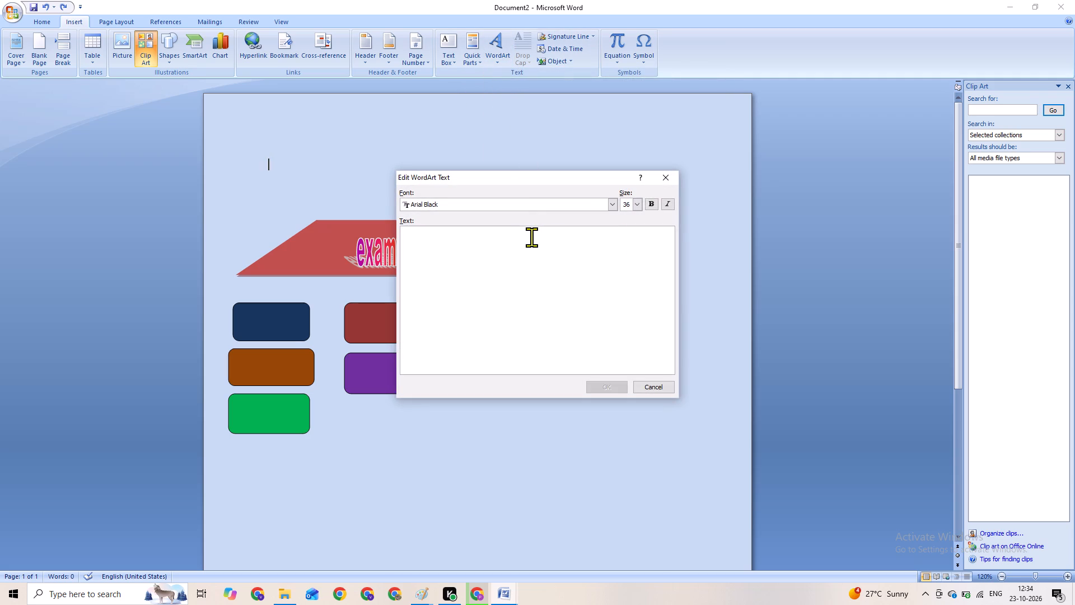
pyautogui.write('FREE')
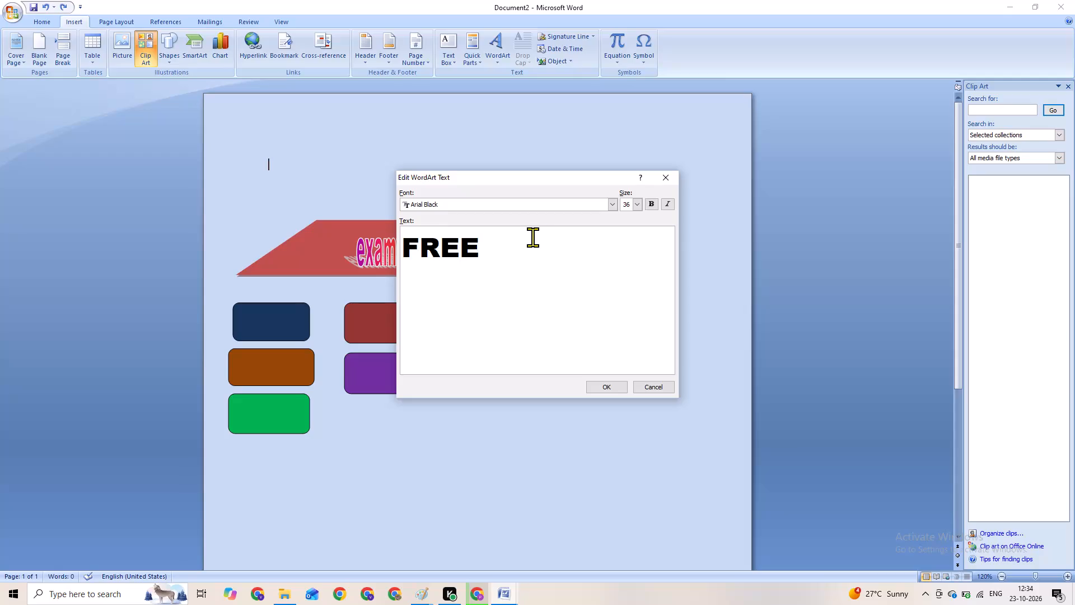
pyautogui.click(635, 198)
pyautogui.click(624, 213)
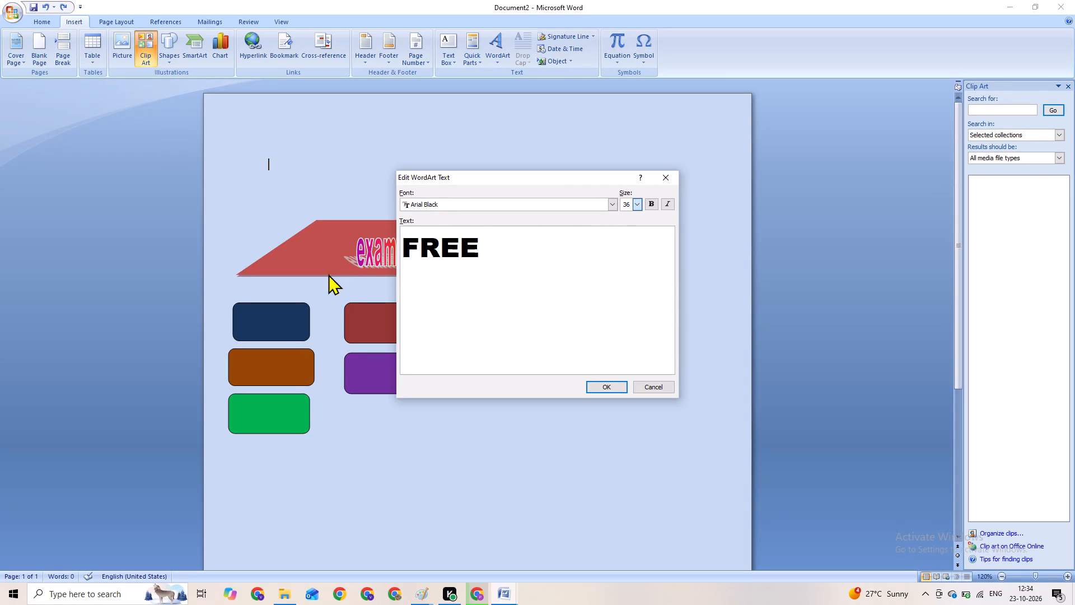
pyautogui.moveTo(447, 240); pyautogui.dragTo(390, 220)
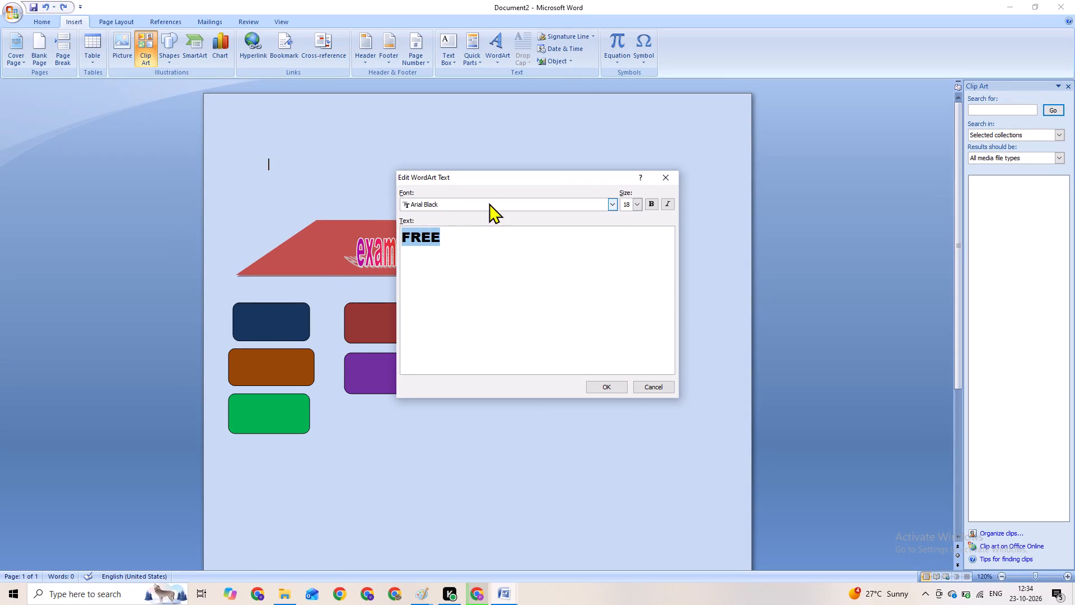
pyautogui.click(622, 387)
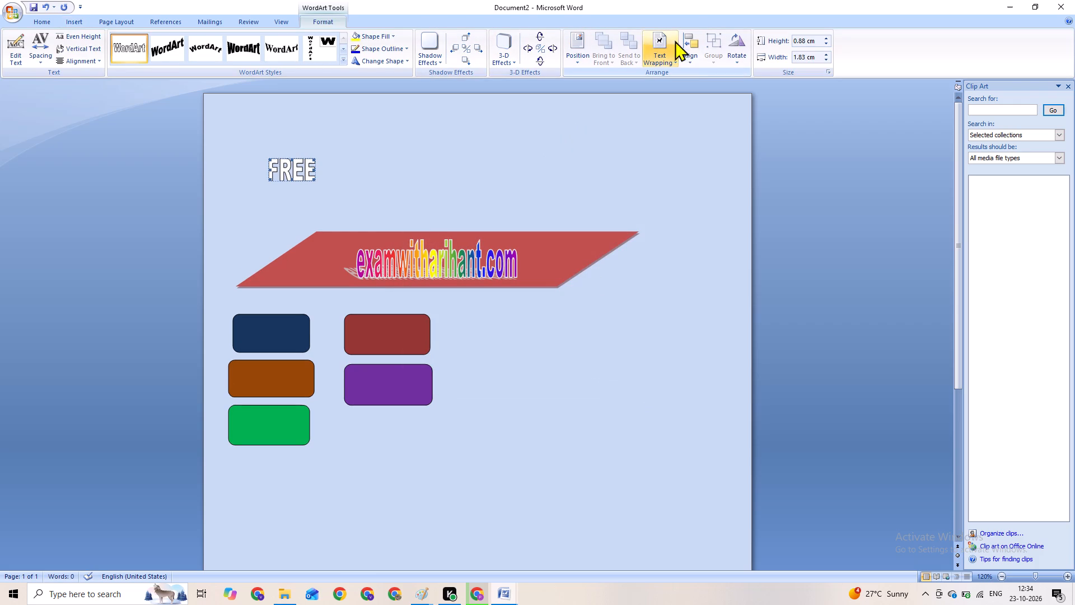
# Set the FREE WordArt's text wrapping to In Front of Text.
pyautogui.click(689, 40)
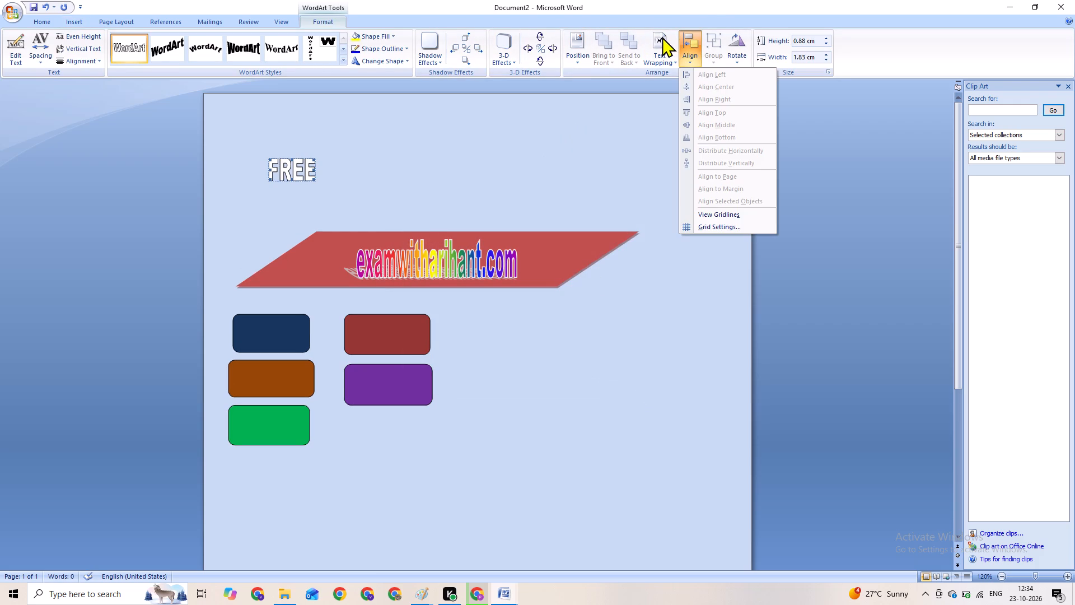
pyautogui.click(662, 35)
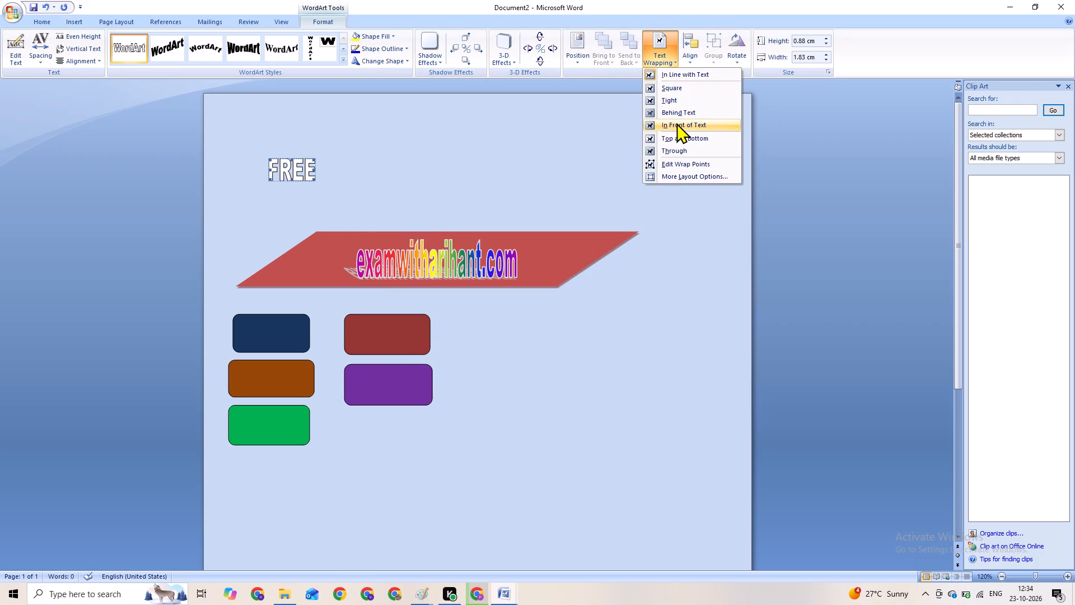
pyautogui.click(676, 123)
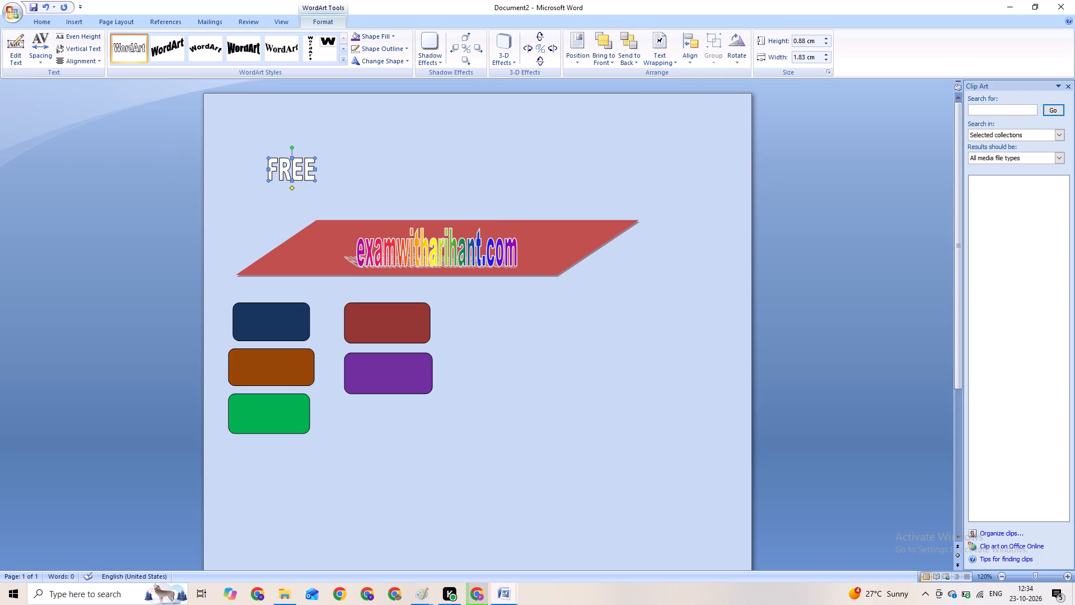
pyautogui.moveTo(291, 151); pyautogui.dragTo(287, 206)
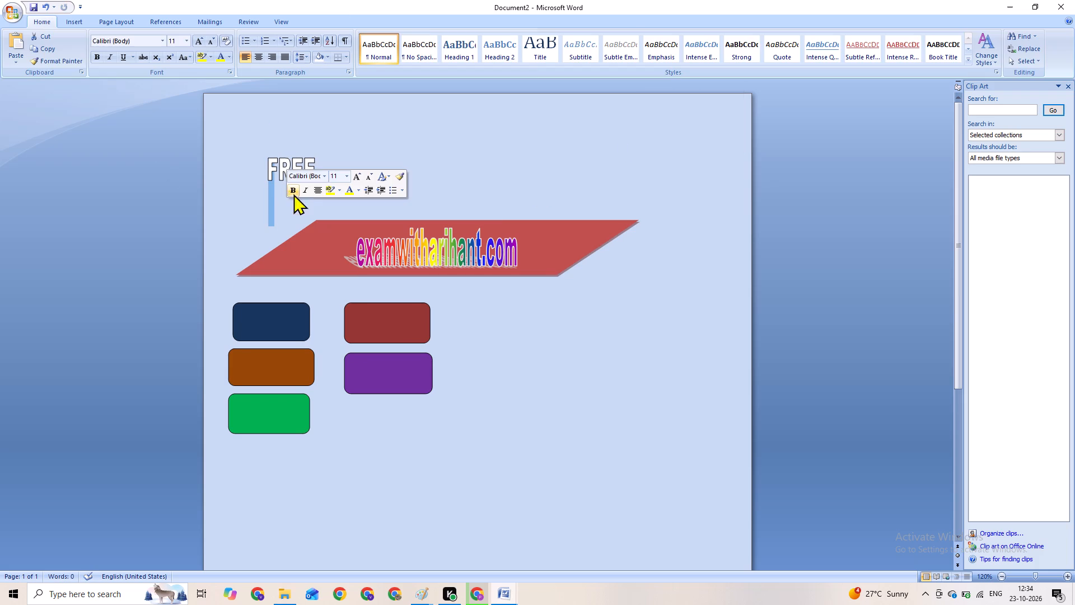
pyautogui.click(325, 149)
pyautogui.moveTo(322, 150); pyautogui.dragTo(311, 150)
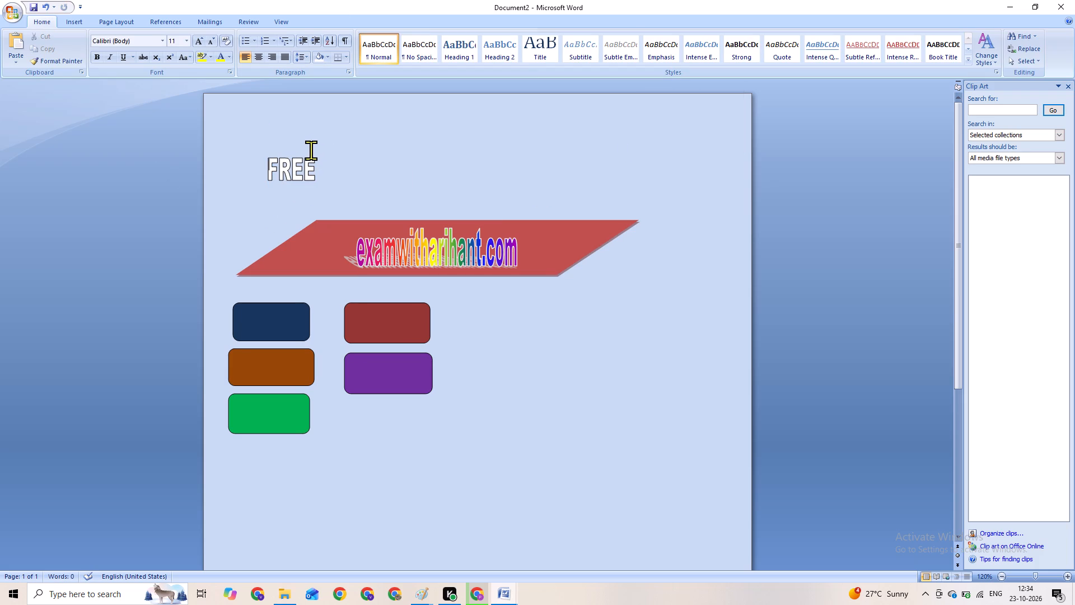
pyautogui.moveTo(311, 150); pyautogui.dragTo(303, 153)
pyautogui.click(298, 164)
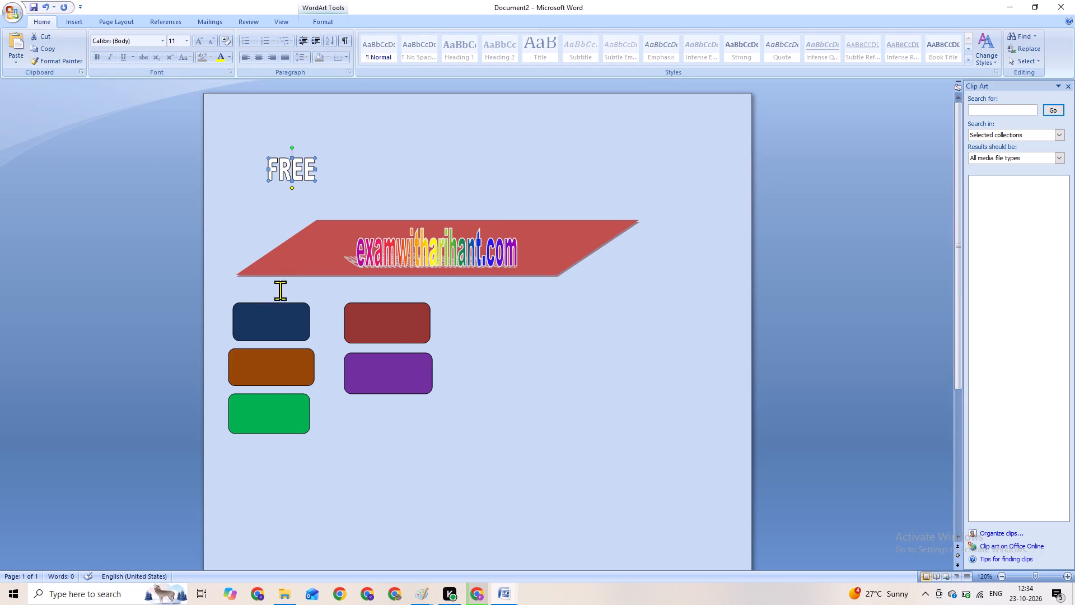
# Move the navy rounded box slightly up, closer to the red banner.
pyautogui.click(275, 313)
pyautogui.click(275, 313)
pyautogui.moveTo(275, 312); pyautogui.dragTo(273, 300)
# Move the FREE WordArt onto the middle of the navy rounded box in the first column.
pyautogui.click(307, 154)
pyautogui.moveTo(313, 162); pyautogui.dragTo(305, 168)
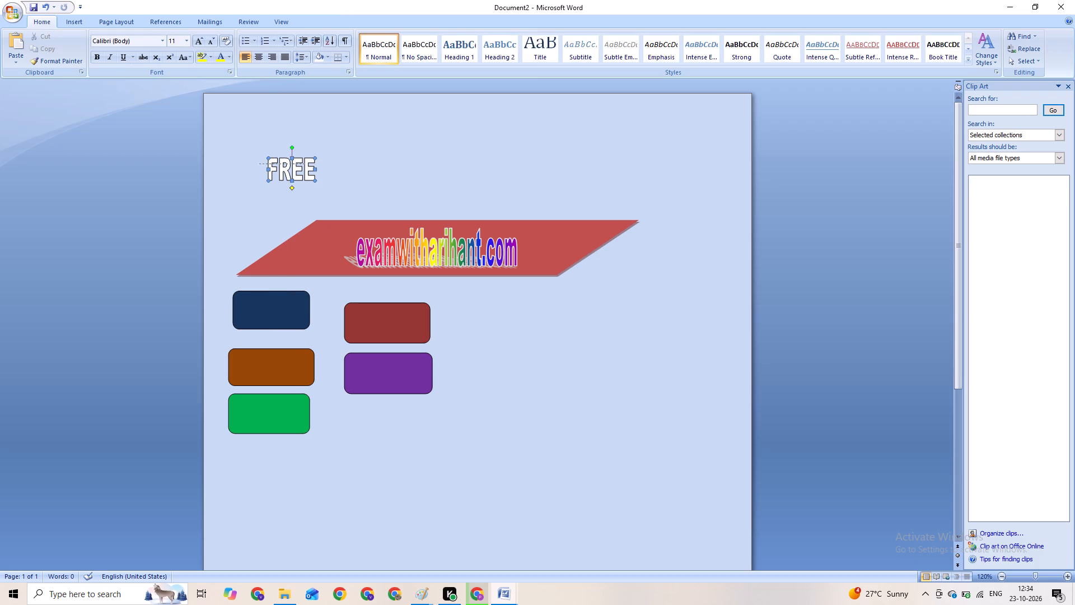
pyautogui.moveTo(305, 168); pyautogui.dragTo(293, 309)
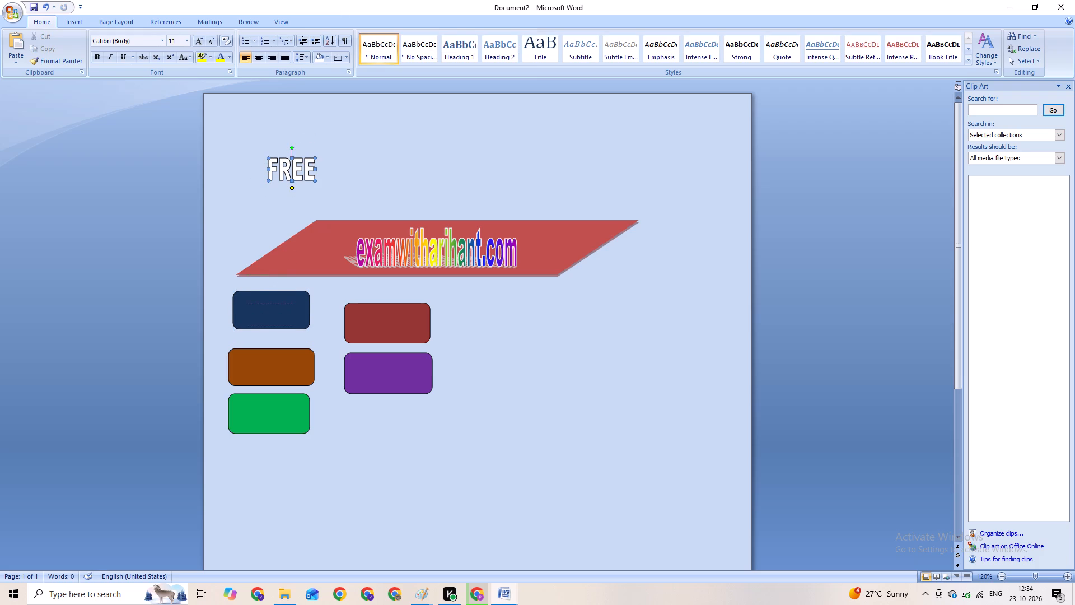
pyautogui.moveTo(293, 309); pyautogui.dragTo(293, 303)
pyautogui.click(293, 302)
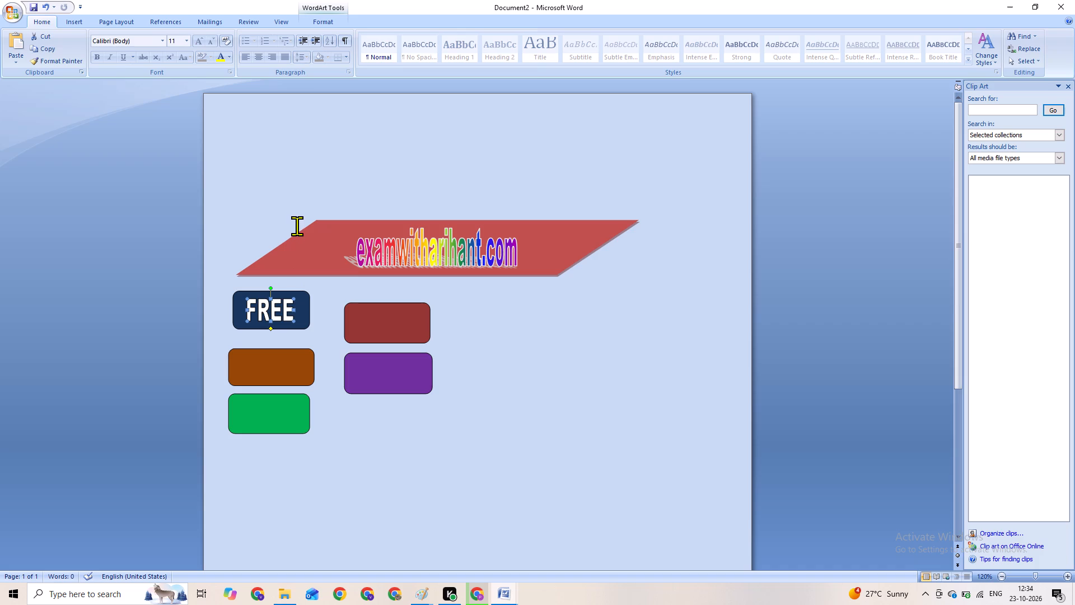
pyautogui.click(288, 188)
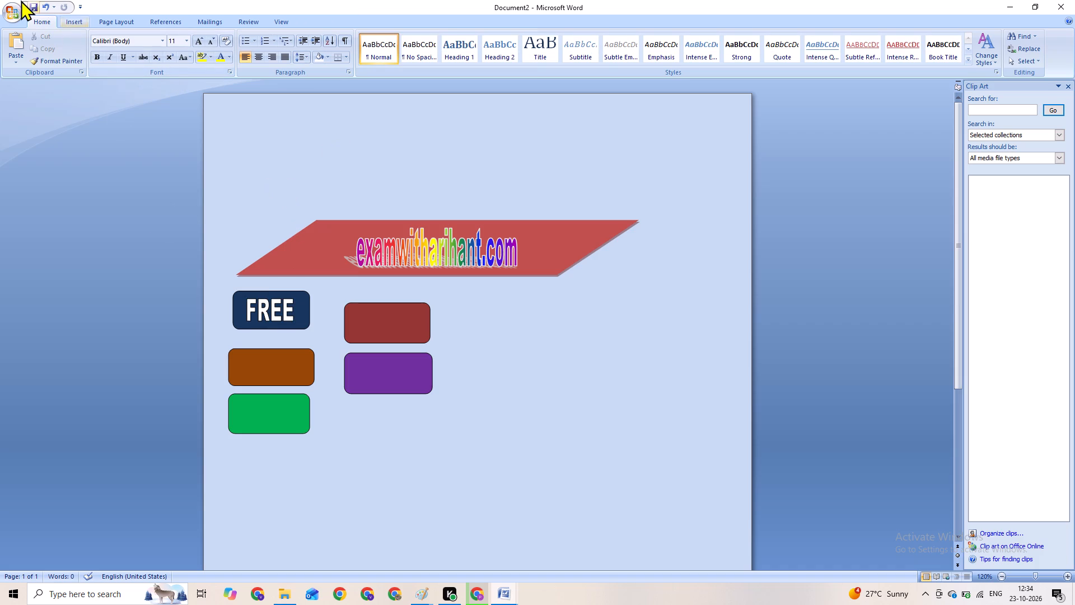
# Insert a WordArt reading Exam in the first plain outlined style at size 18, above the red banner.
pyautogui.click(72, 17)
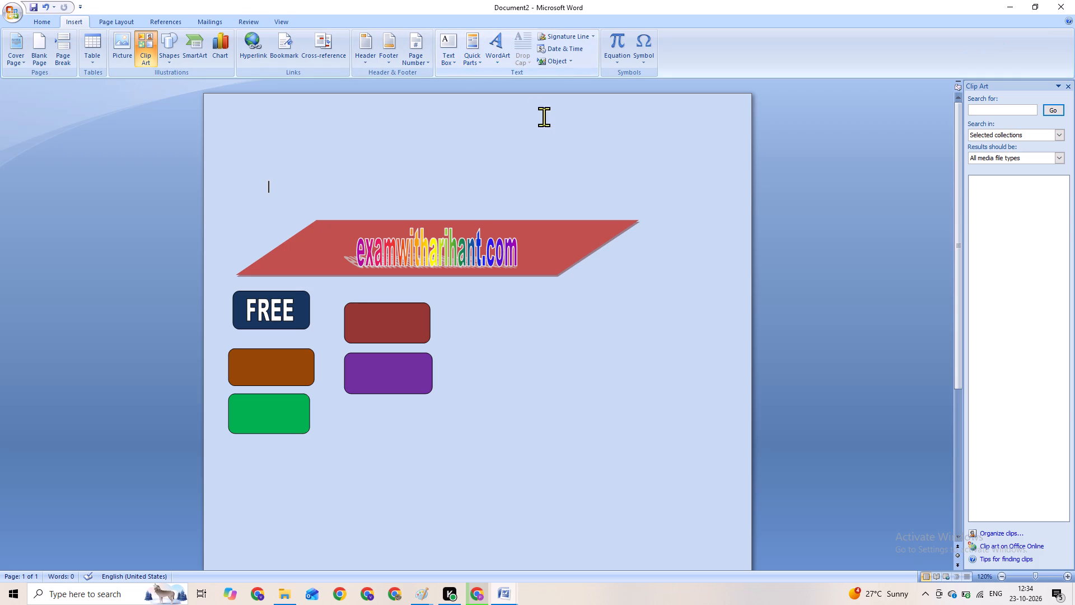
pyautogui.click(595, 125)
pyautogui.click(499, 44)
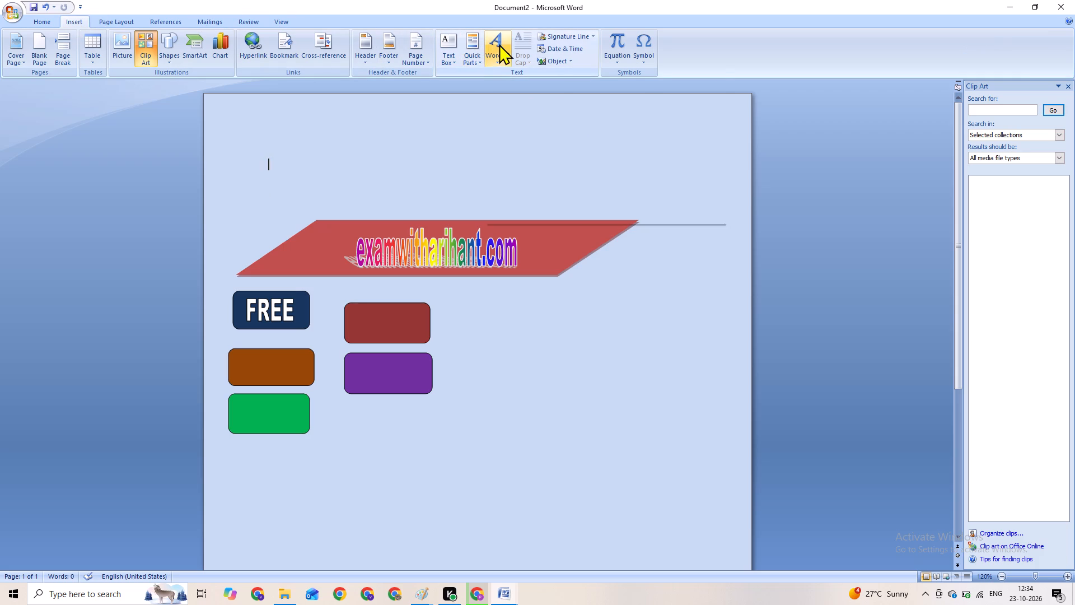
pyautogui.click(512, 76)
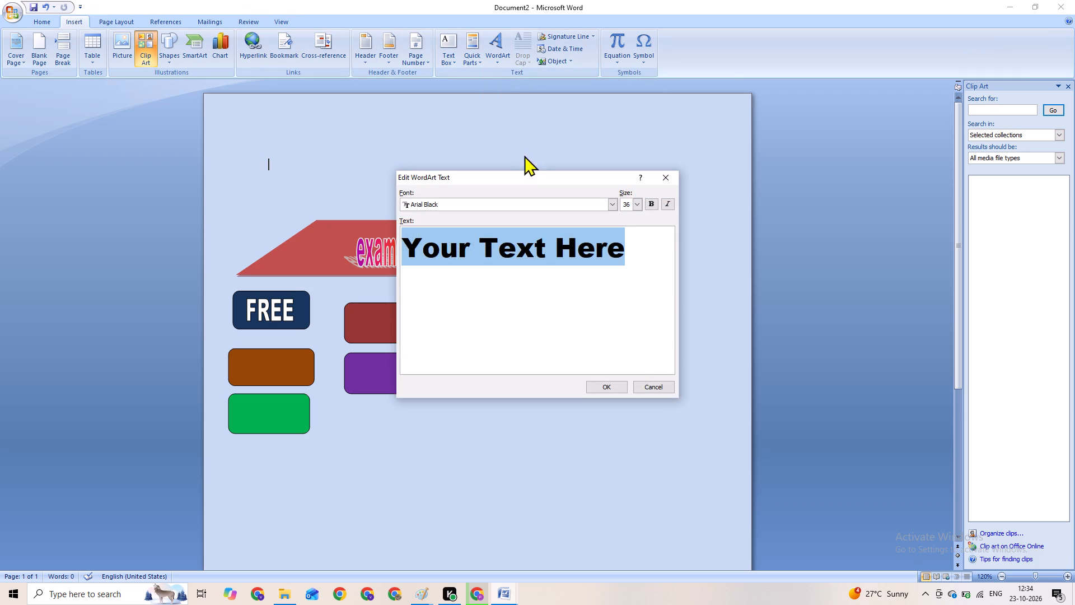
pyautogui.press('BackSpace')
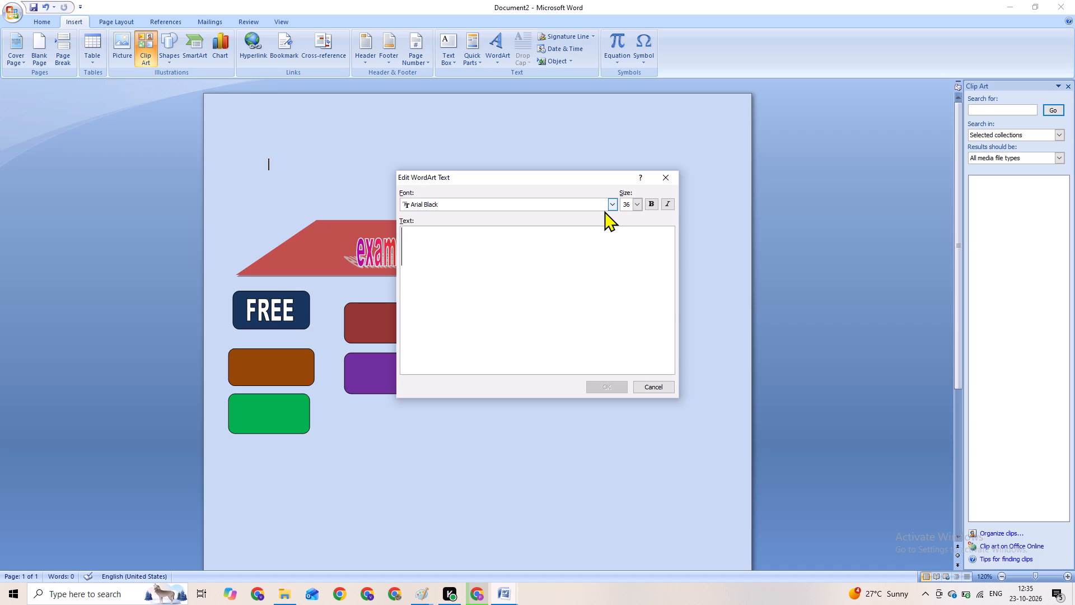
pyautogui.press('e')
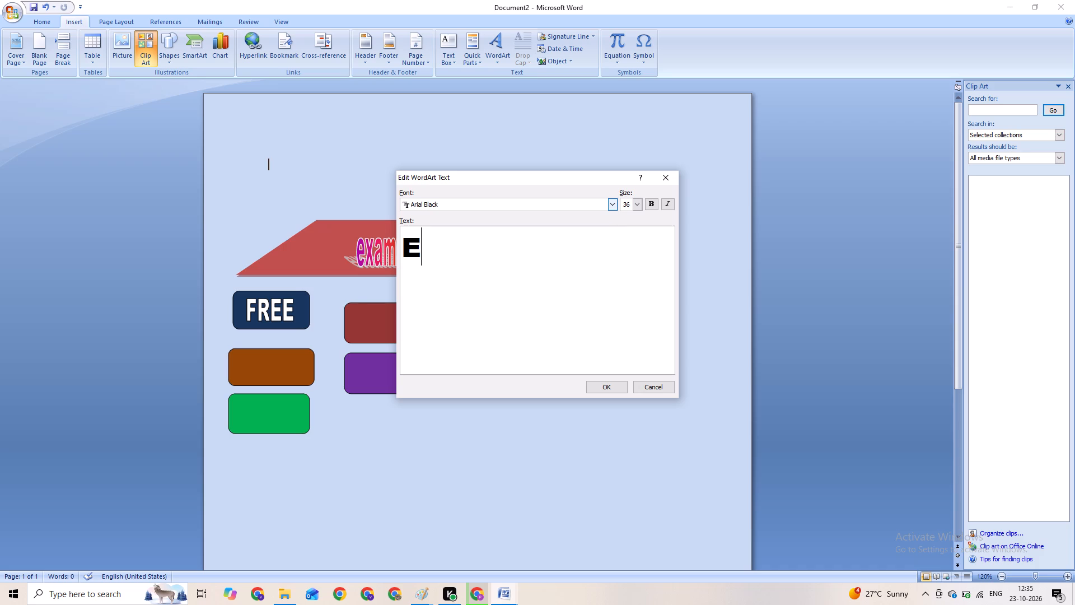
pyautogui.hotkey('shift', 'x')
pyautogui.hotkey('shift', 'a')
pyautogui.hotkey('shift', 'm')
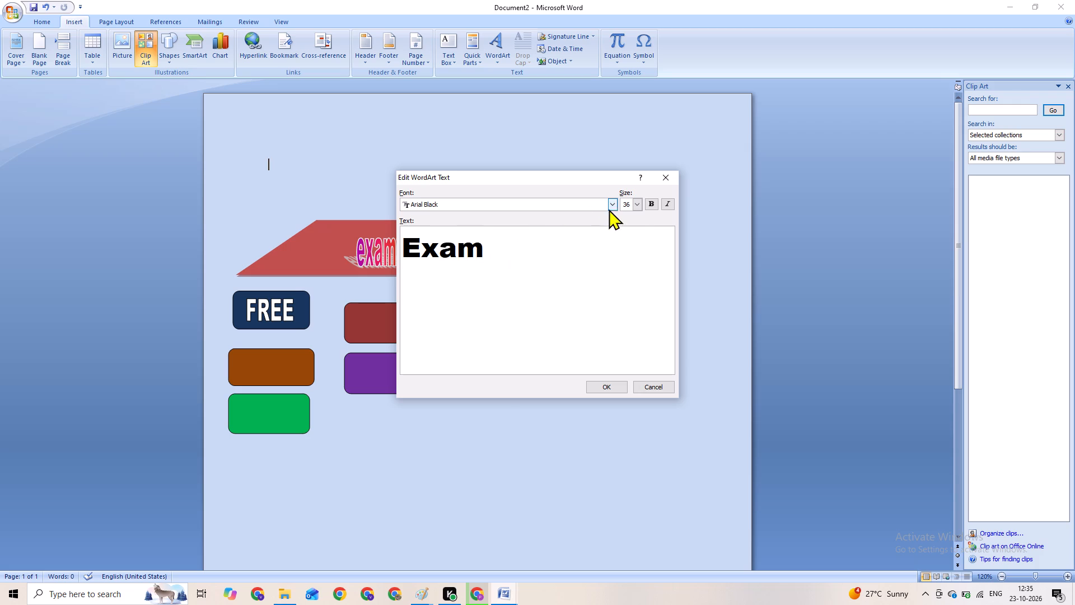
pyautogui.click(638, 204)
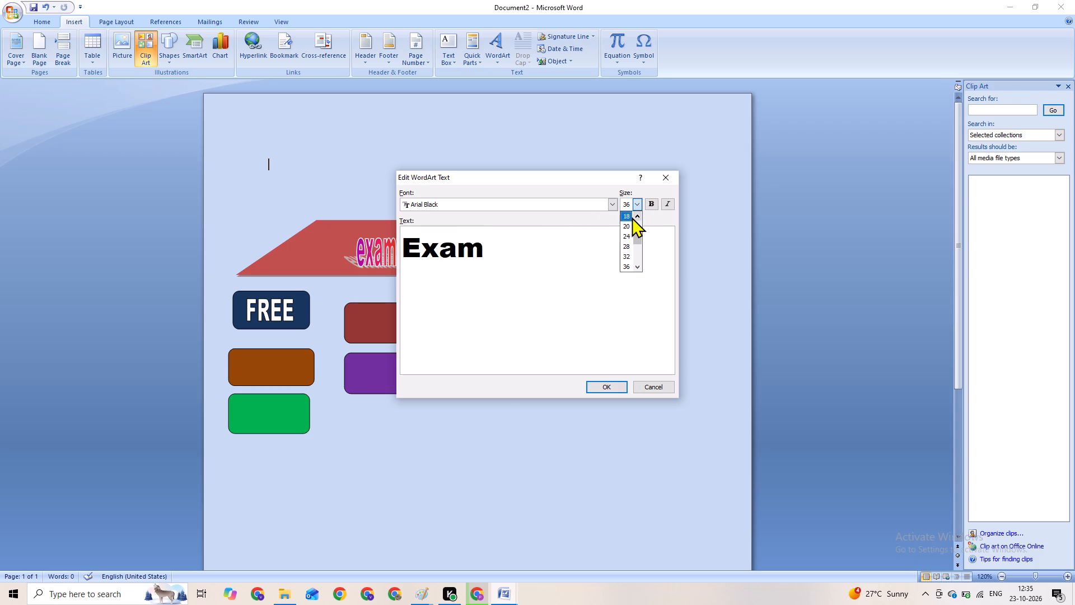
pyautogui.click(632, 217)
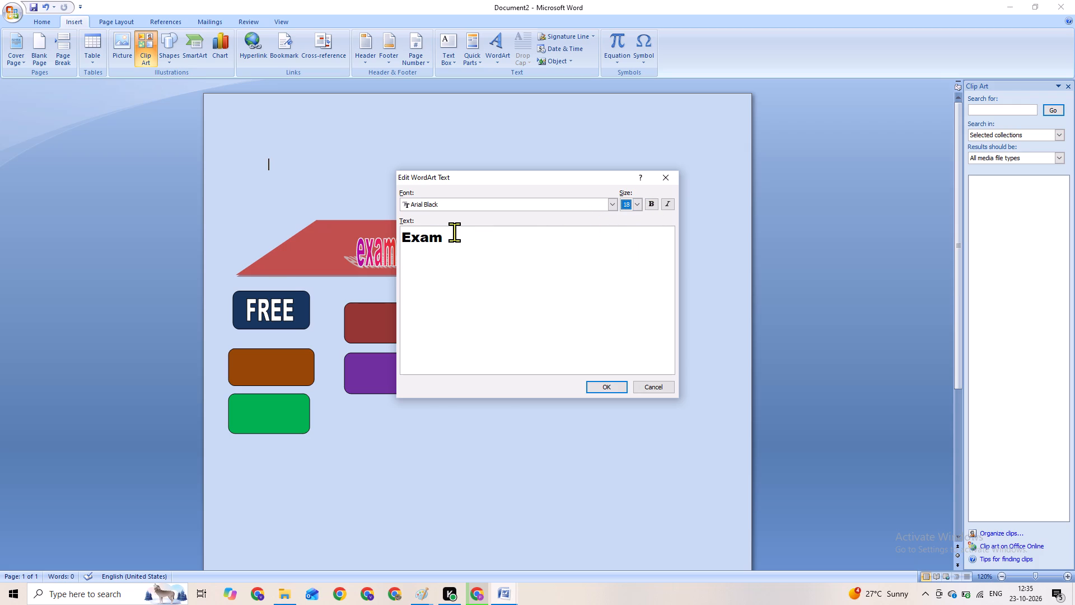
pyautogui.moveTo(451, 234); pyautogui.dragTo(400, 238)
pyautogui.click(596, 385)
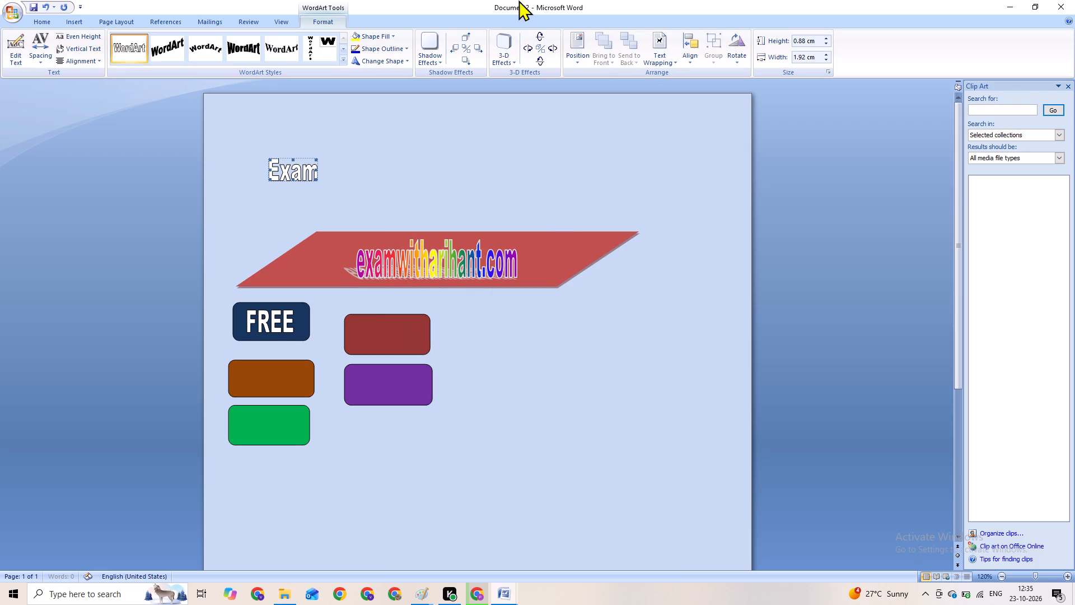
# Set the Exam WordArt's text wrapping to In Front of Text.
pyautogui.click(661, 36)
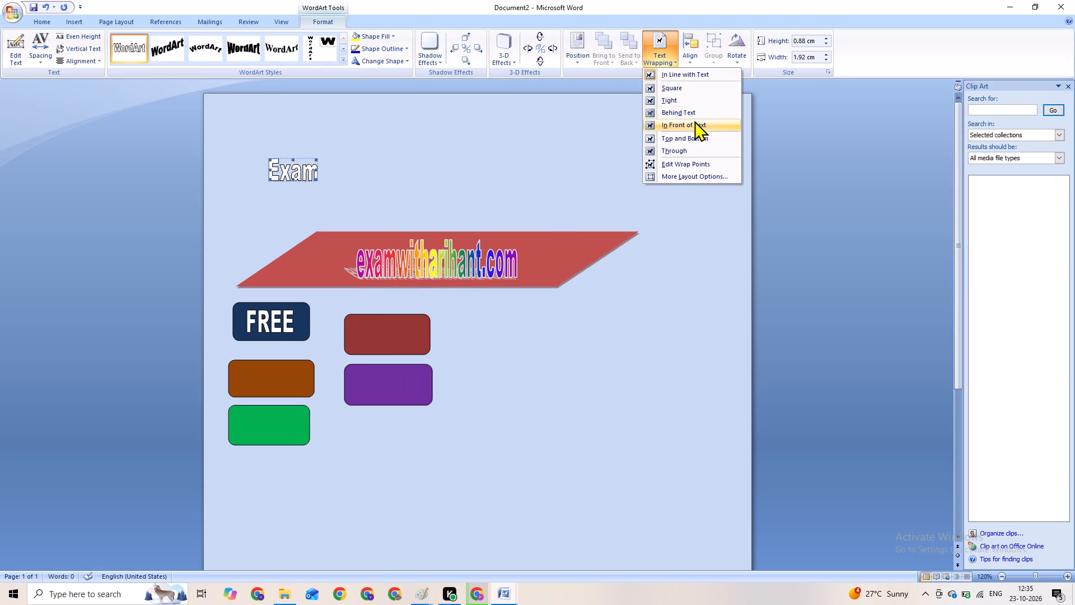
pyautogui.click(695, 123)
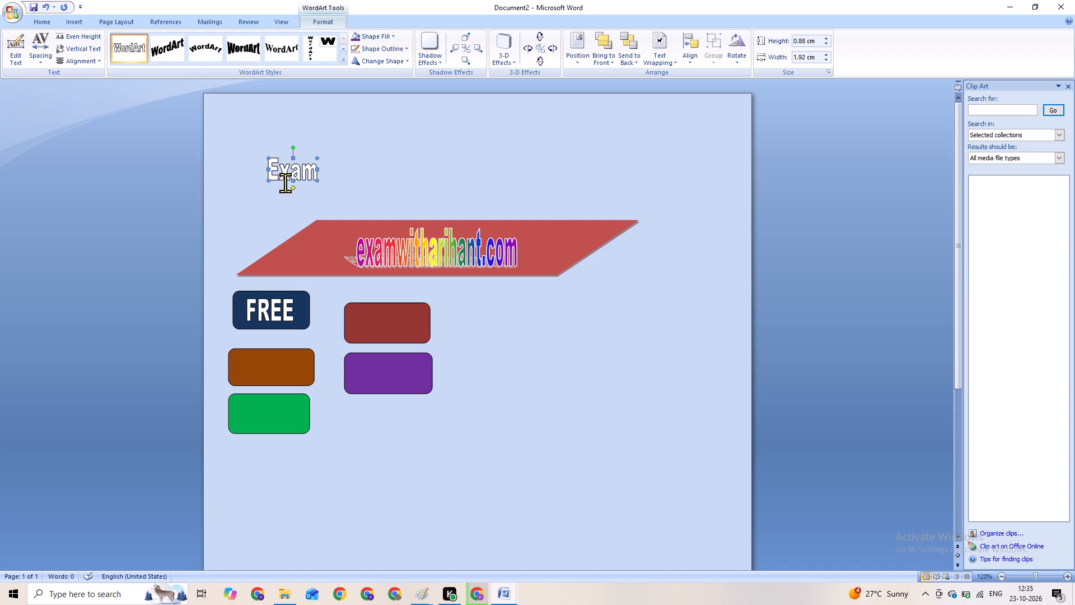
# Move the Exam WordArt onto the dark red rounded box at the top of the second column.
pyautogui.moveTo(285, 181); pyautogui.dragTo(293, 156)
pyautogui.moveTo(307, 166); pyautogui.dragTo(379, 291)
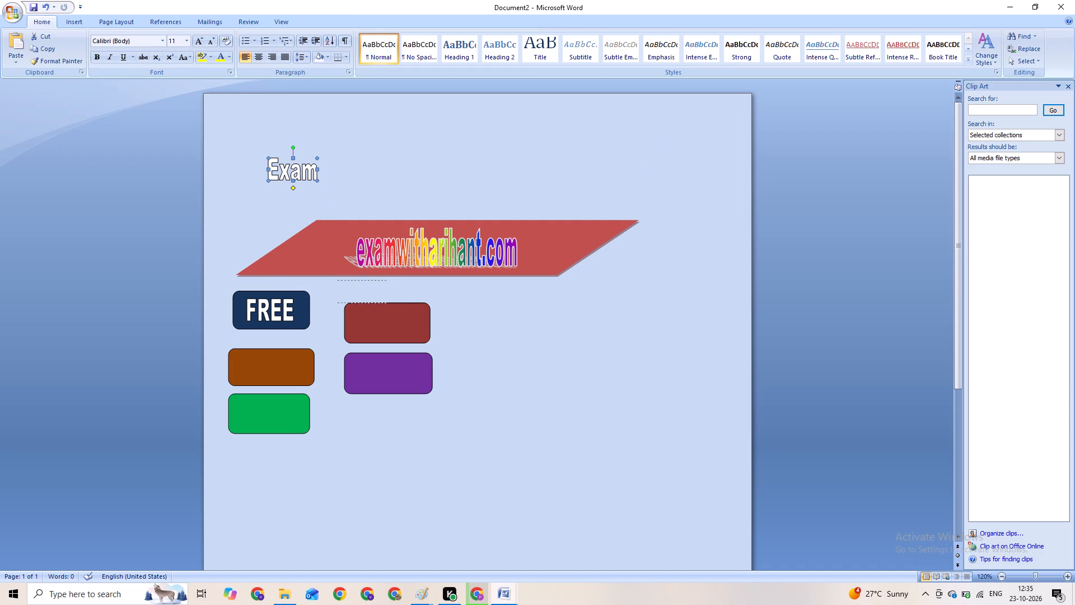
pyautogui.moveTo(379, 291); pyautogui.dragTo(404, 322)
pyautogui.moveTo(404, 322); pyautogui.dragTo(405, 317)
pyautogui.click(426, 145)
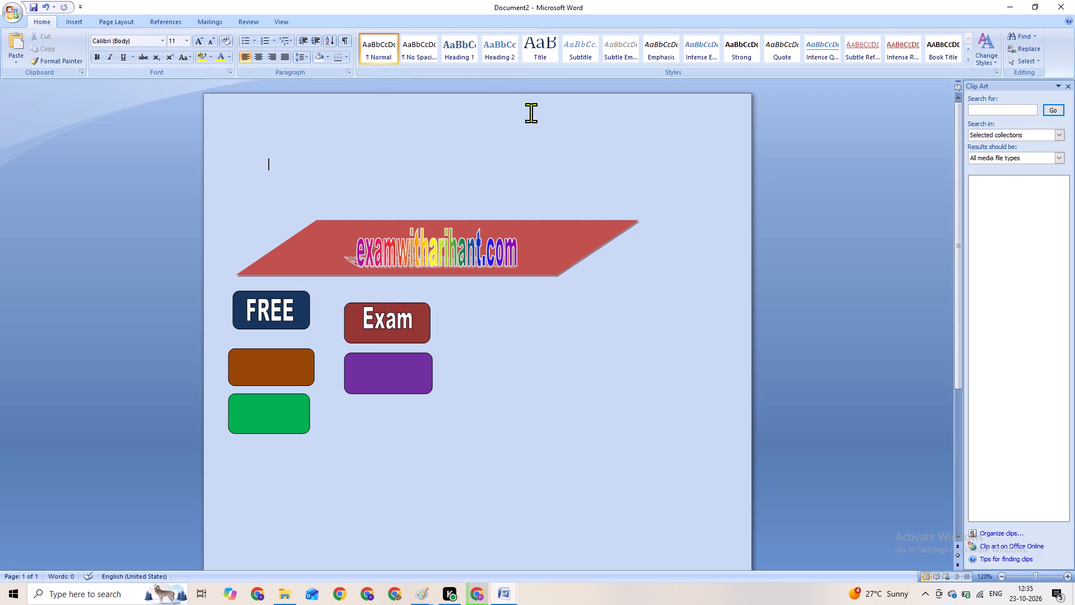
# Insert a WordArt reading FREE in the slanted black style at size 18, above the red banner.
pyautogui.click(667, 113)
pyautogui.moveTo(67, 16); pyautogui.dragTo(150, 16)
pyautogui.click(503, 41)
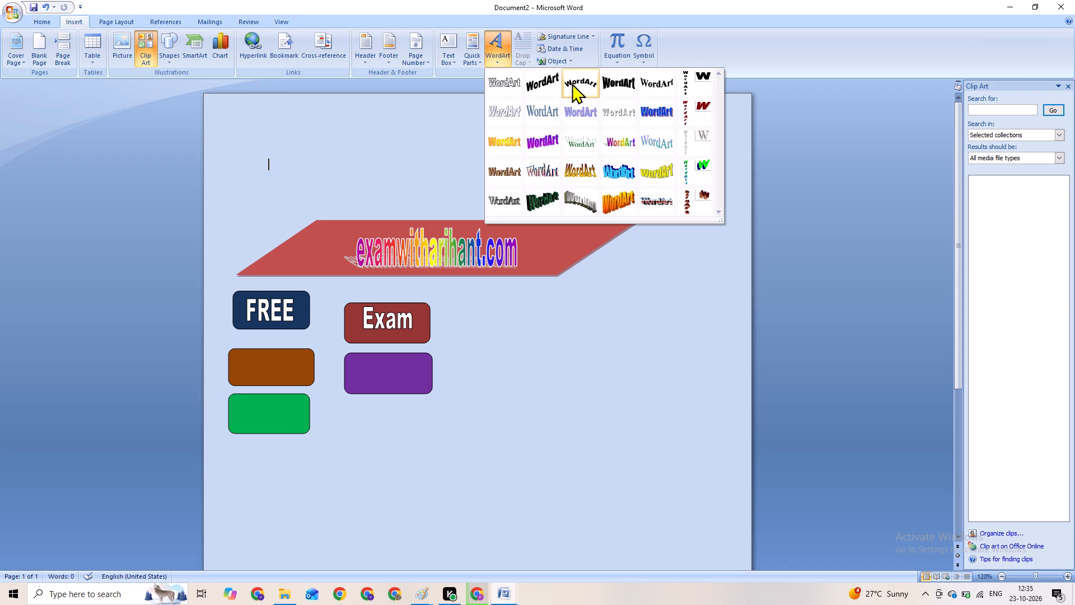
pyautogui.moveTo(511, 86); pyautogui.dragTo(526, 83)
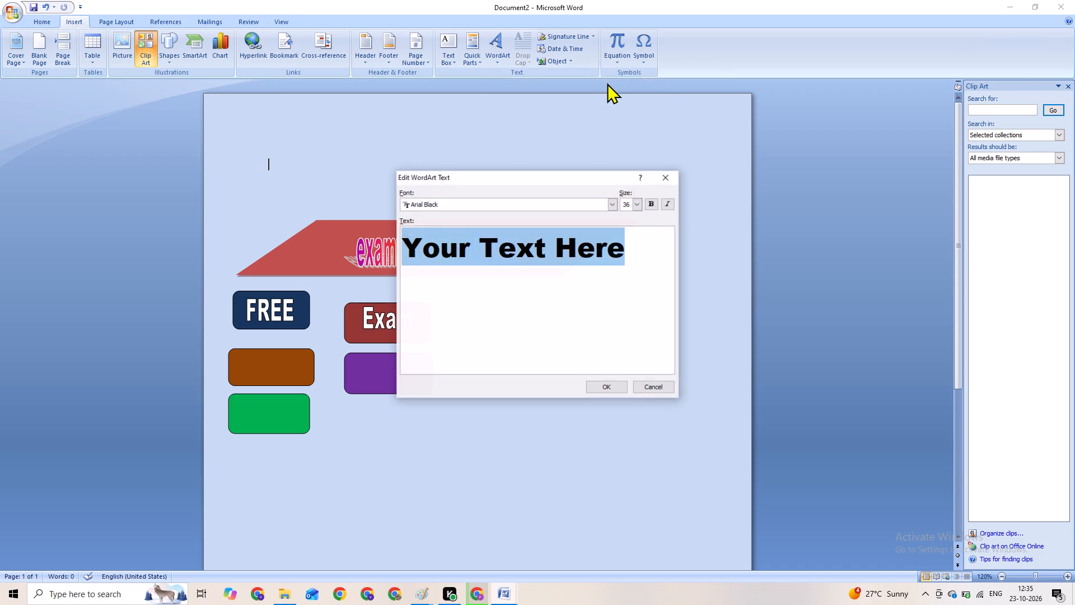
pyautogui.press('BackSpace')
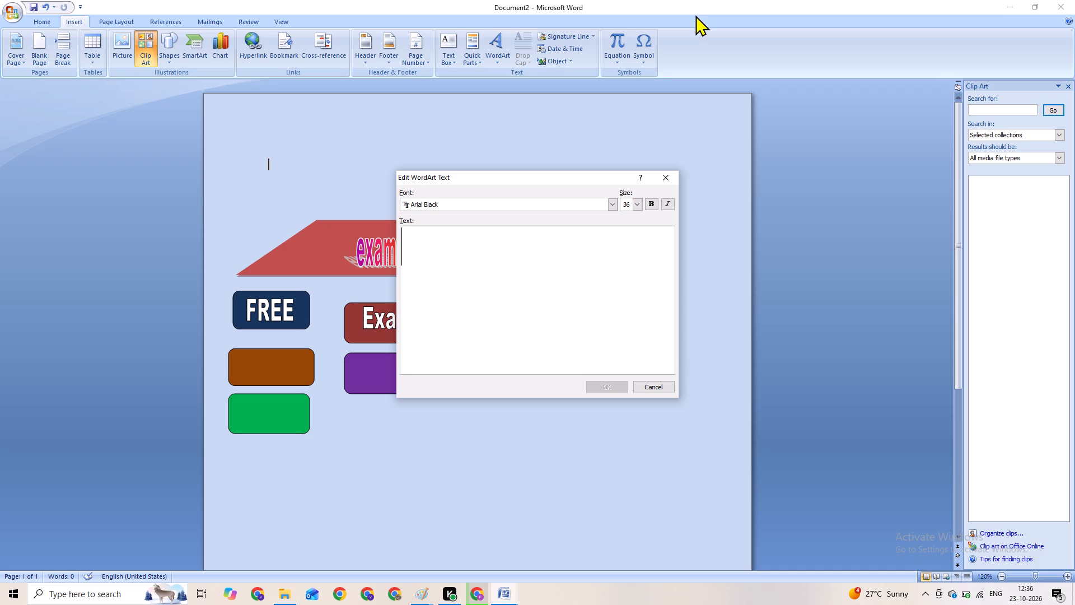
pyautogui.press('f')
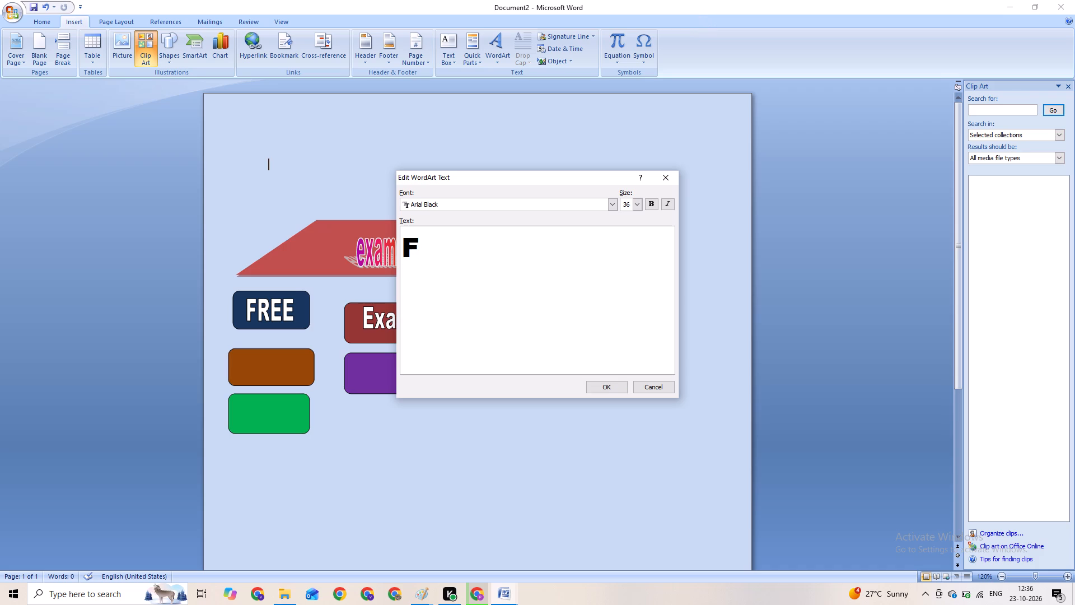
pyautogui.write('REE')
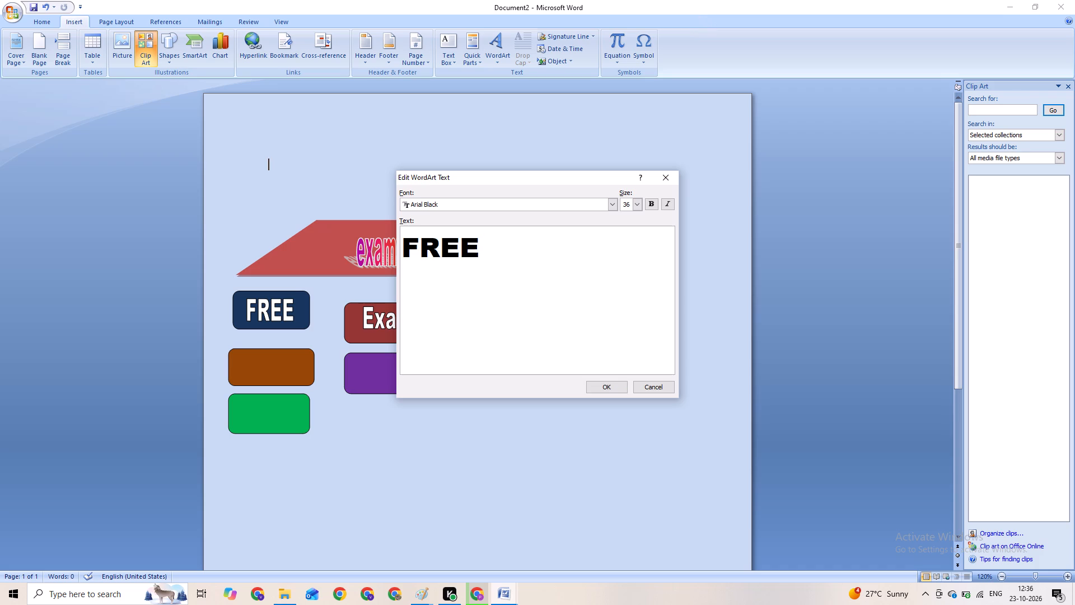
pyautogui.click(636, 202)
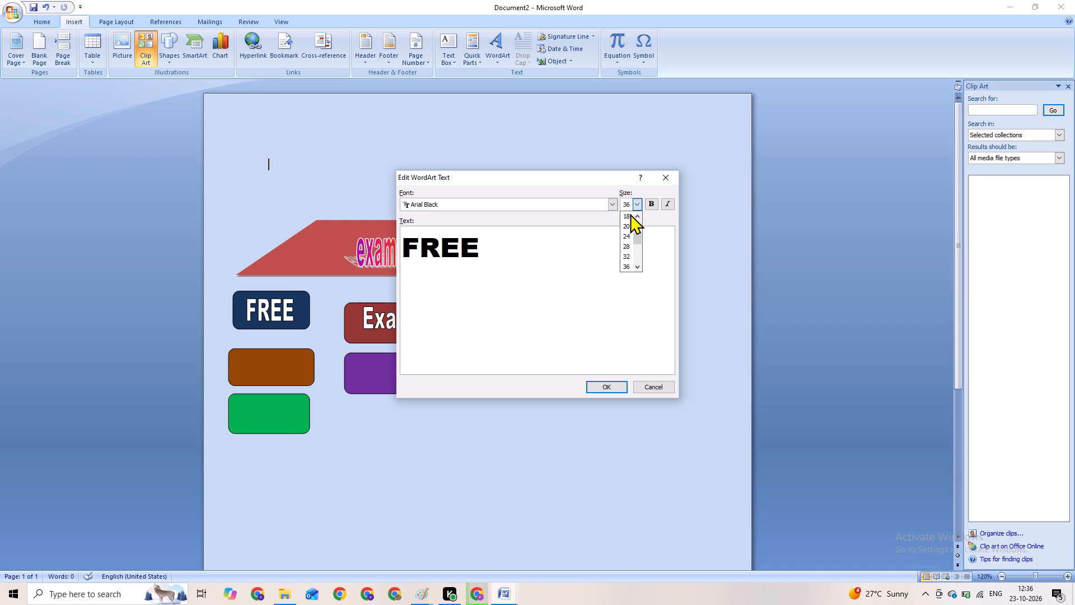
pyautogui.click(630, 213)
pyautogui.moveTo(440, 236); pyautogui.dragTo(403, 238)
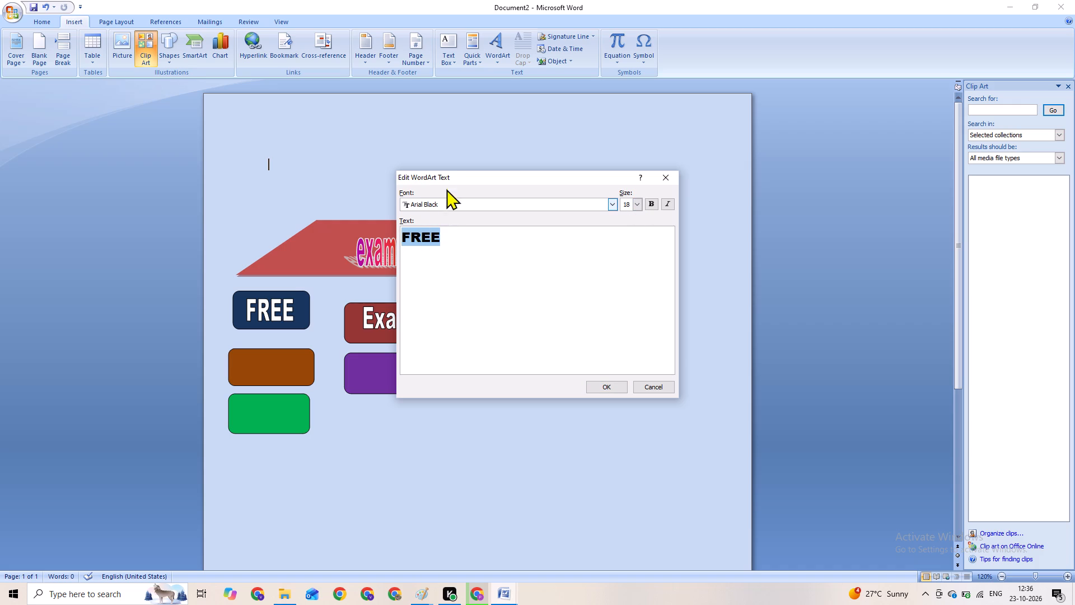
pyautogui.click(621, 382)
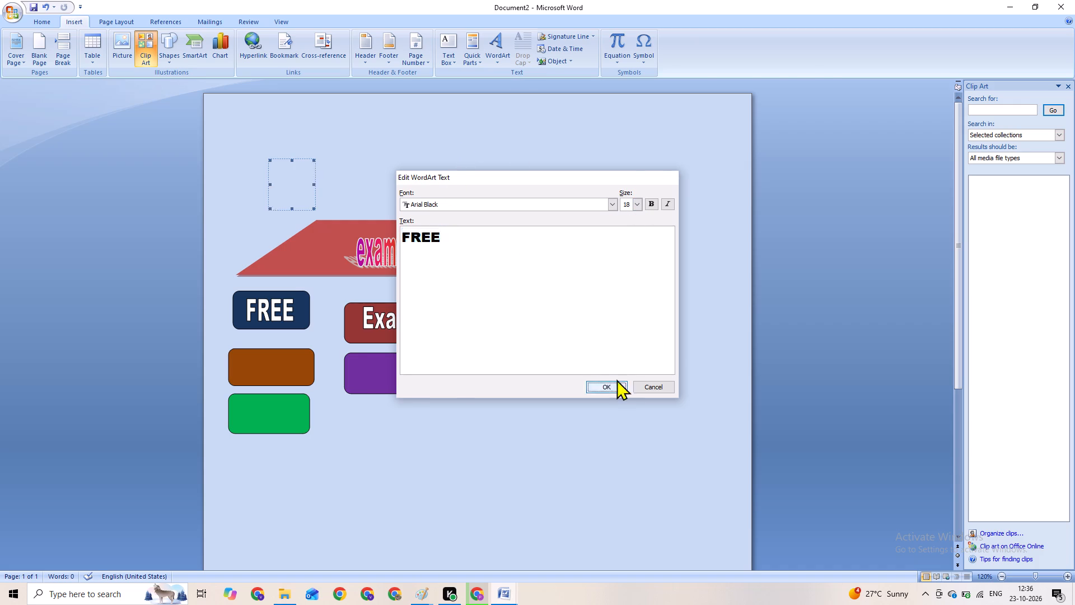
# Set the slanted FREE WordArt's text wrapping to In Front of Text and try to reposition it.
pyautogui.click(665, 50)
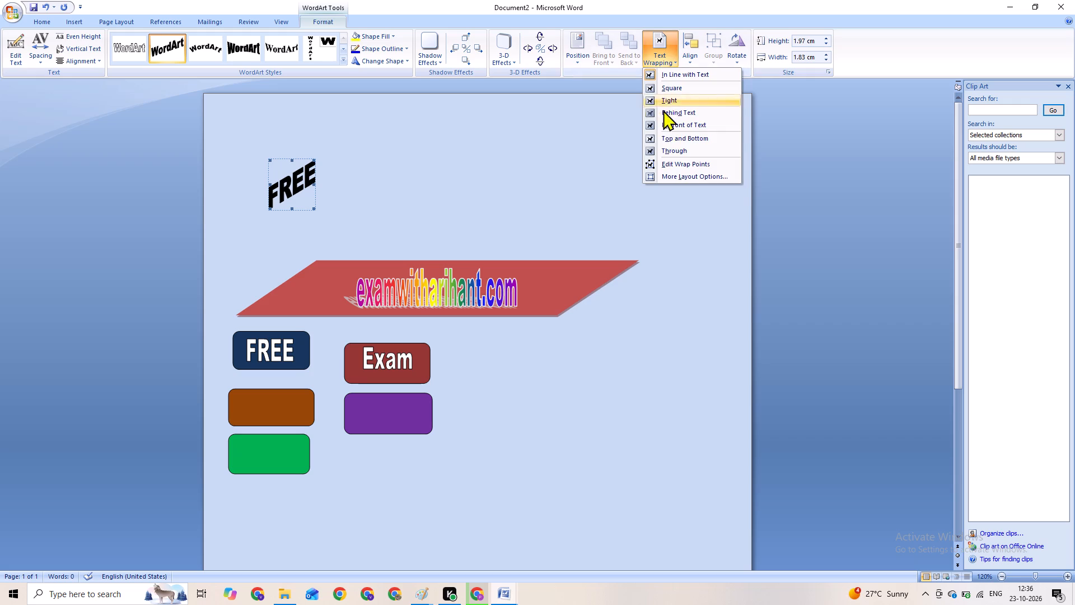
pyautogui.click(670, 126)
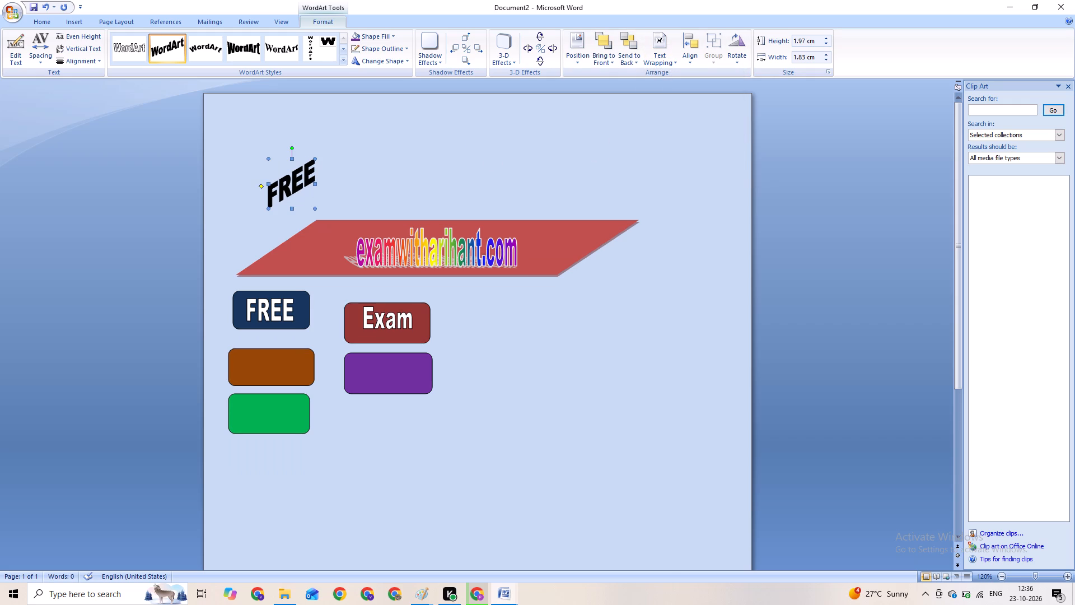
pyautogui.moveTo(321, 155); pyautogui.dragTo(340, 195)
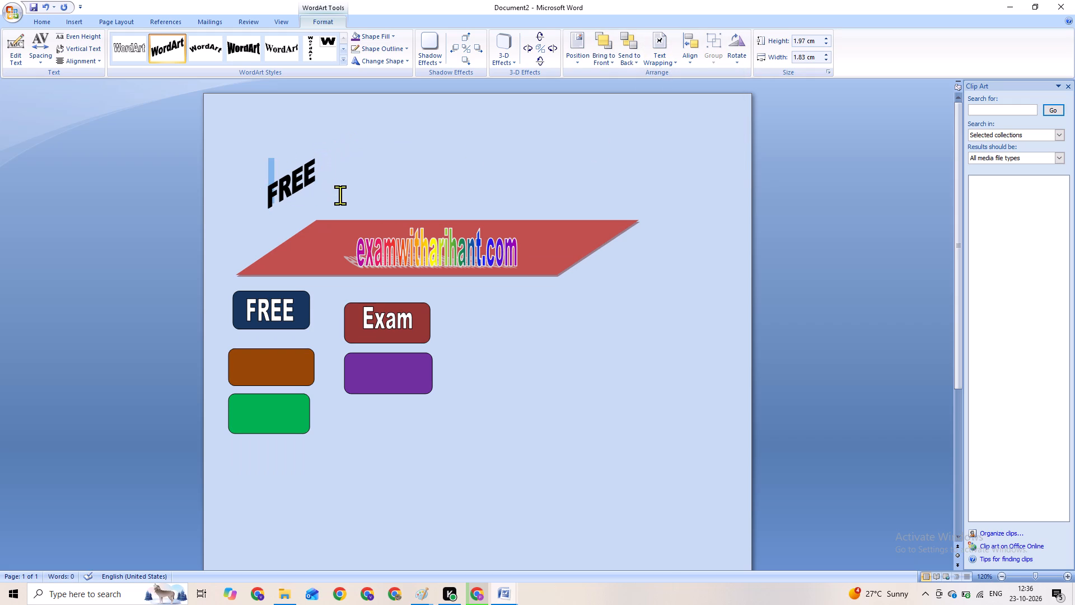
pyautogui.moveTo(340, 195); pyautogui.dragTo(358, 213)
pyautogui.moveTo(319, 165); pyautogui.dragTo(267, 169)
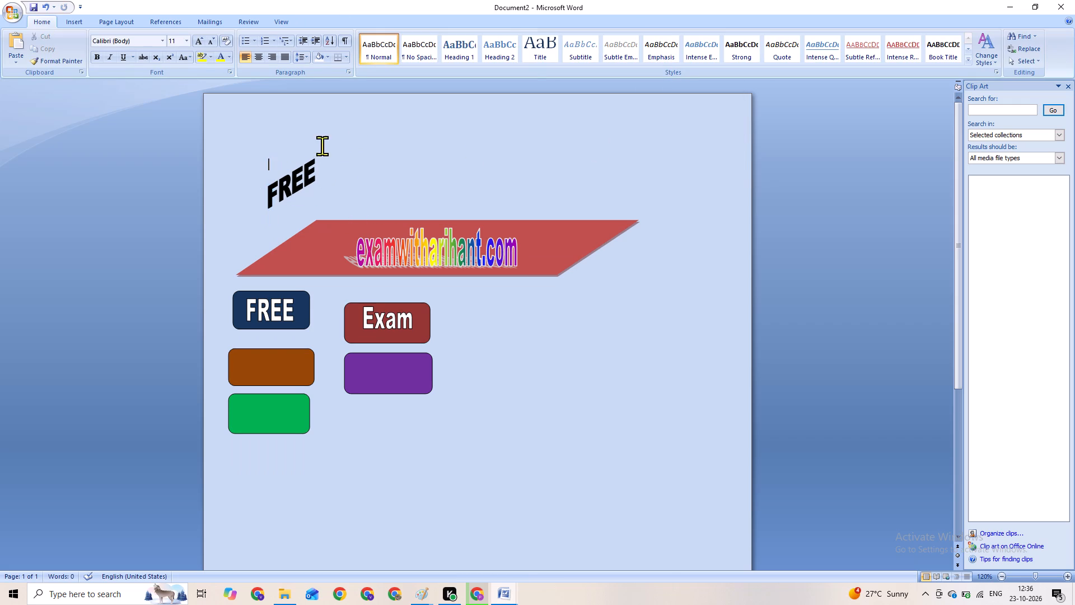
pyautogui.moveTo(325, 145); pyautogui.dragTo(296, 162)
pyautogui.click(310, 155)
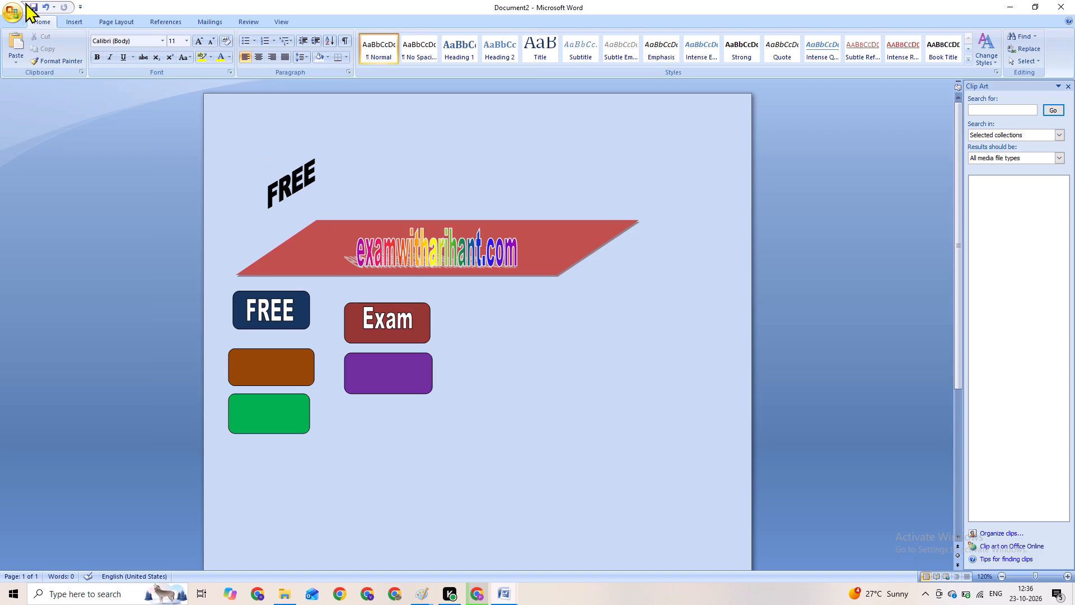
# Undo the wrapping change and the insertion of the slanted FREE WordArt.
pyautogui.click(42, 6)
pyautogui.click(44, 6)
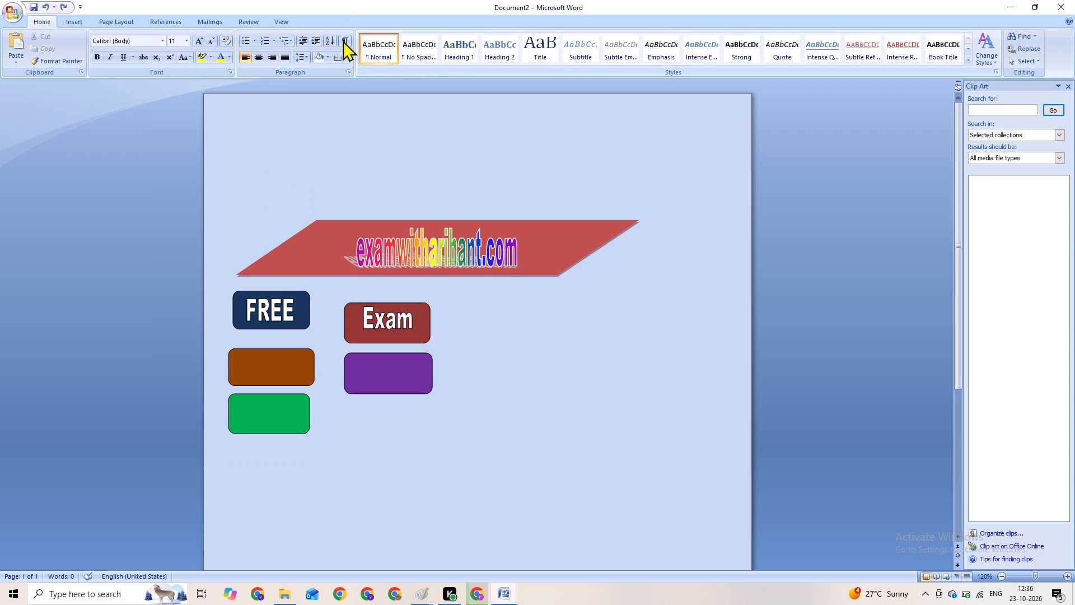
# Insert a WordArt reading FREE in the first plain outlined style at size 18, above the red banner.
pyautogui.click(670, 128)
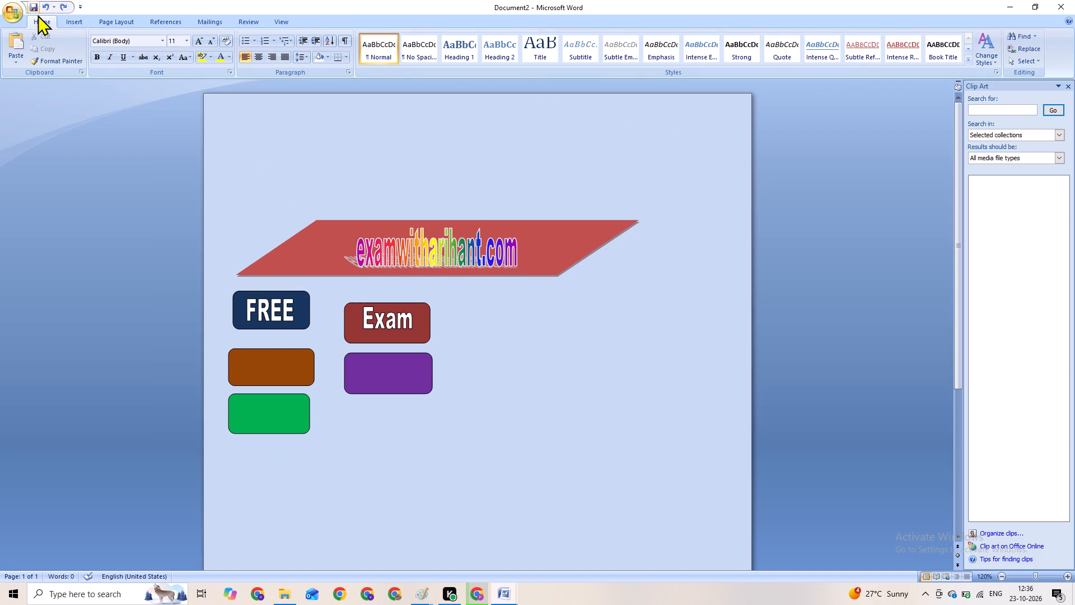
pyautogui.moveTo(62, 20); pyautogui.dragTo(68, 20)
pyautogui.click(498, 32)
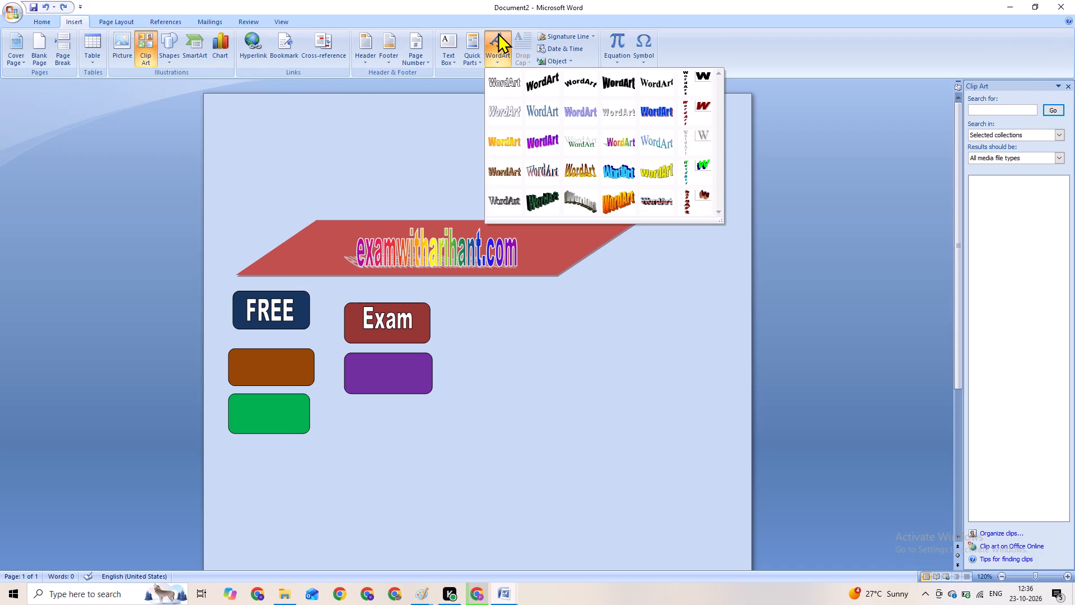
pyautogui.moveTo(507, 90); pyautogui.dragTo(513, 89)
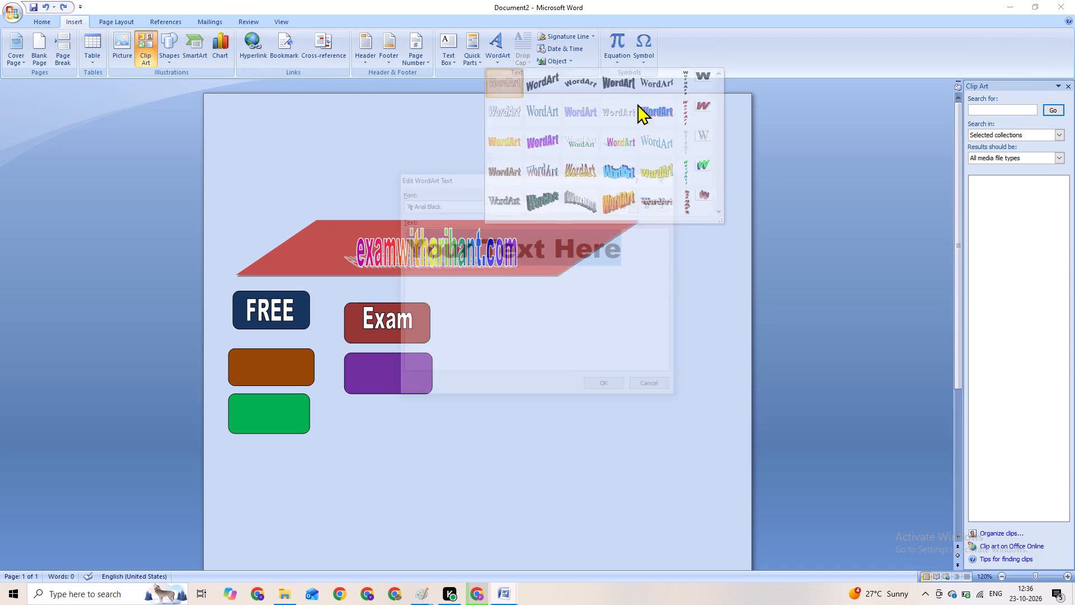
pyautogui.press('BackSpace')
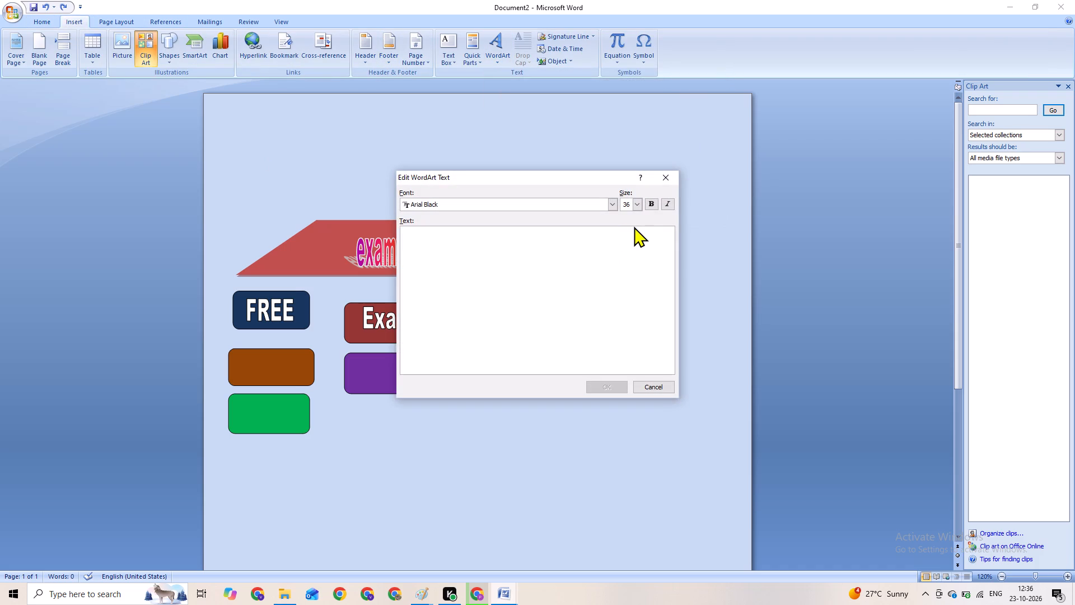
pyautogui.write('FREE')
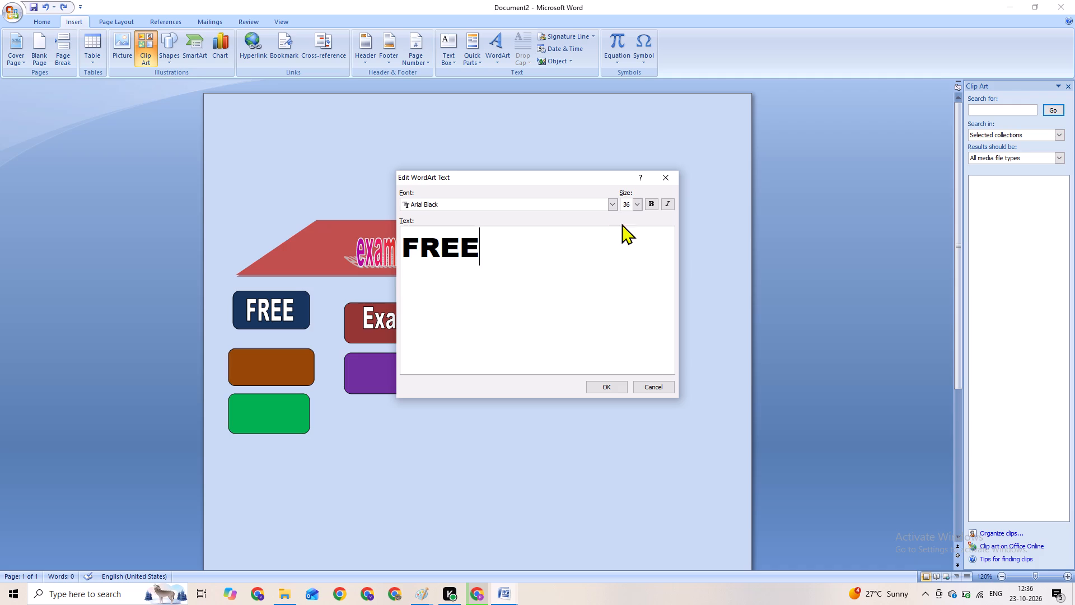
pyautogui.click(633, 203)
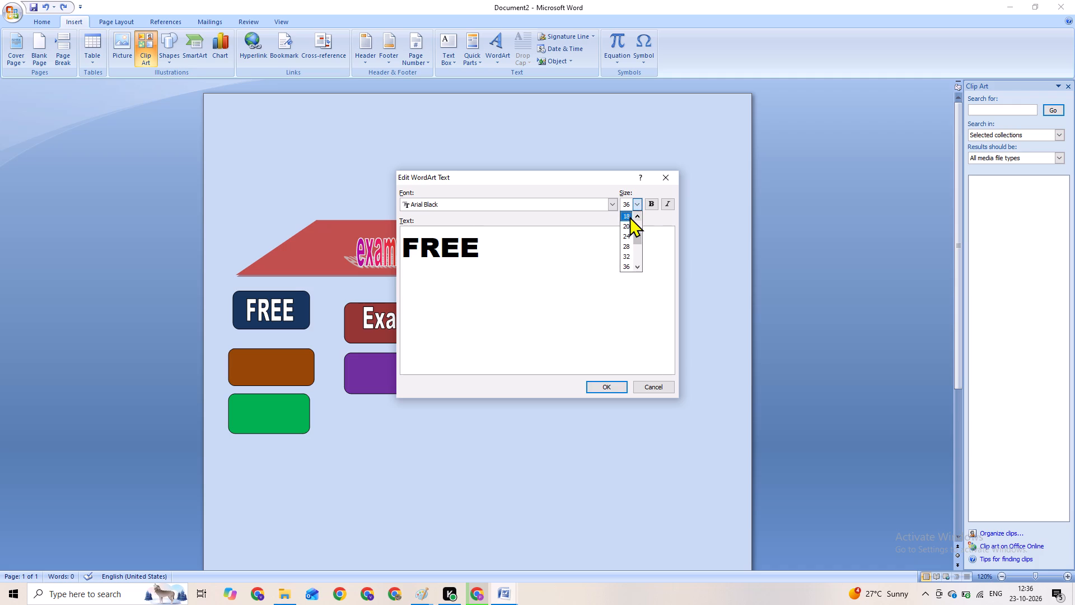
pyautogui.click(629, 216)
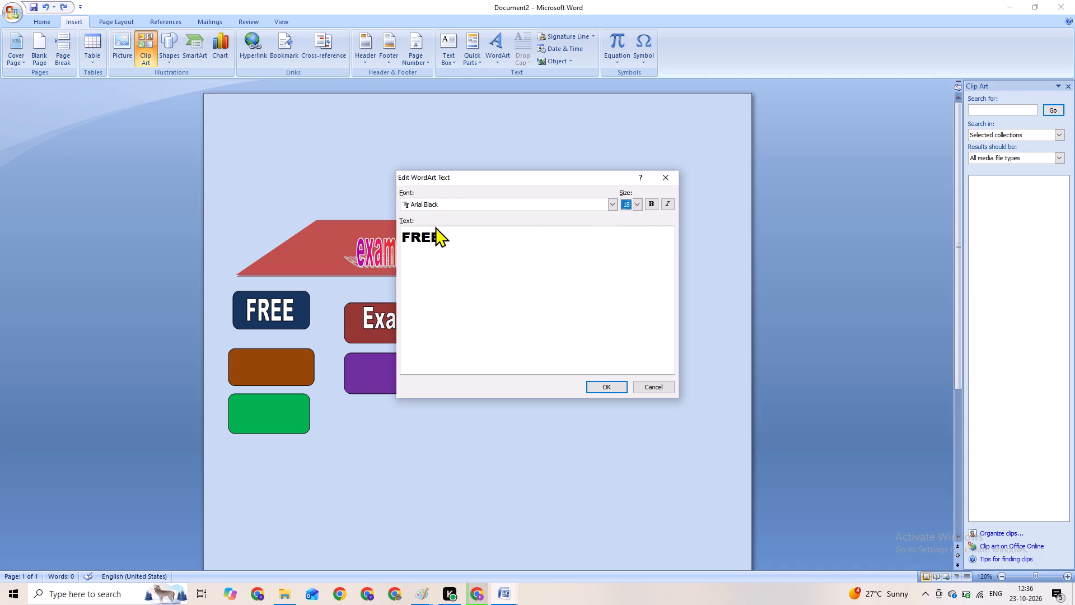
pyautogui.moveTo(445, 238); pyautogui.dragTo(400, 245)
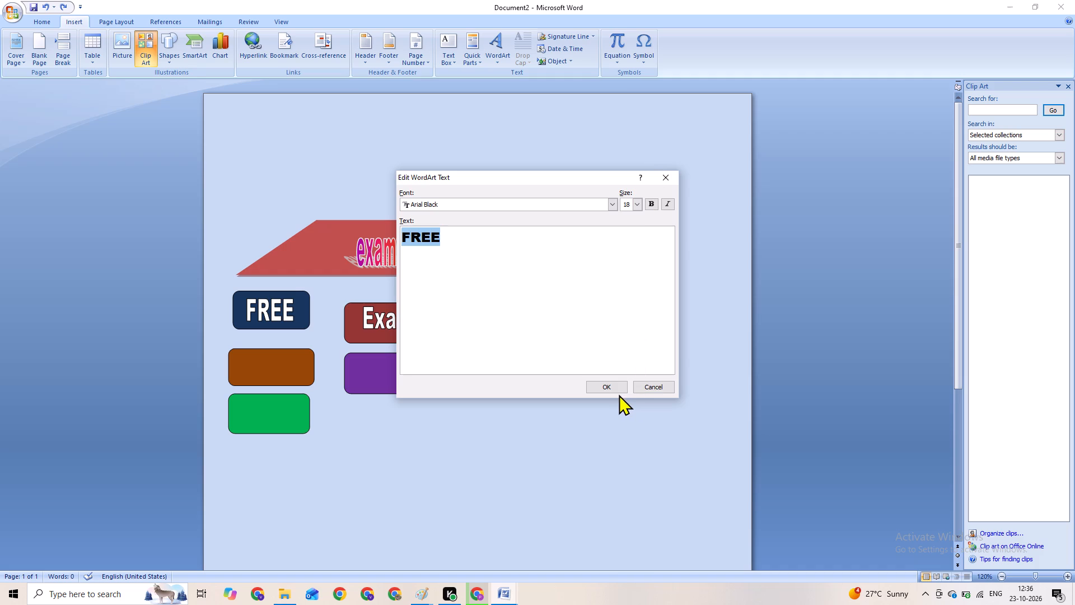
pyautogui.click(613, 390)
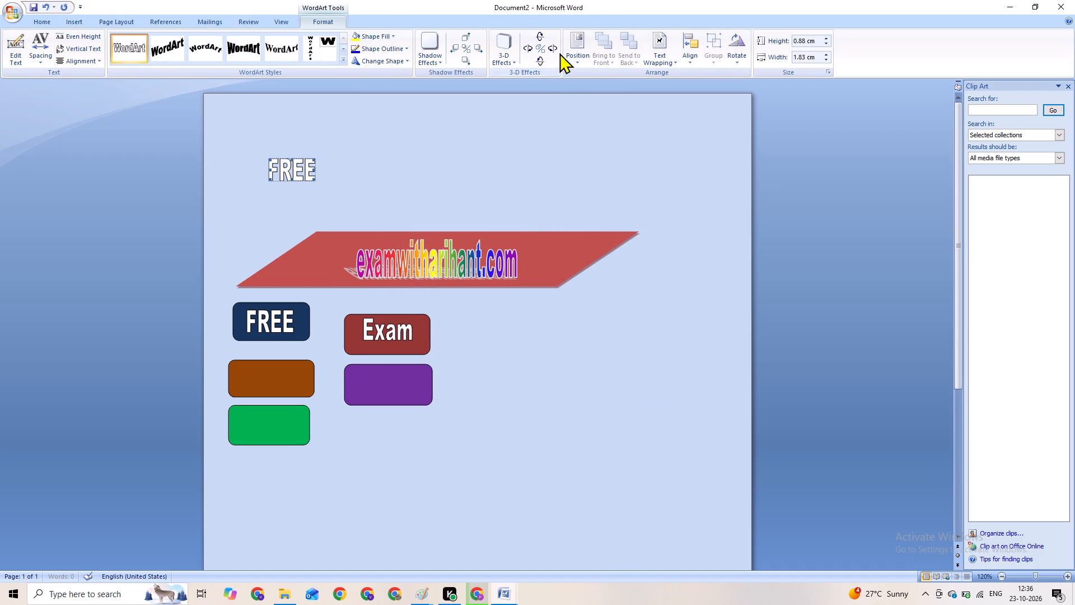
# Set the new FREE WordArt's text wrapping to In Front of Text.
pyautogui.click(663, 34)
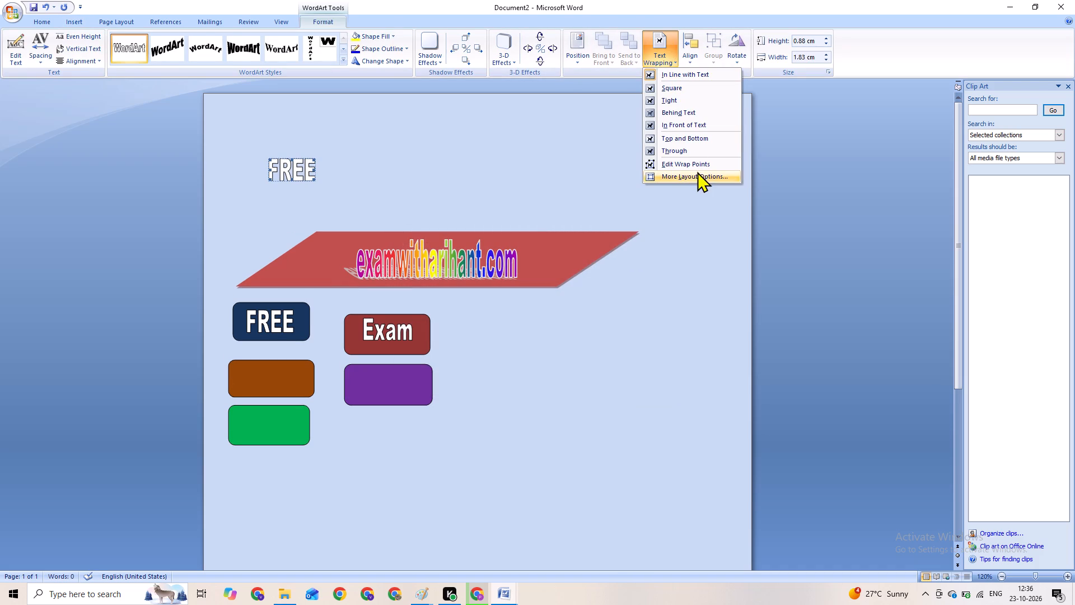
pyautogui.click(671, 122)
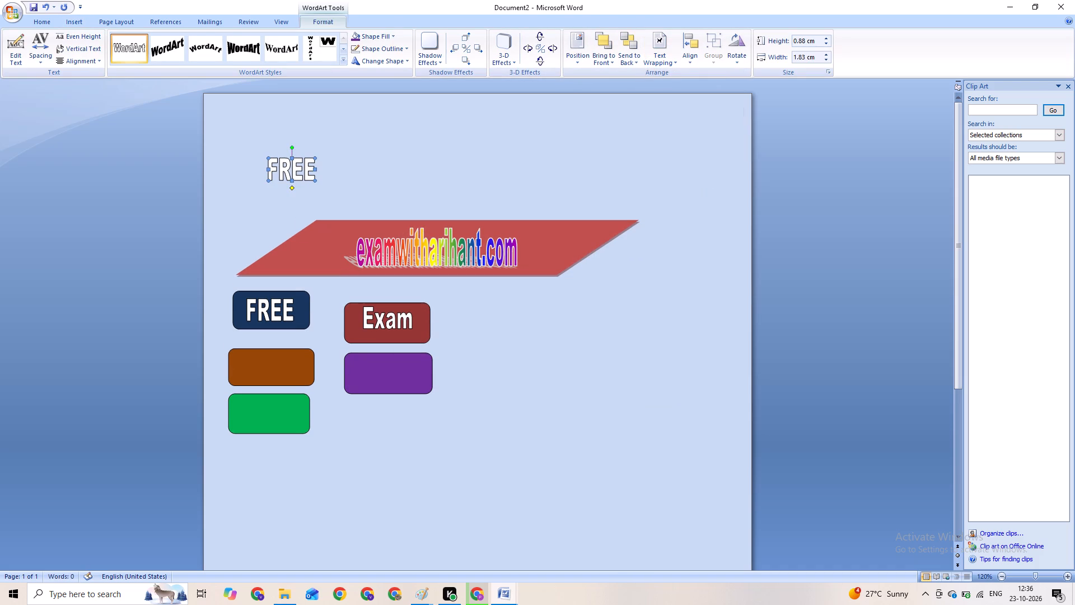
# Move the new FREE WordArt onto the purple rounded box in the second column.
pyautogui.moveTo(282, 162); pyautogui.dragTo(305, 193)
pyautogui.moveTo(305, 193); pyautogui.dragTo(377, 360)
pyautogui.moveTo(377, 360); pyautogui.dragTo(377, 362)
pyautogui.click(470, 358)
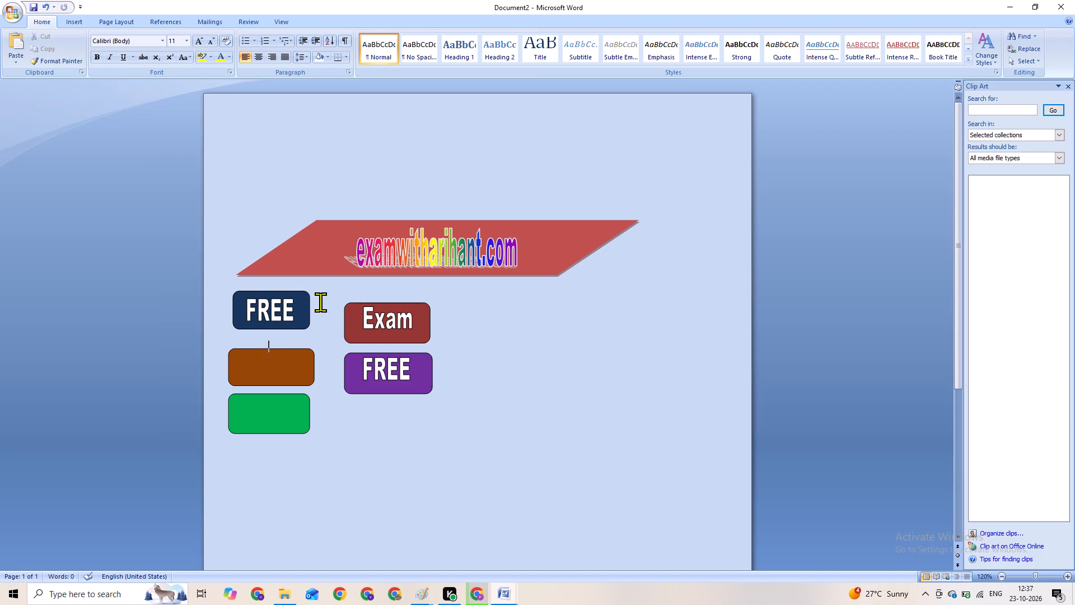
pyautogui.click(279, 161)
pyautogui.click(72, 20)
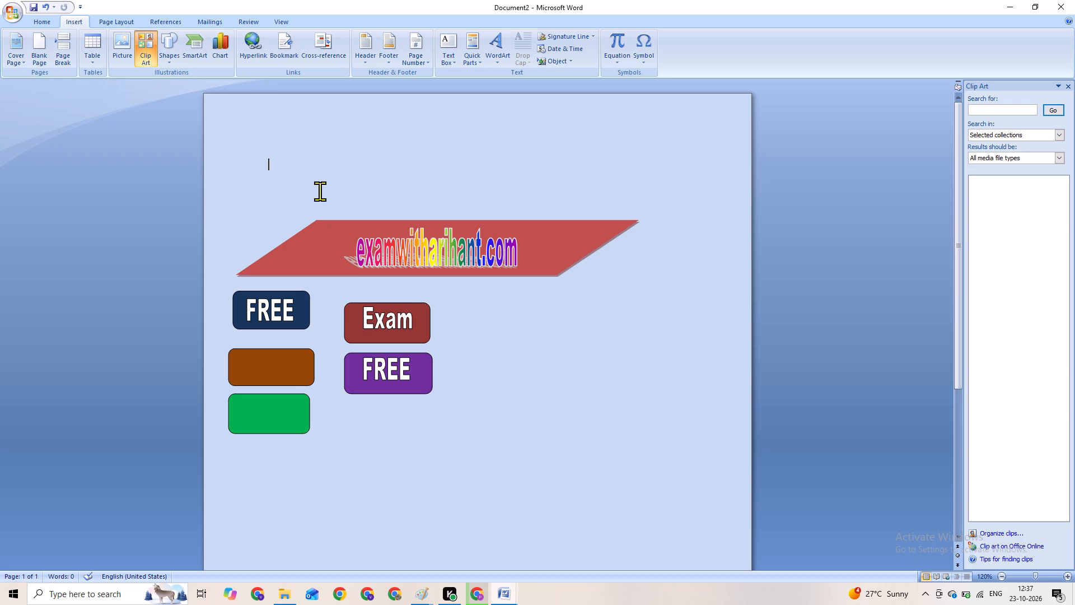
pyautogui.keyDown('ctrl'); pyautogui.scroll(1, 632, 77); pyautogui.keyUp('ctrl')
# Save the document in the Documents folder under the name POSTER.
pyautogui.hotkey('ctrl', 's')
pyautogui.moveTo(1009, 7); pyautogui.dragTo(594, 172)
pyautogui.click(18, 12)
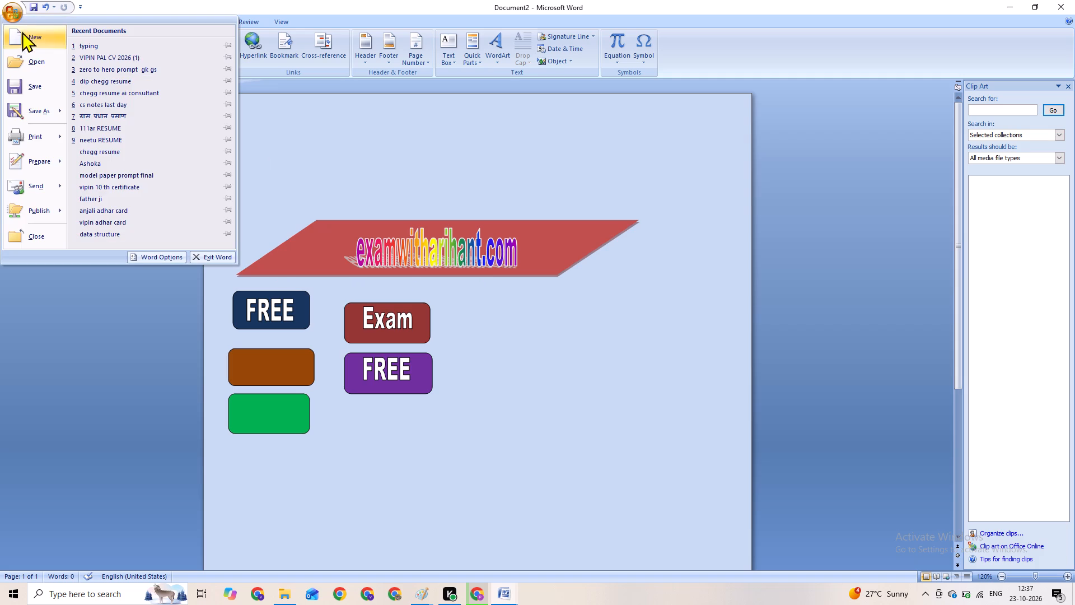
pyautogui.click(33, 10)
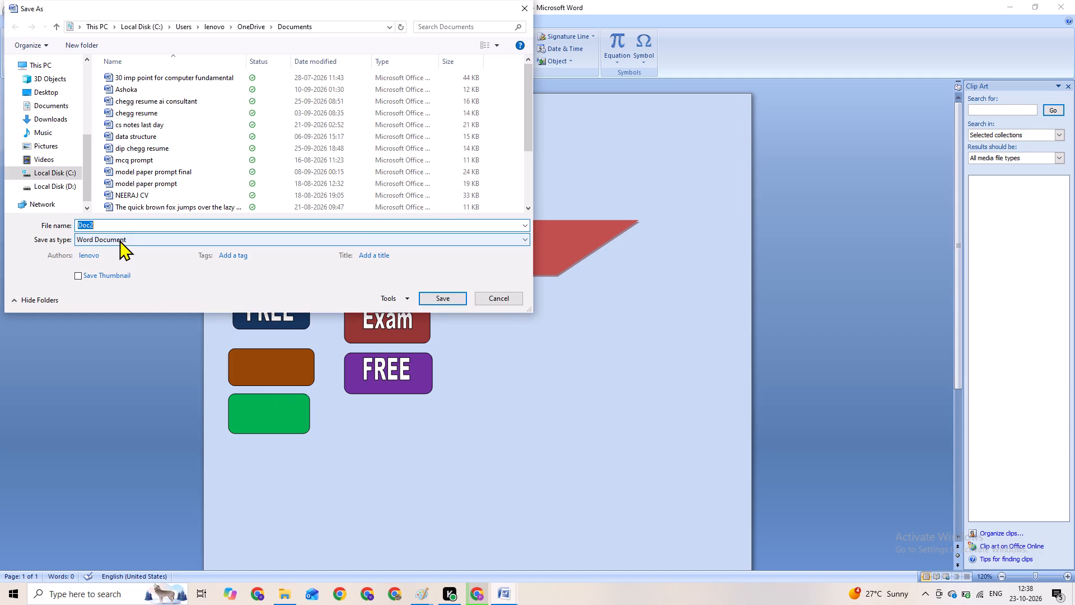
pyautogui.write('POSTER')
pyautogui.press('Return')
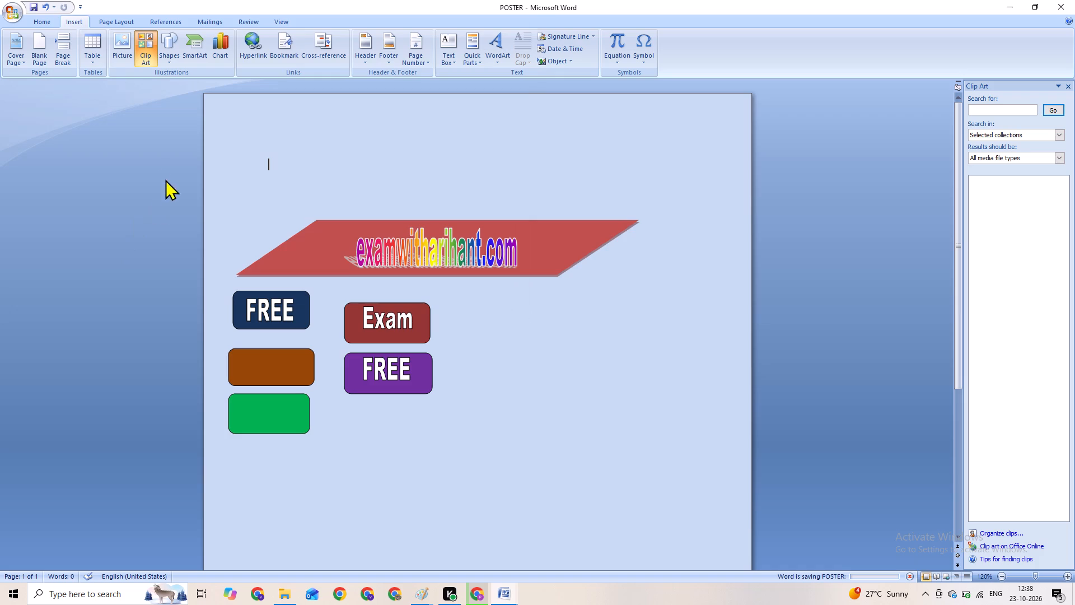
# Close the POSTER document, and close Document1 without saving its changes.
pyautogui.click(1053, 6)
pyautogui.click(1074, 12)
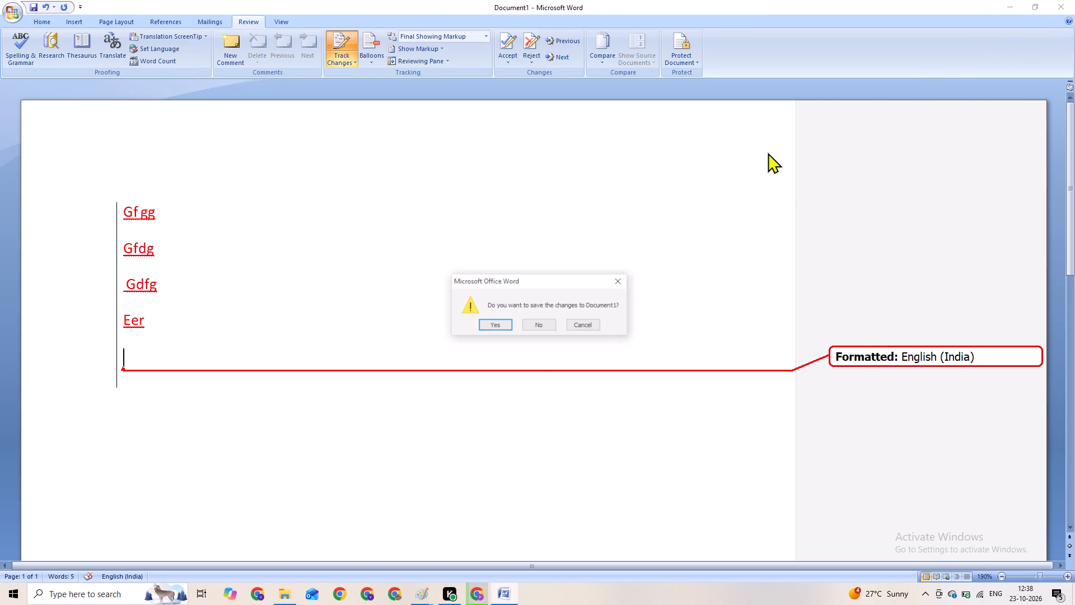
pyautogui.click(532, 325)
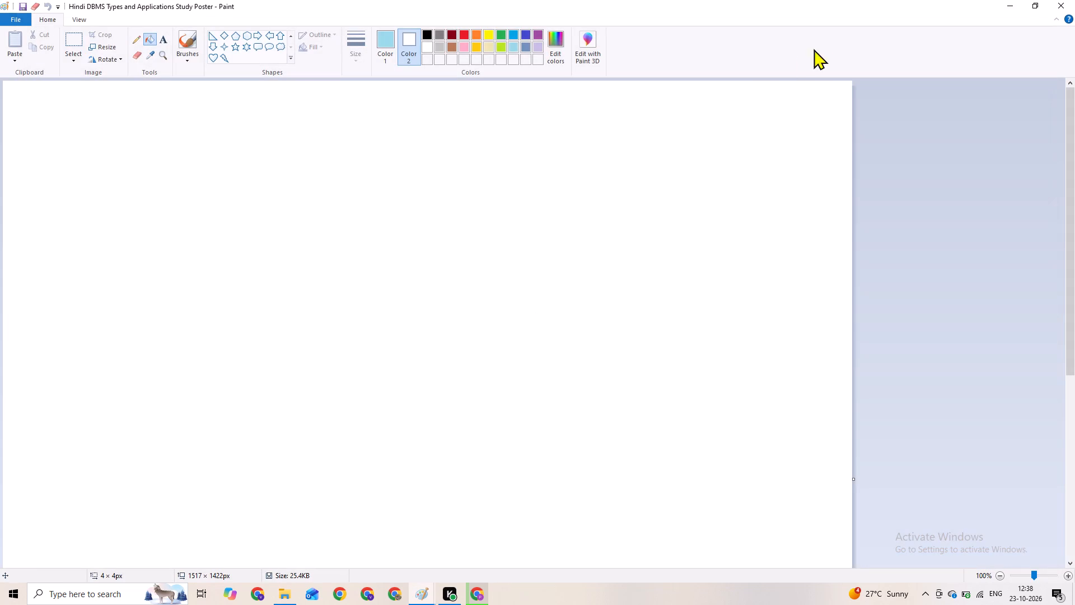
# Close the Hindi DBMS study poster image in Paint.
pyautogui.click(1059, 0)
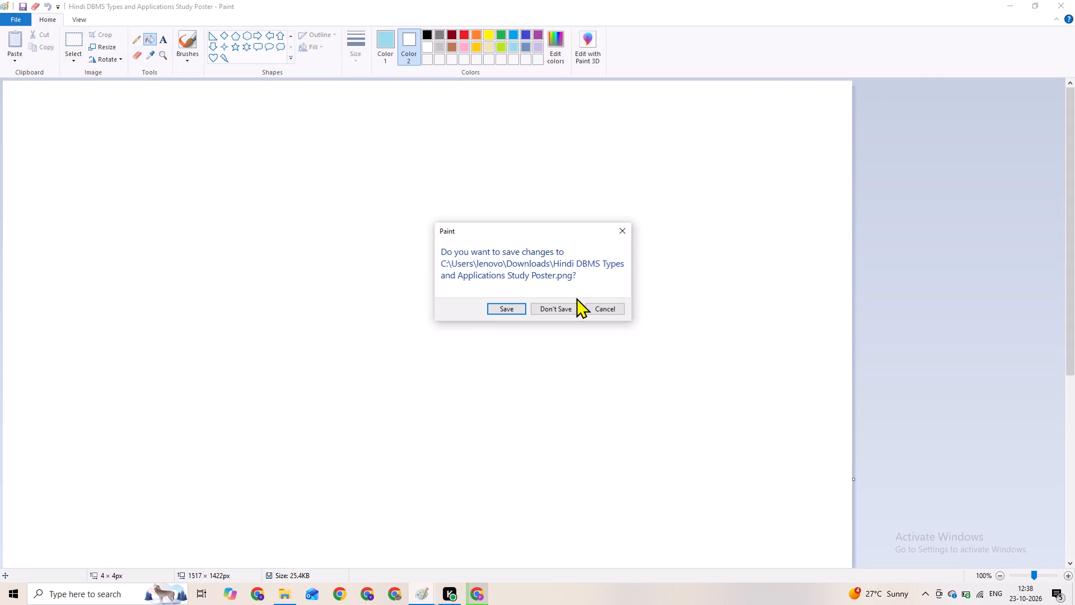